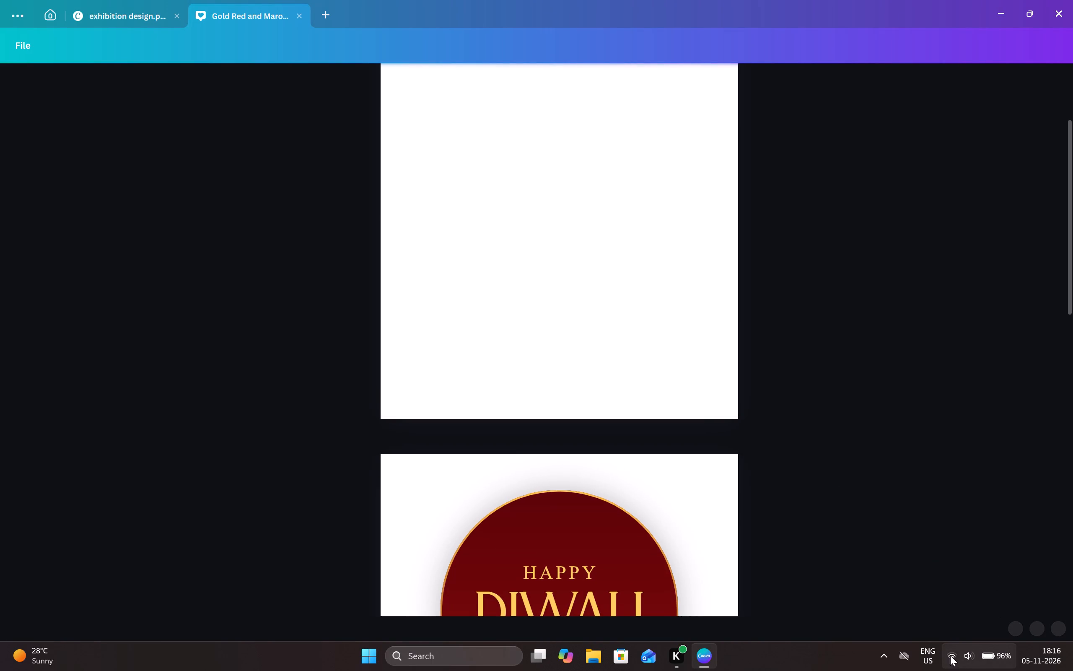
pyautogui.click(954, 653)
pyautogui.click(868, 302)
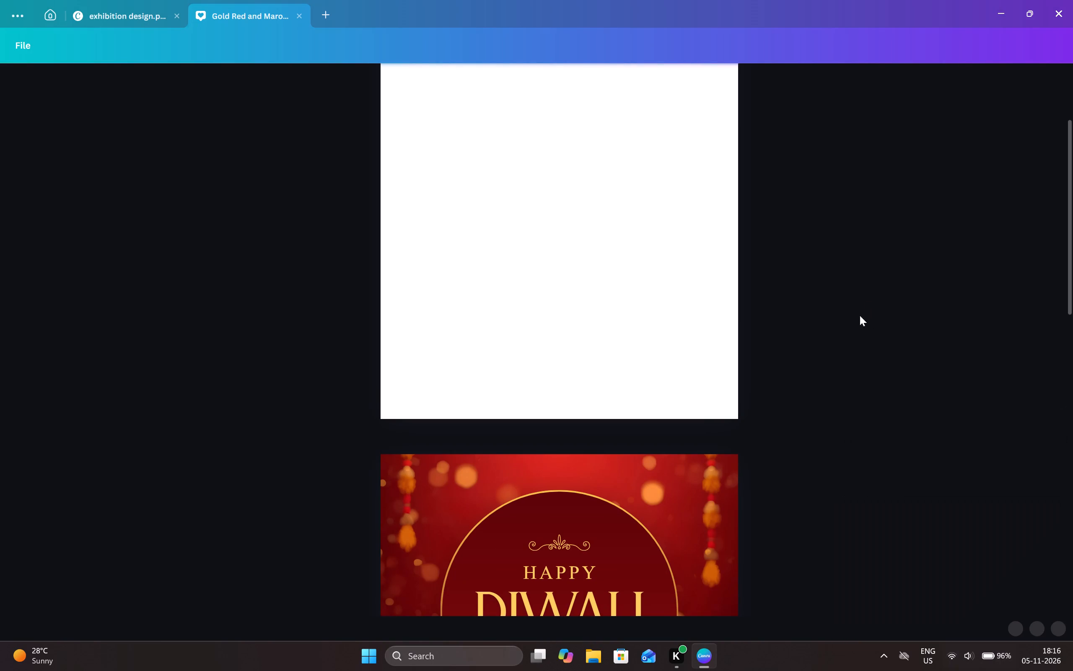
# Delete page 3, the brown Happy दिवाली design with the fireworks and candles.
pyautogui.scroll(-12, 839, 410)
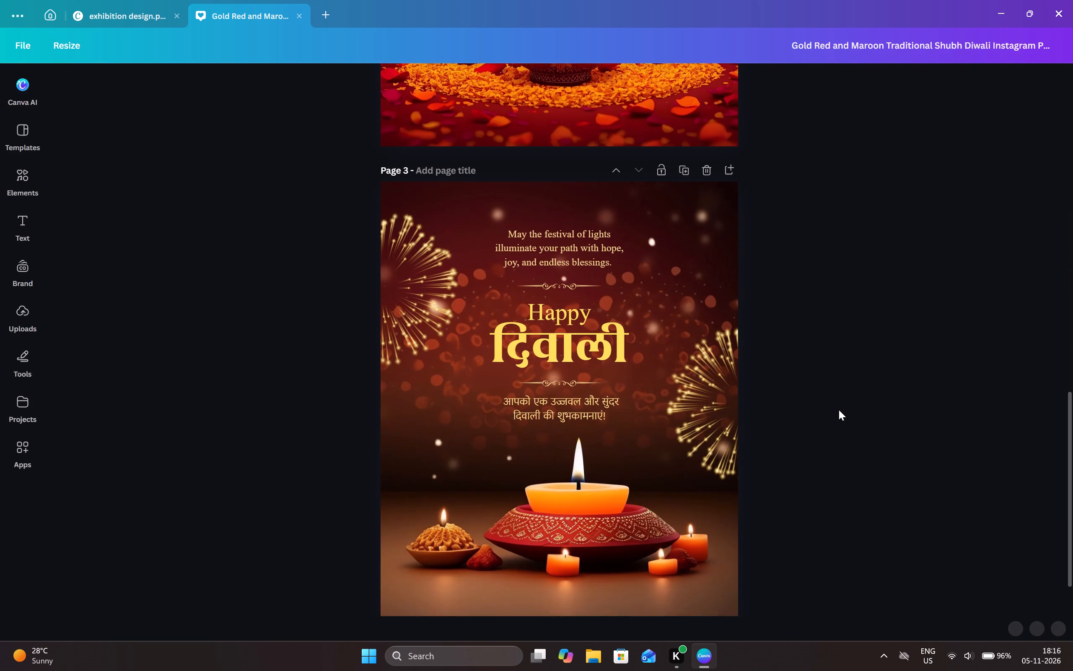
pyautogui.scroll(-4, 839, 410)
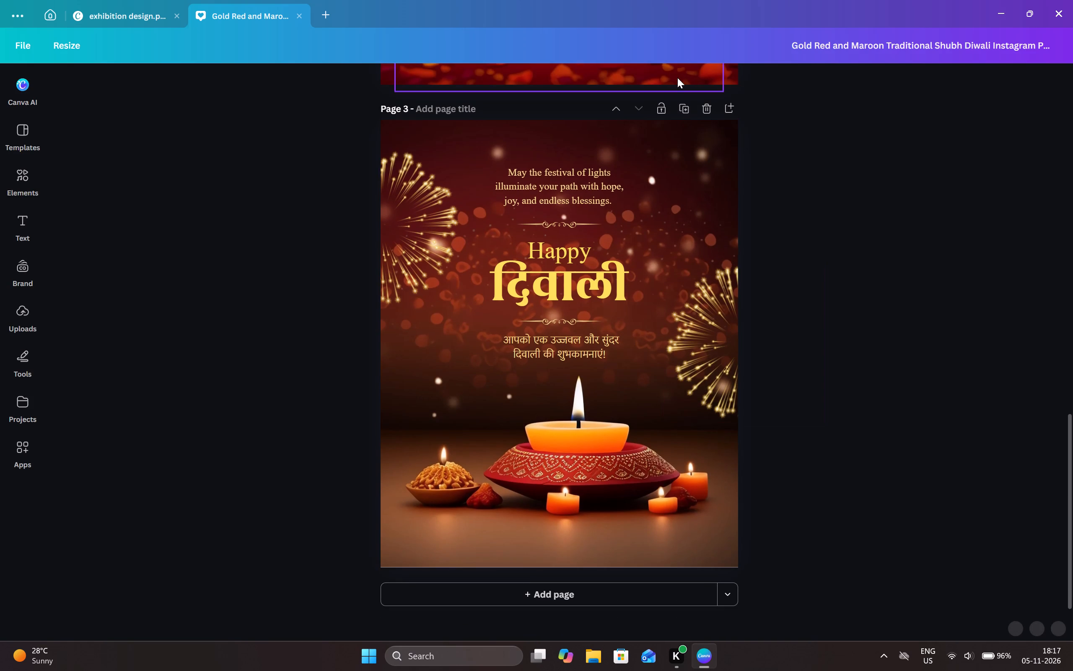
pyautogui.click(704, 109)
# Look over the two remaining Diwali pages to compare their content.
pyautogui.scroll(5, 840, 255)
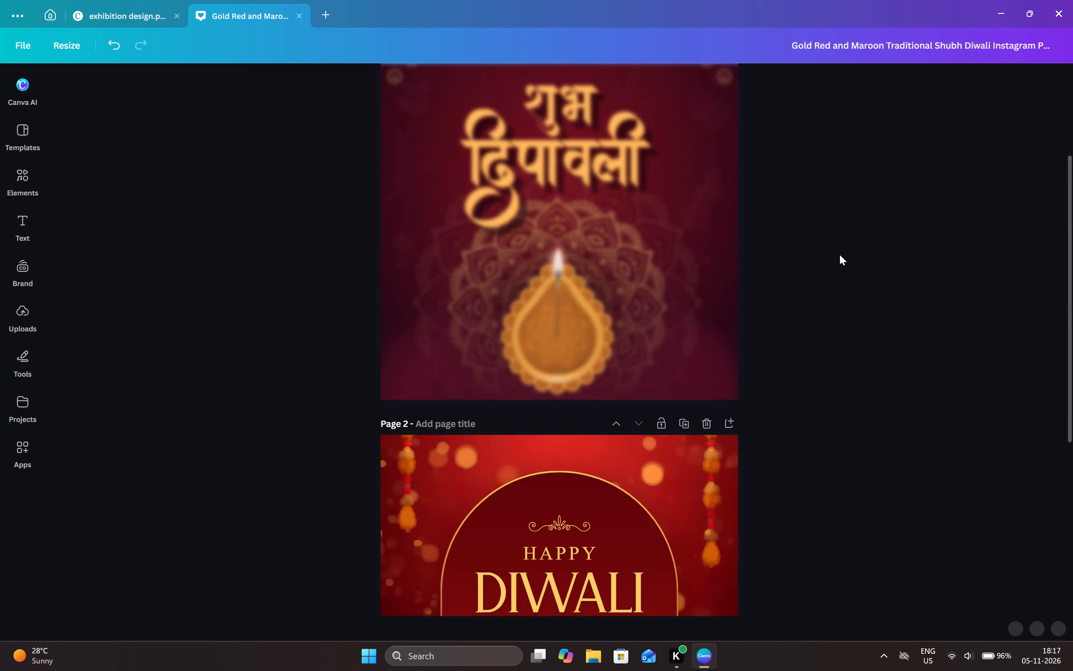
pyautogui.scroll(5, 840, 255)
pyautogui.click(840, 253)
pyautogui.scroll(-5, 839, 250)
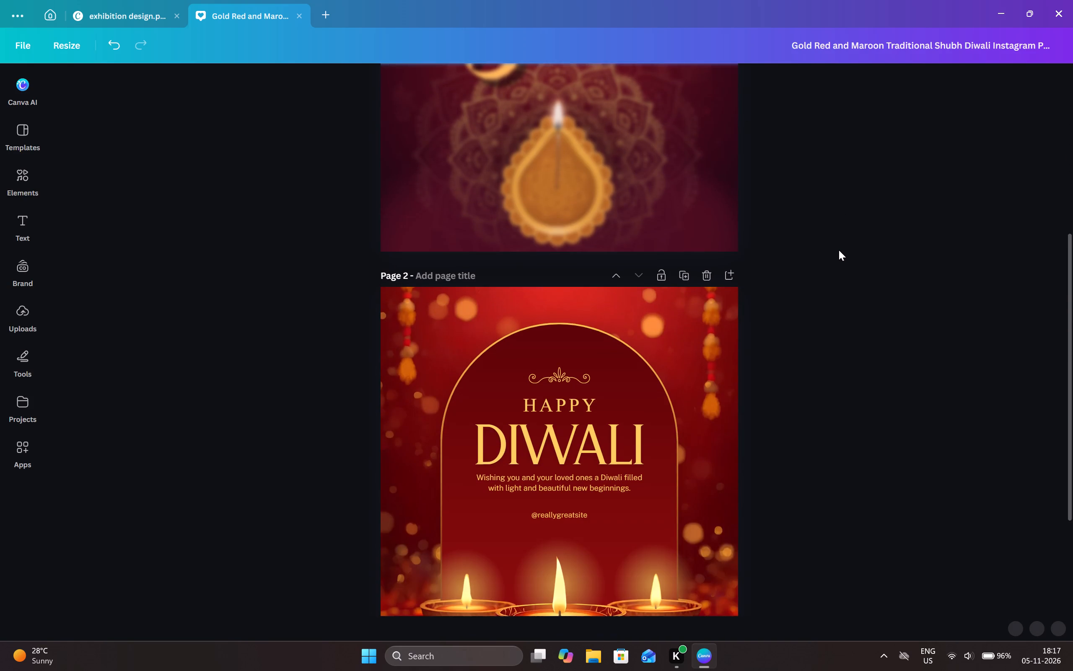
pyautogui.scroll(-3, 838, 250)
pyautogui.click(710, 312)
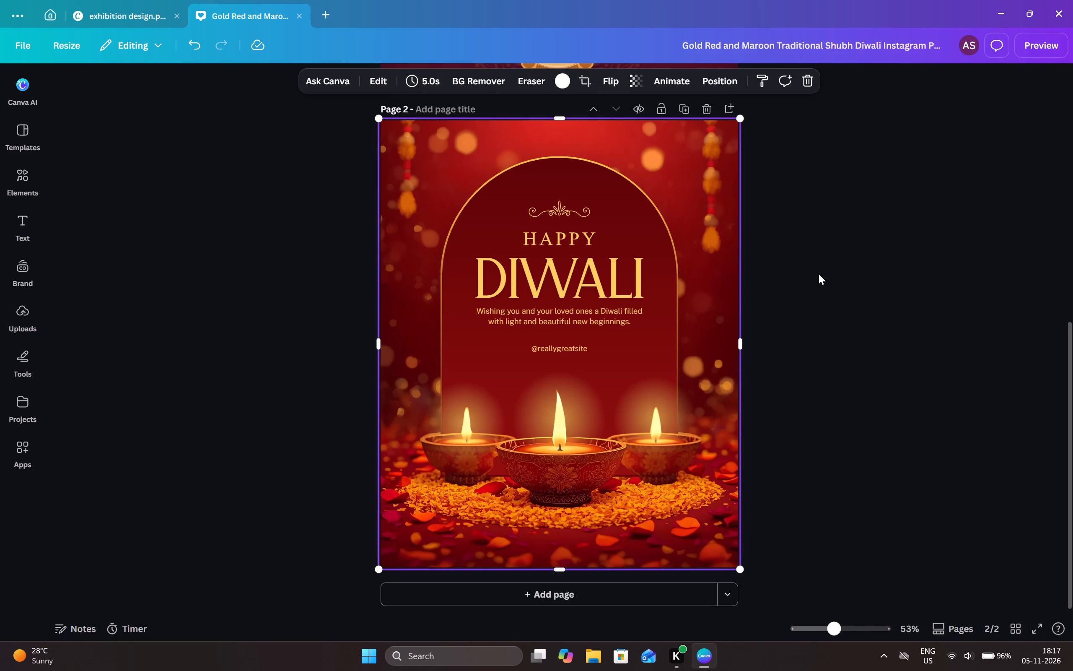
pyautogui.click(818, 274)
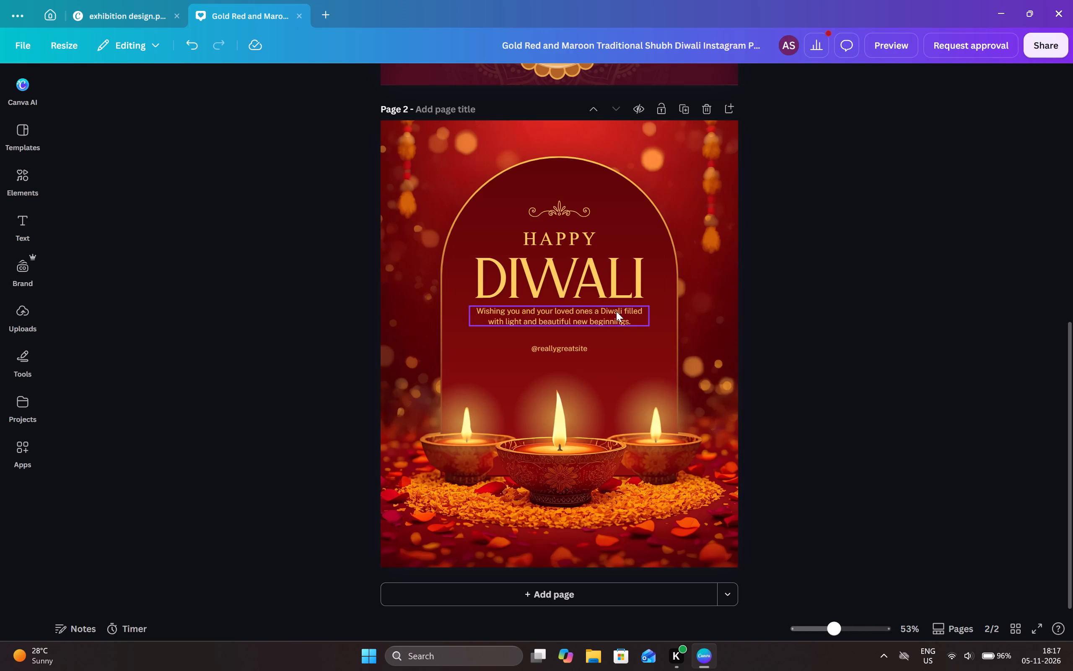
pyautogui.scroll(6, 817, 278)
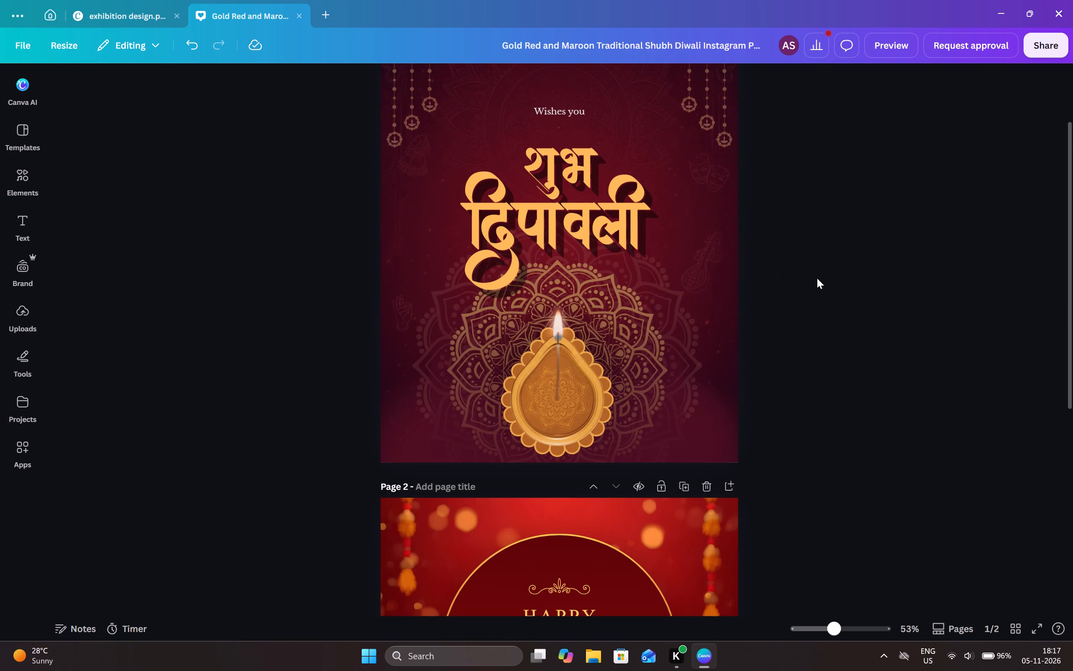
pyautogui.scroll(-6, 817, 278)
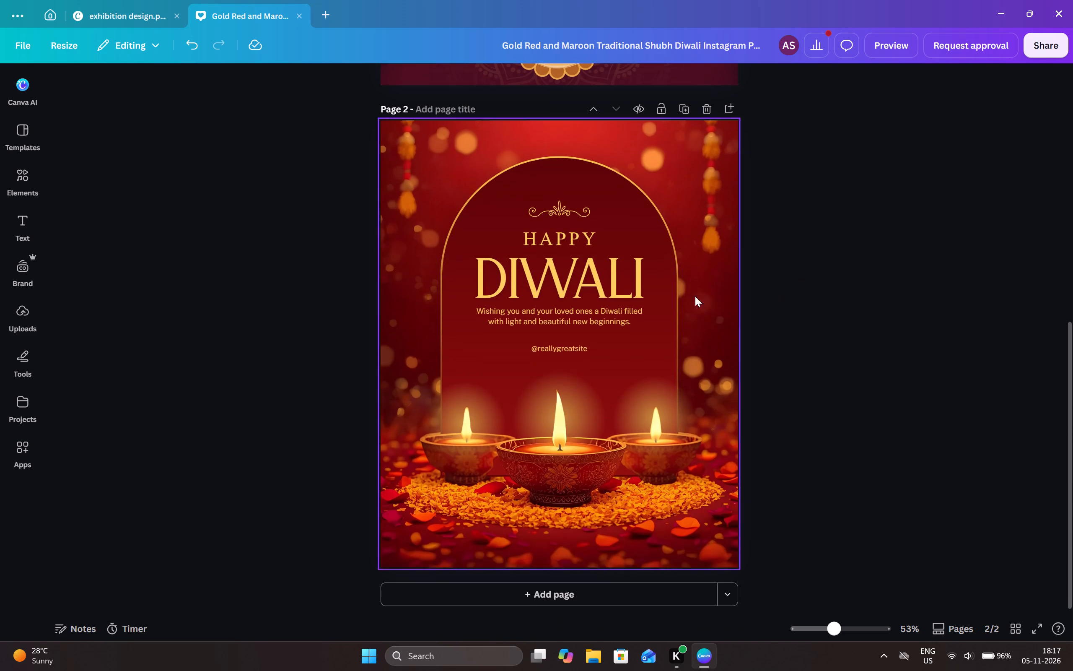
pyautogui.click(619, 315)
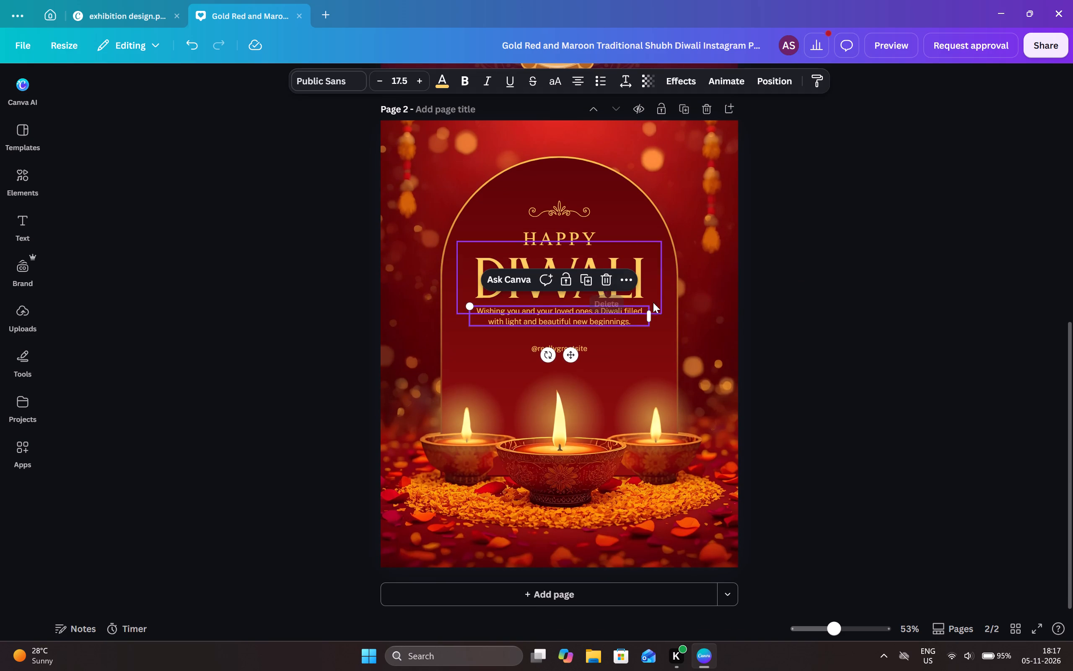
pyautogui.press('Delete')
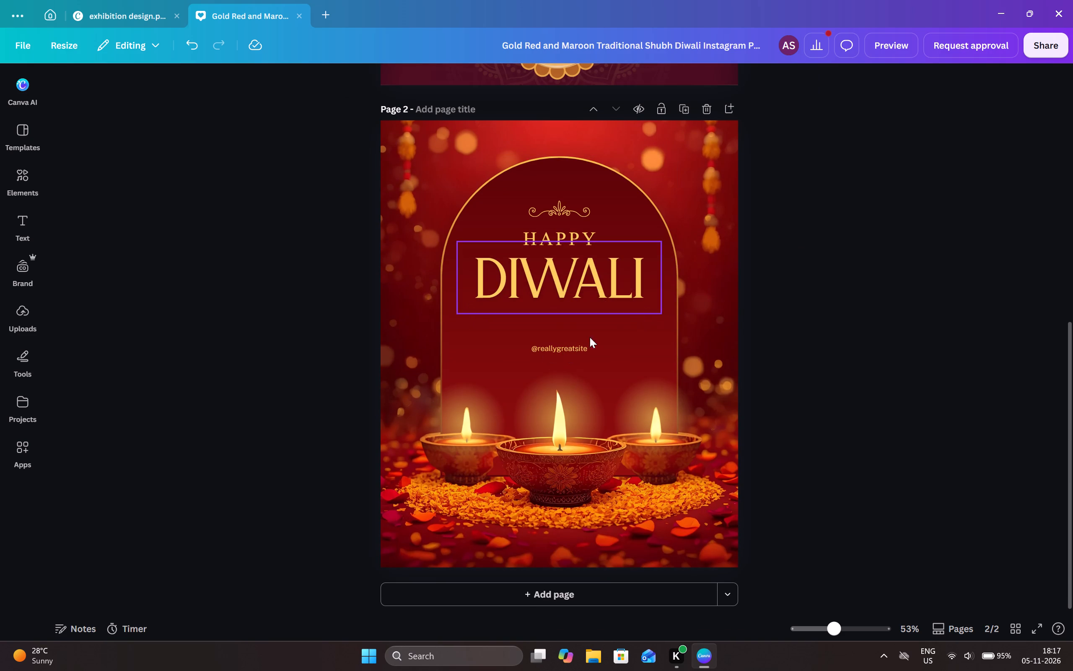
pyautogui.click(580, 345)
pyautogui.press('Delete')
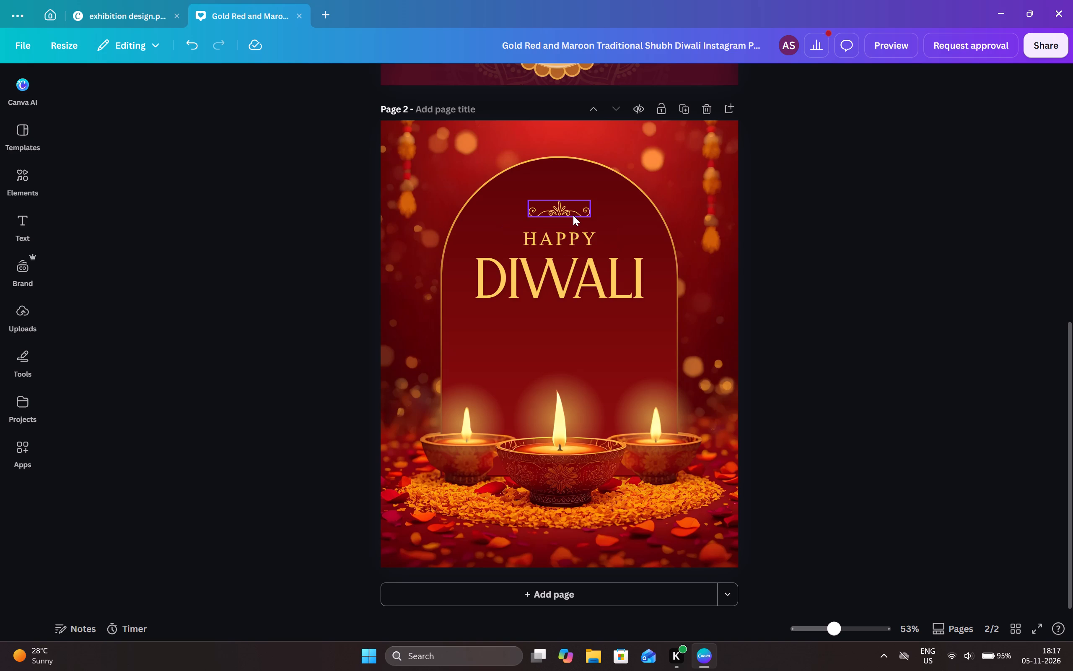
pyautogui.click(573, 215)
pyautogui.press('Delete')
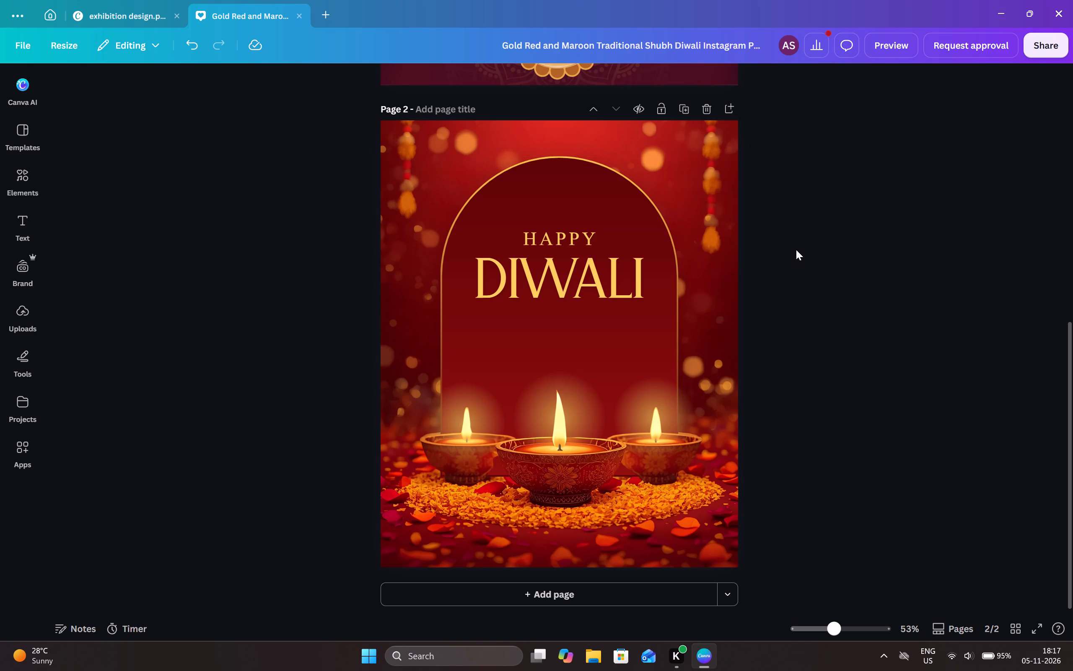
# Copy the GRAPHEX The Design Club logo from page 1 onto page 2.
pyautogui.scroll(11, 796, 249)
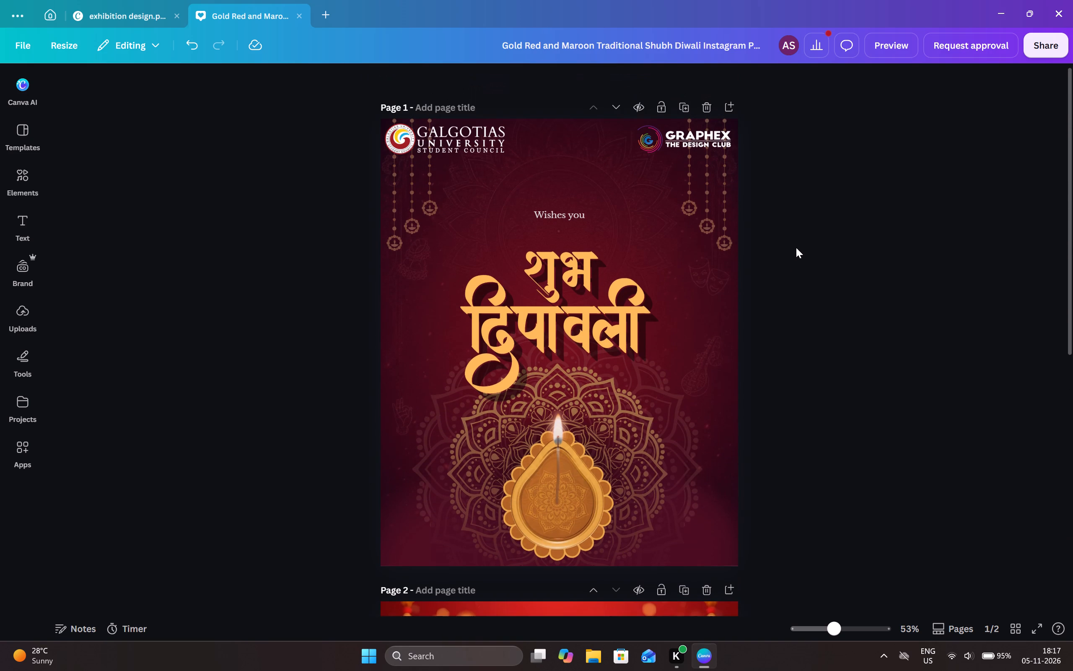
pyautogui.click(708, 136)
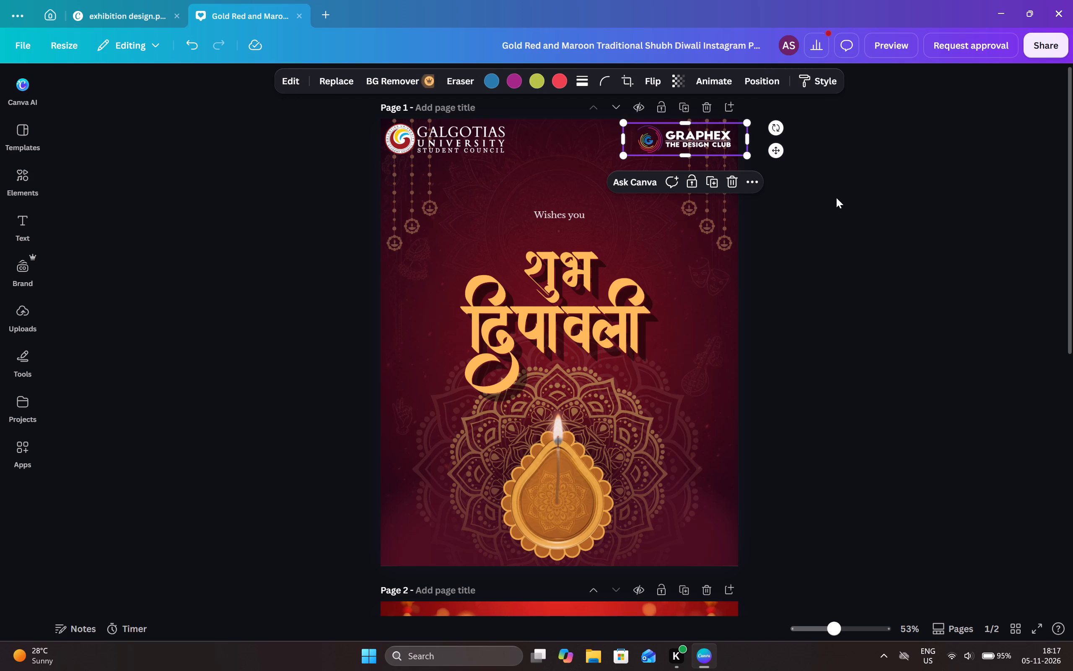
pyautogui.hotkey('ctrl', 'c')
pyautogui.keyDown('ctrl'); pyautogui.scroll(-5, 897, 300); pyautogui.keyUp('ctrl')
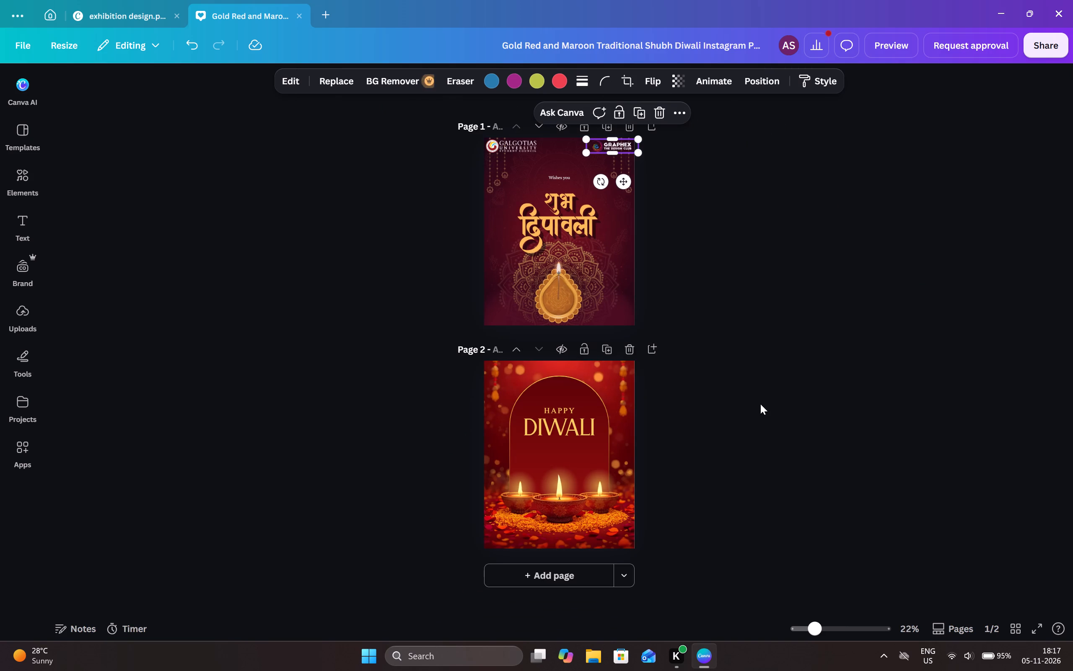
pyautogui.click(627, 427)
pyautogui.hotkey('ctrl', 'v')
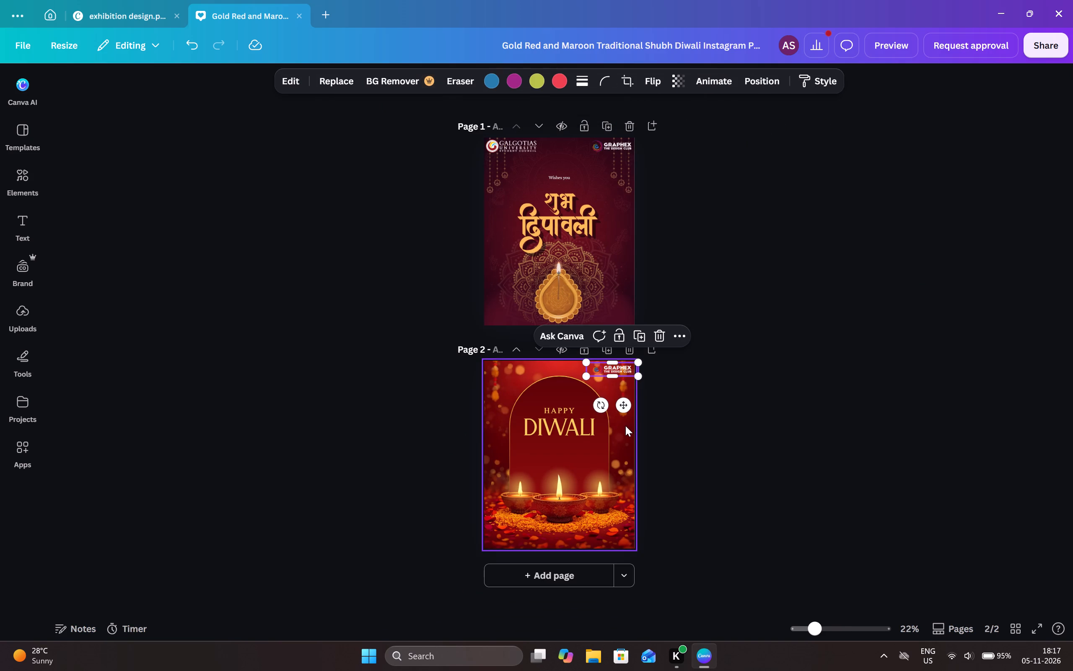
pyautogui.click(751, 250)
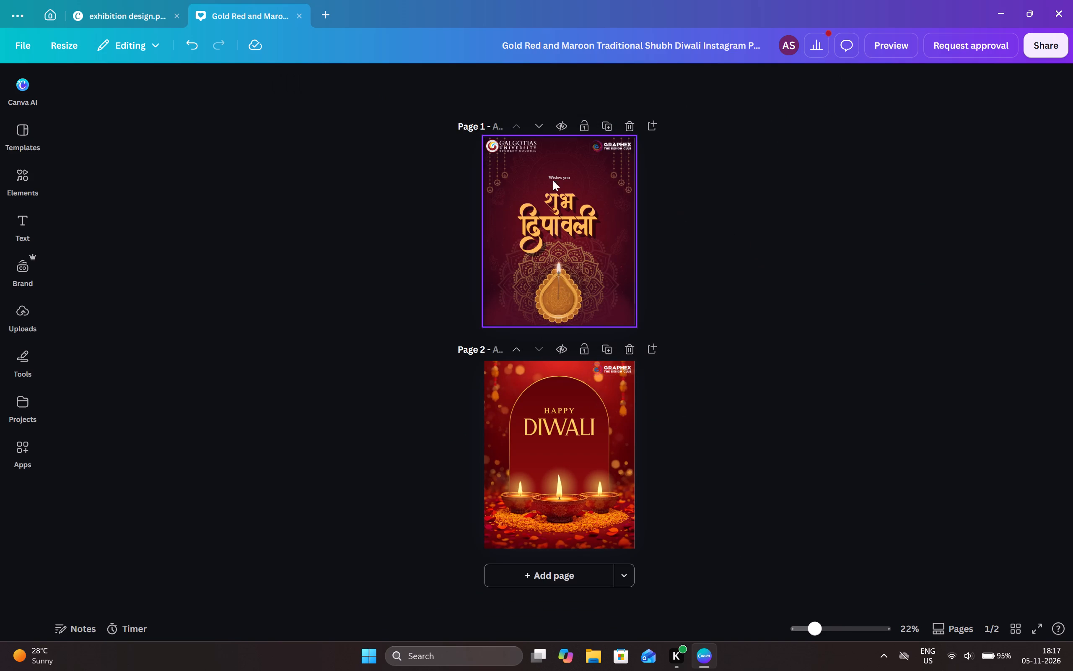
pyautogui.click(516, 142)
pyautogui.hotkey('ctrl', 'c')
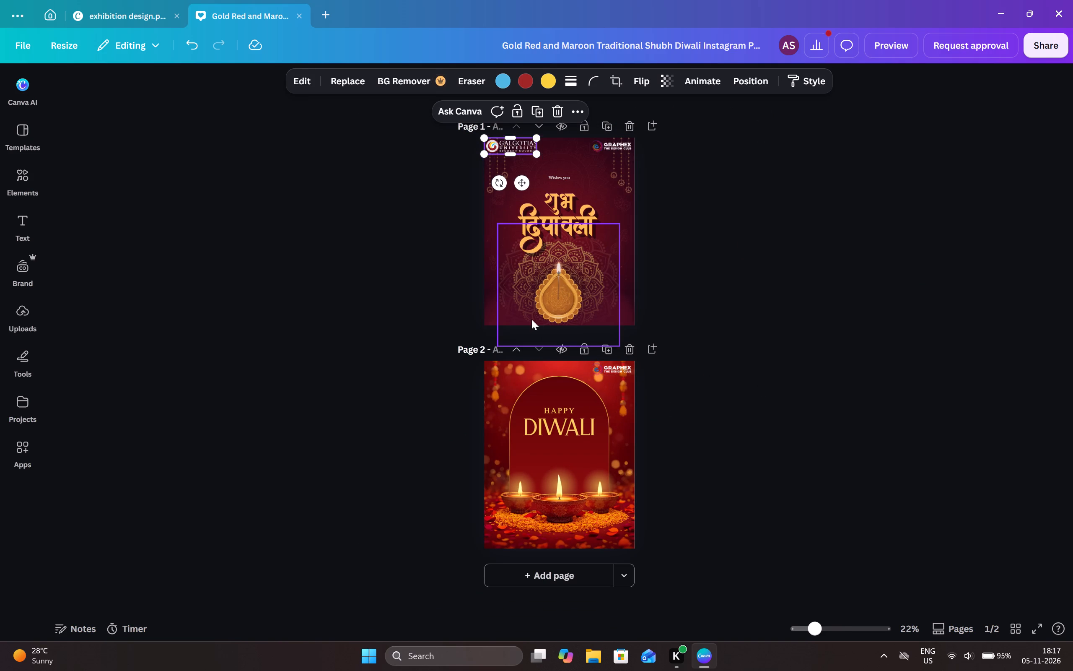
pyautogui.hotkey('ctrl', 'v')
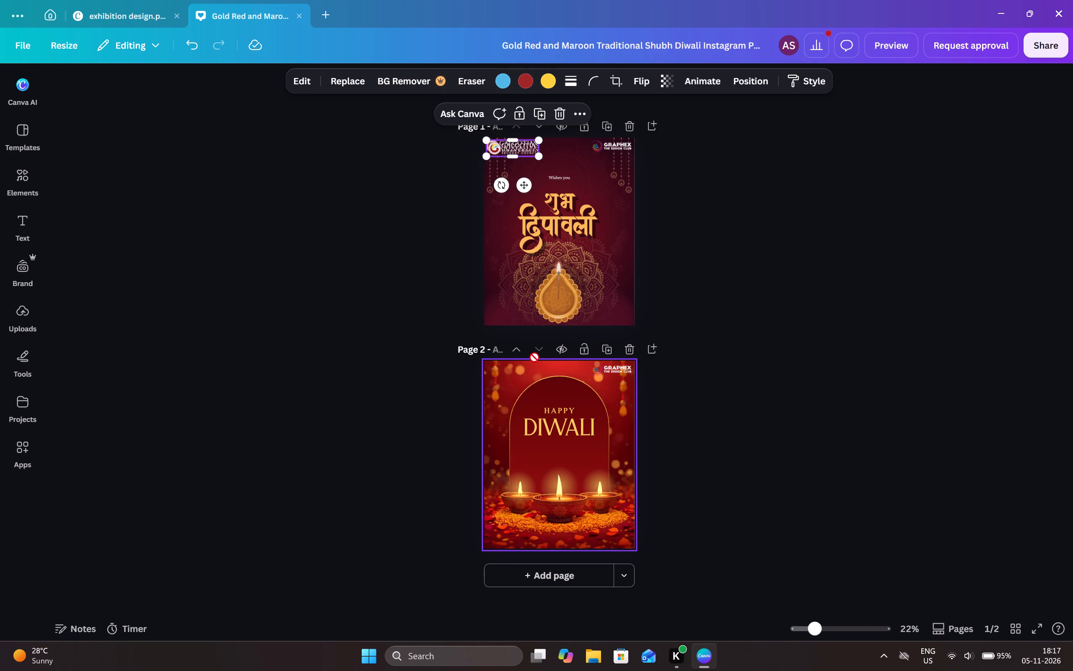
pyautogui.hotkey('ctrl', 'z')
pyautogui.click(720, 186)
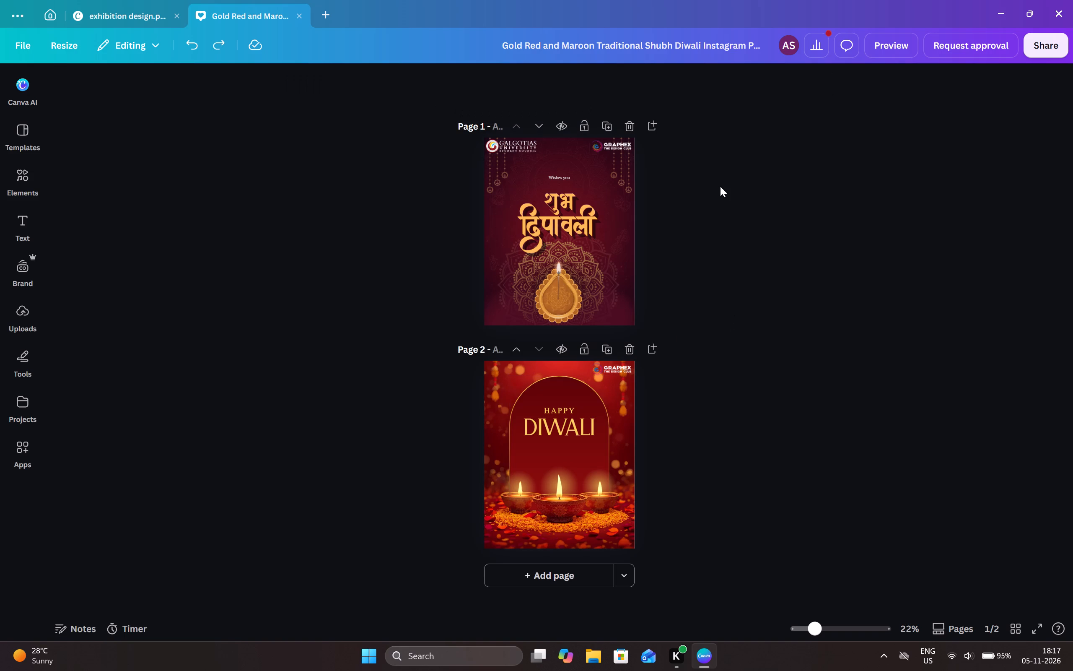
# Copy the Galgotias University Student Council logo from page 1 onto page 2.
pyautogui.click(517, 149)
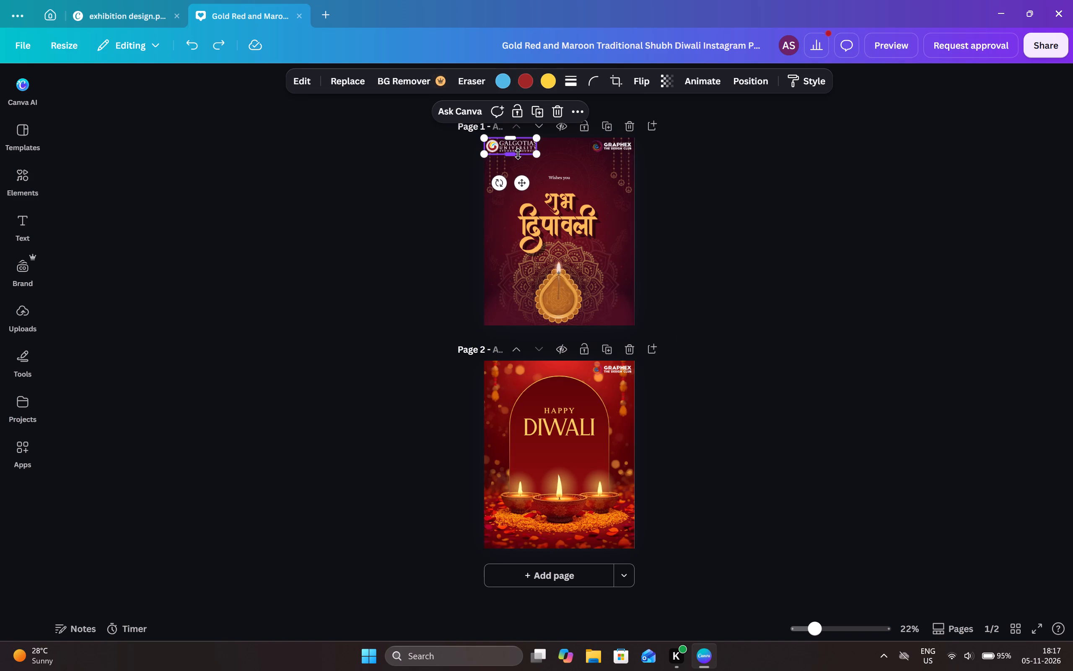
pyautogui.hotkey('ctrl', 'c')
pyautogui.keyDown('ctrl'); pyautogui.click(503, 386); pyautogui.keyUp('ctrl')
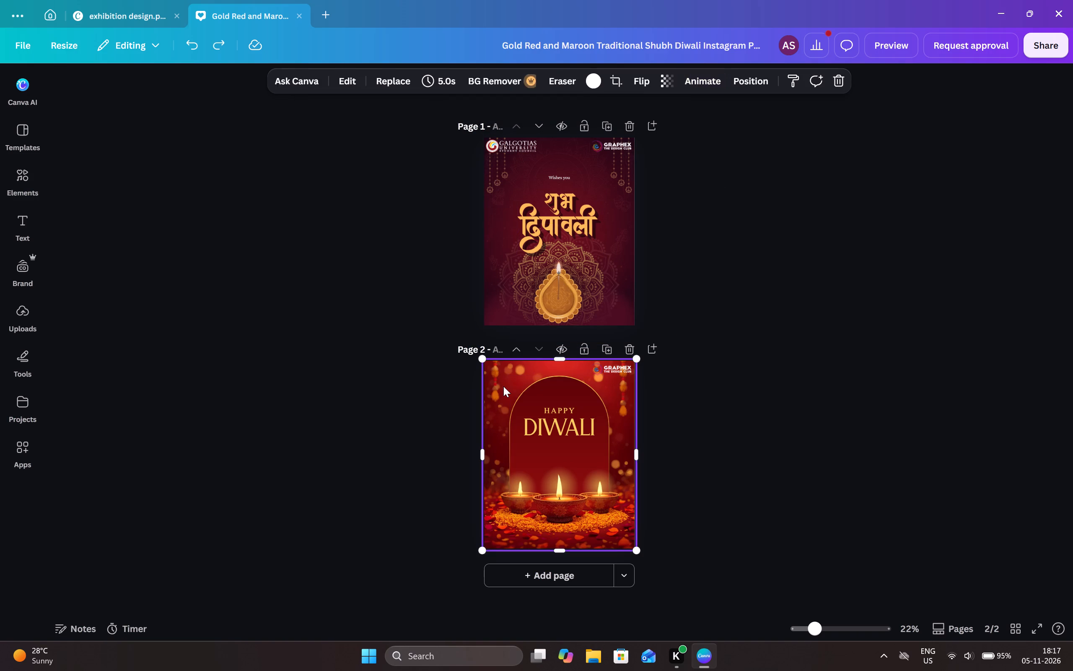
pyautogui.hotkey('ctrl', 'v')
pyautogui.click(769, 350)
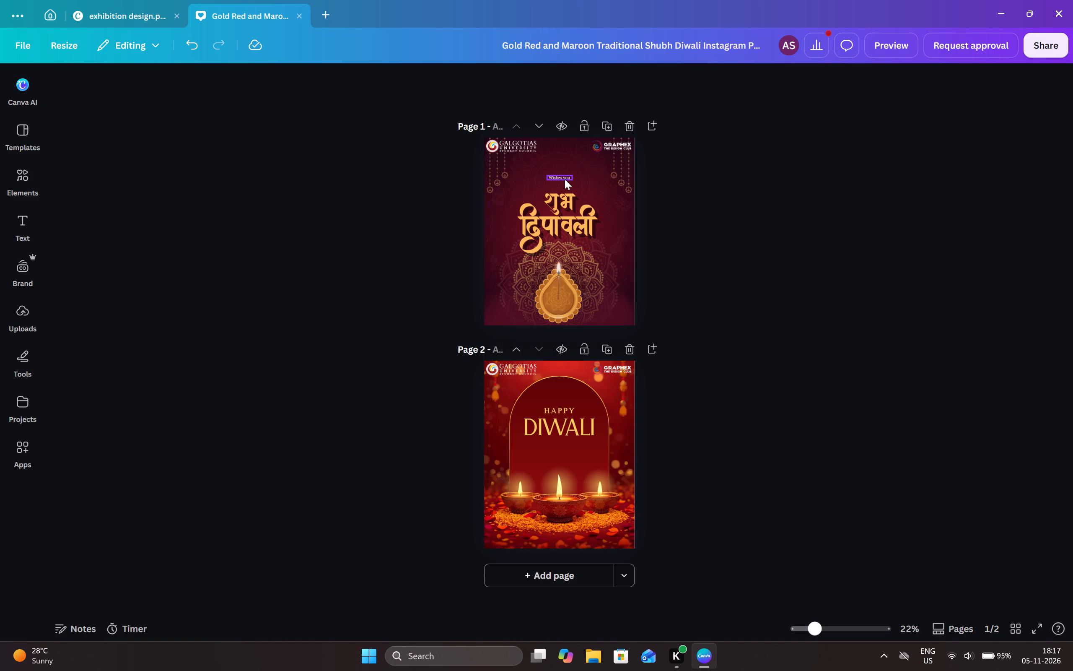
# Copy the "Wishes you" text from page 1 onto page 2.
pyautogui.click(565, 179)
pyautogui.hotkey('ctrl', 'c')
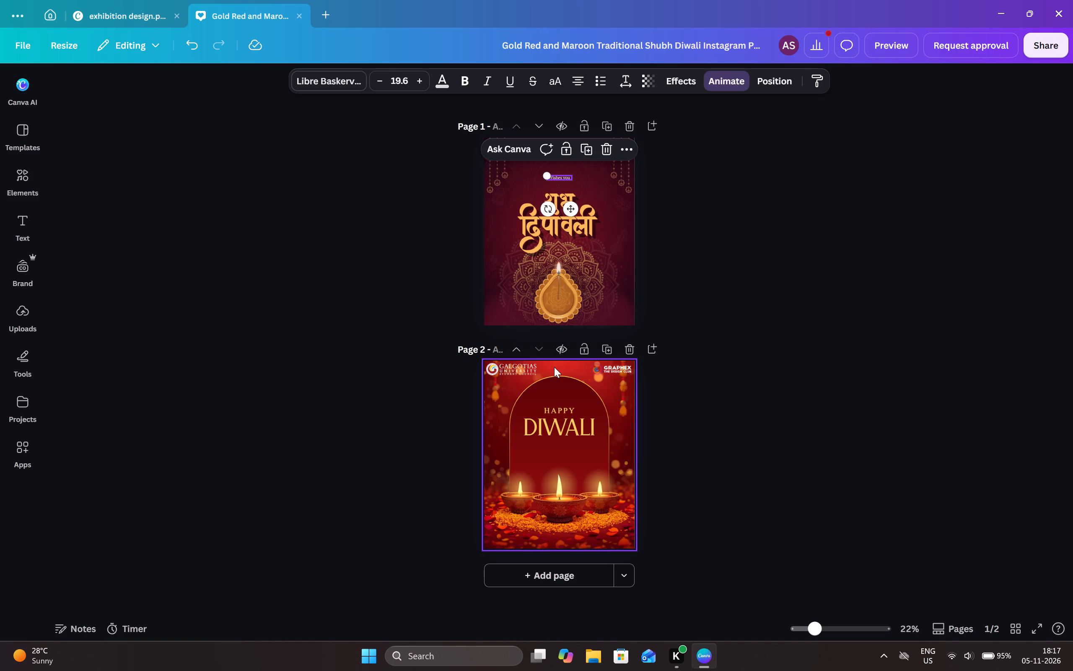
pyautogui.keyDown('ctrl'); pyautogui.click(554, 367); pyautogui.keyUp('ctrl')
pyautogui.hotkey('ctrl', 'v')
pyautogui.click(758, 366)
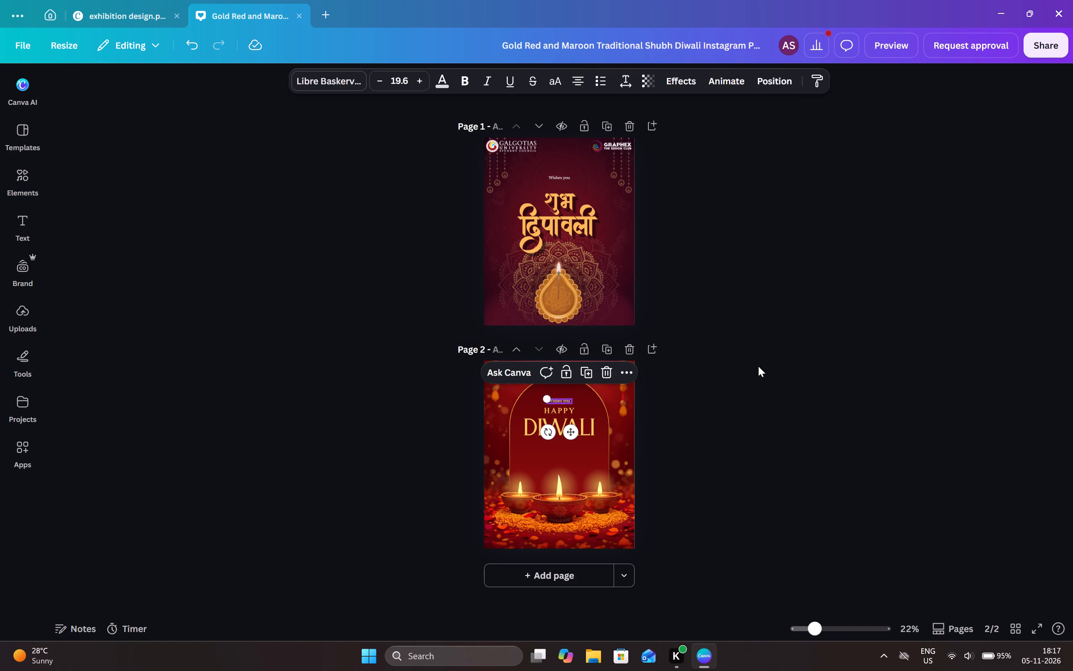
# Copy the grouped Hindi शुभ दिपावली title from page 1 onto page 2.
pyautogui.click(560, 215)
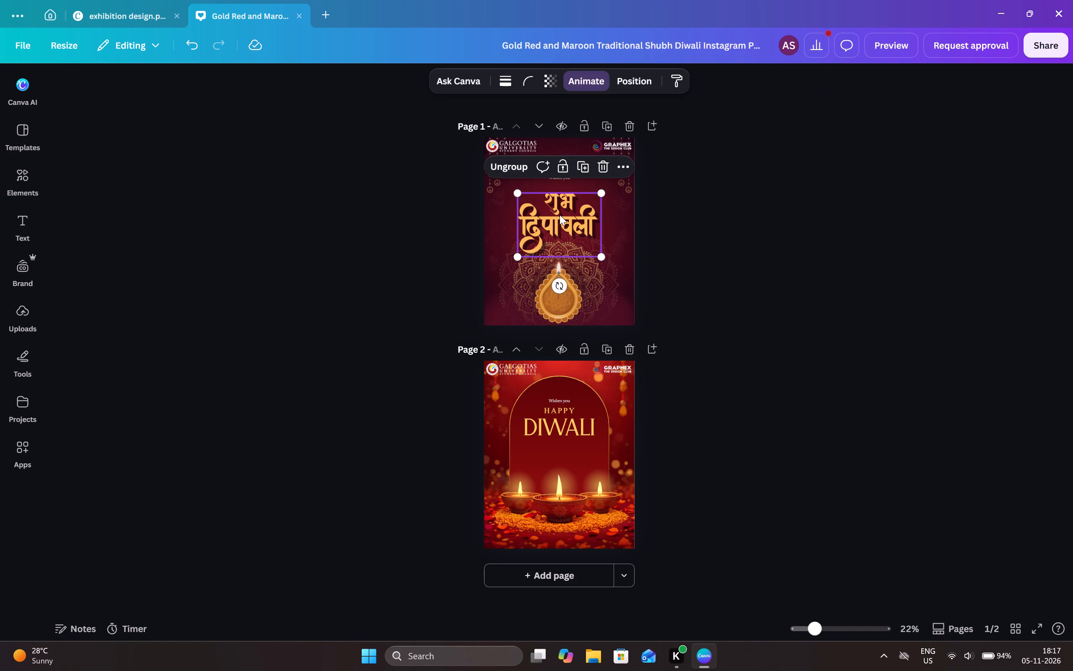
pyautogui.hotkey('ctrl', 'c')
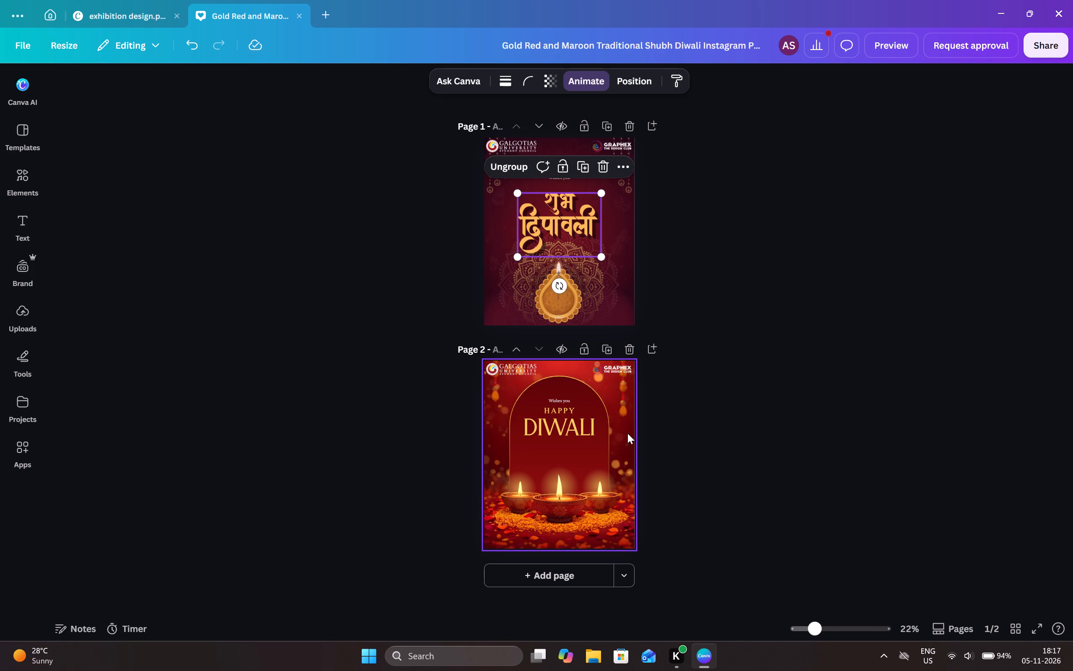
pyautogui.click(627, 433)
pyautogui.hotkey('ctrl', 'v')
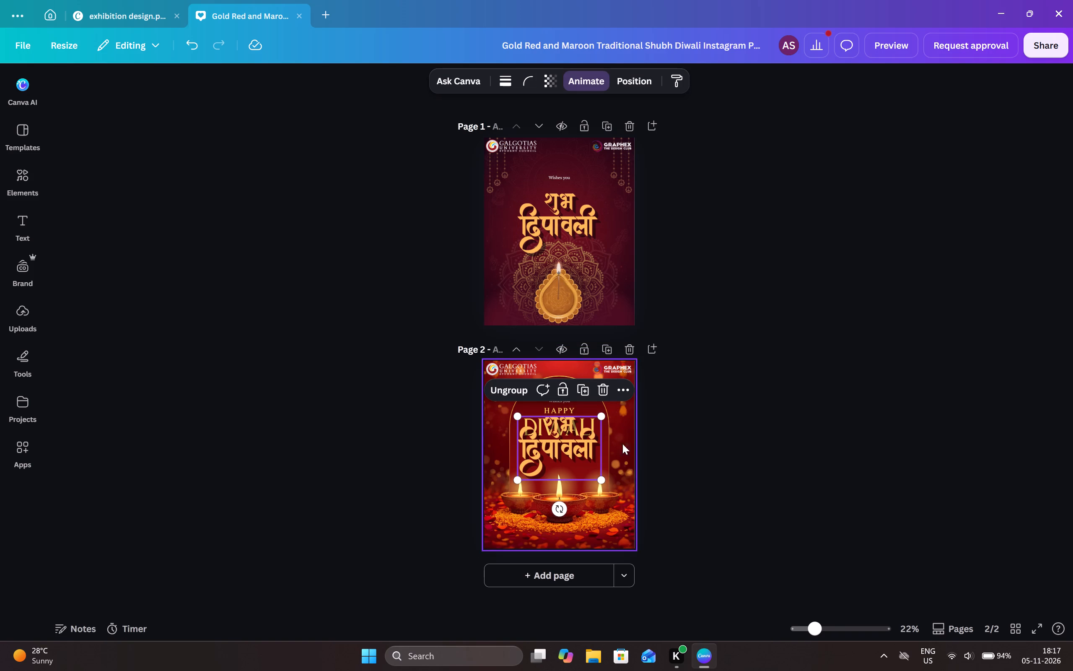
# Delete the HAPPY text on page 2.
pyautogui.scroll(3, 632, 421)
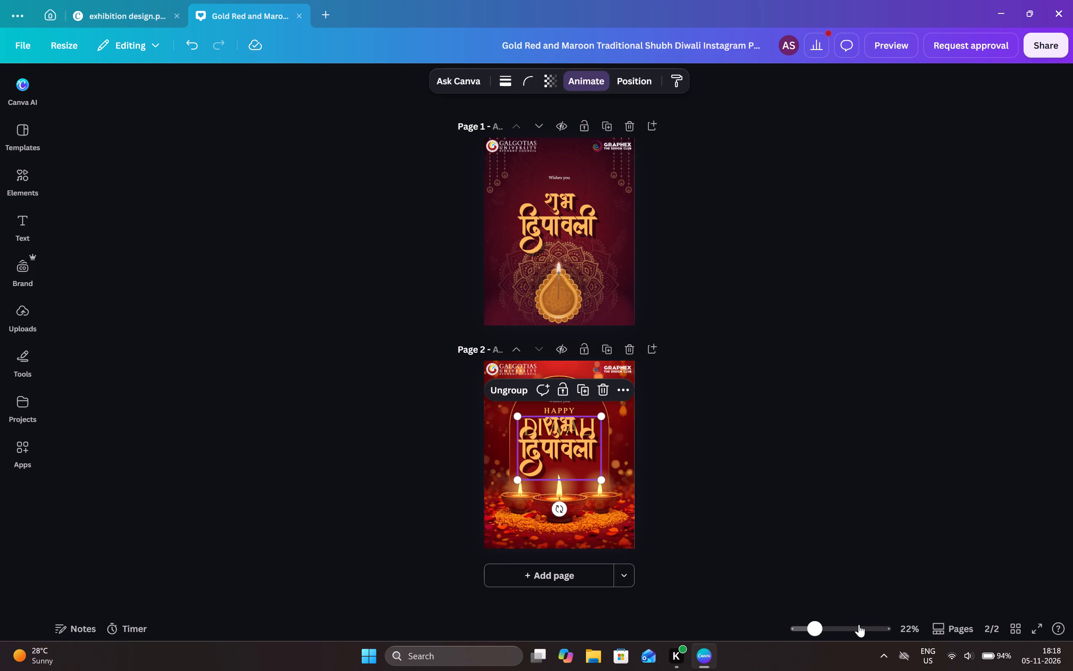
pyautogui.click(859, 624)
pyautogui.click(842, 627)
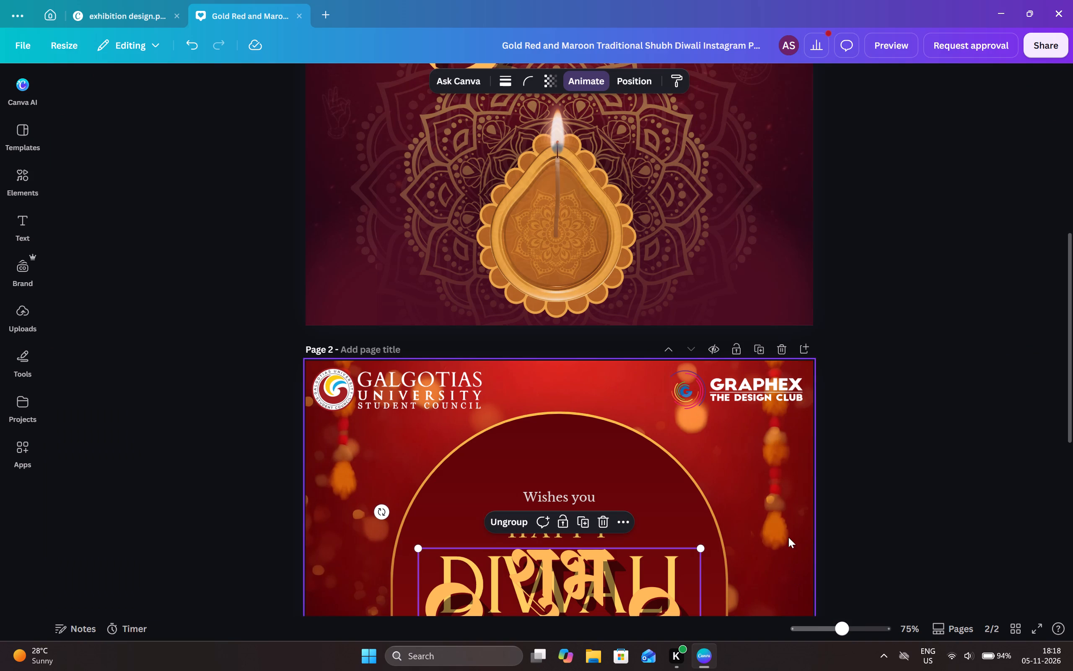
pyautogui.scroll(-4, 834, 471)
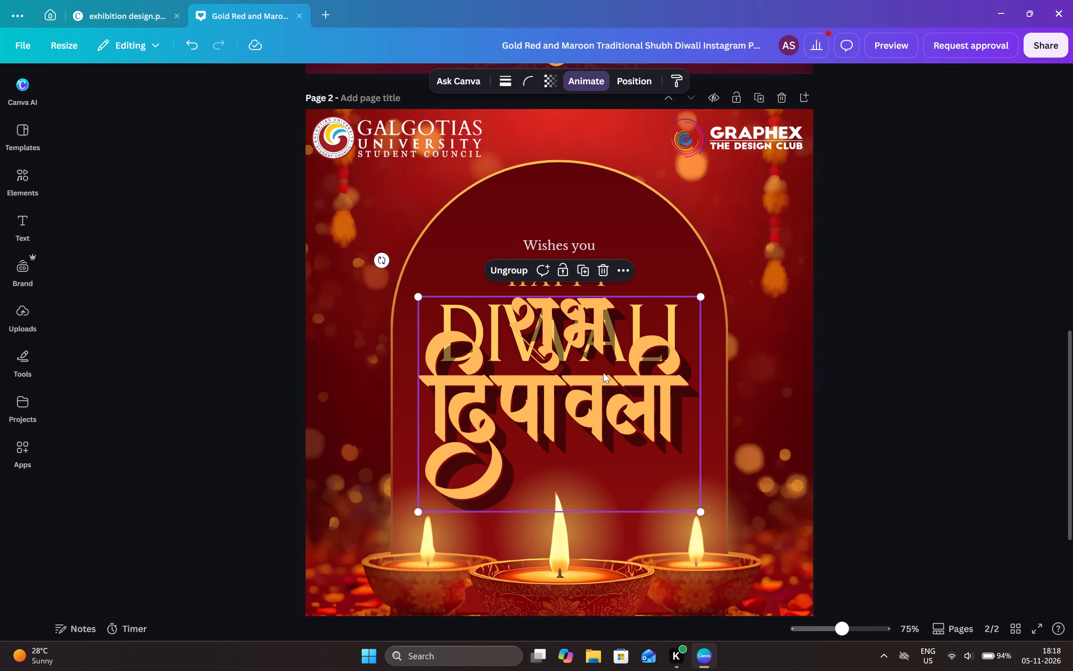
pyautogui.click(974, 271)
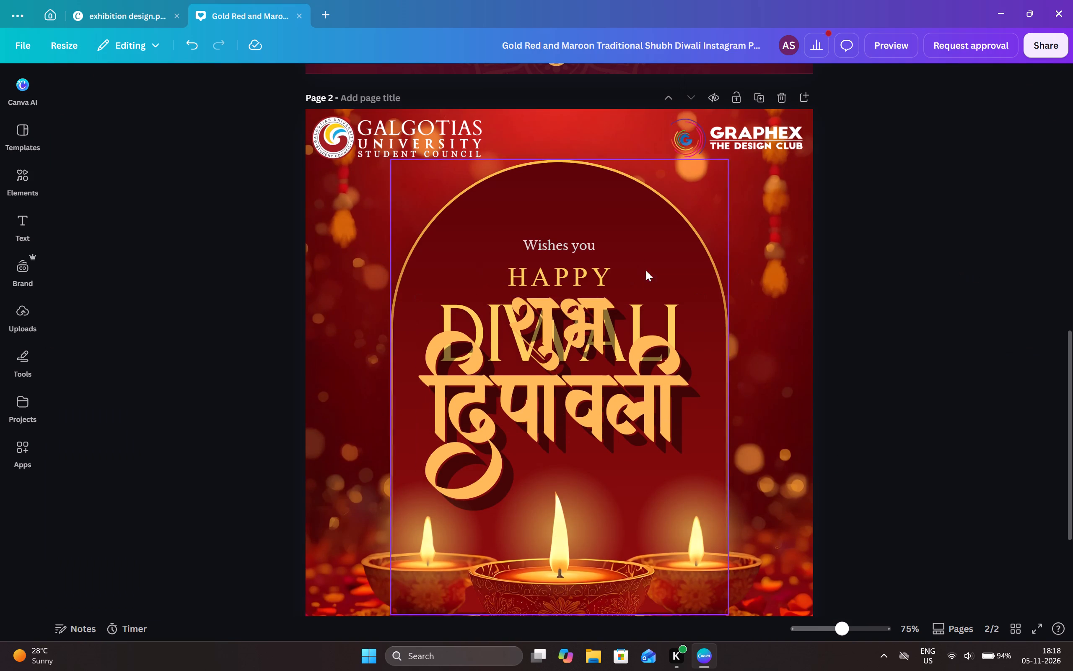
pyautogui.click(607, 276)
pyautogui.click(603, 236)
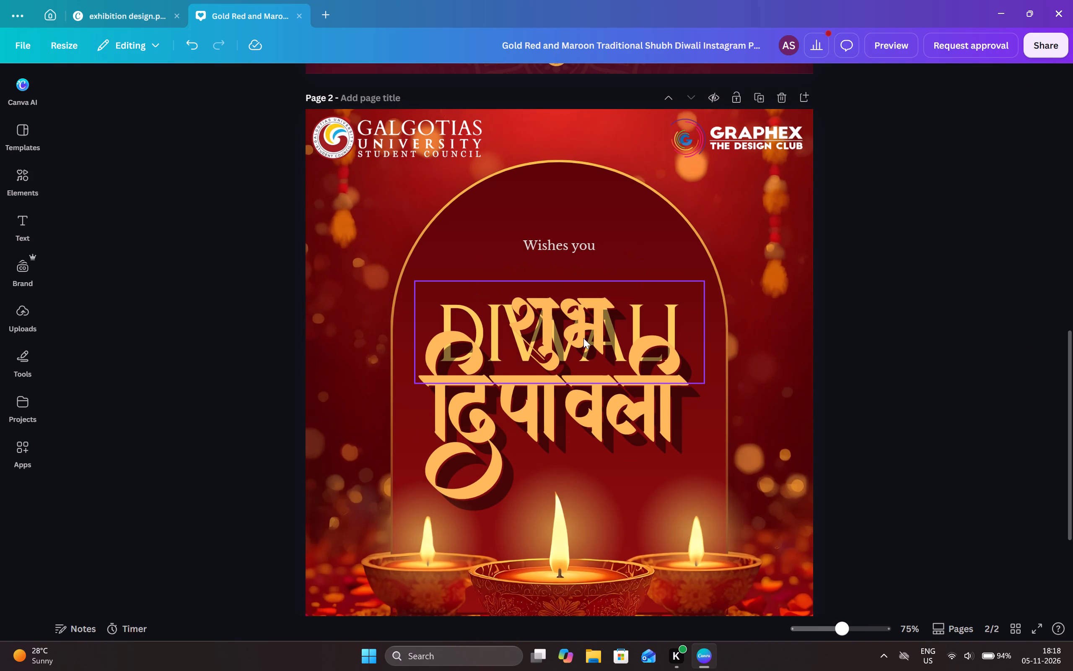
# Delete the DIWALI text that overlaps the Hindi शुभ दिपावली title on page 2.
pyautogui.moveTo(583, 340); pyautogui.dragTo(584, 422)
pyautogui.click(634, 328)
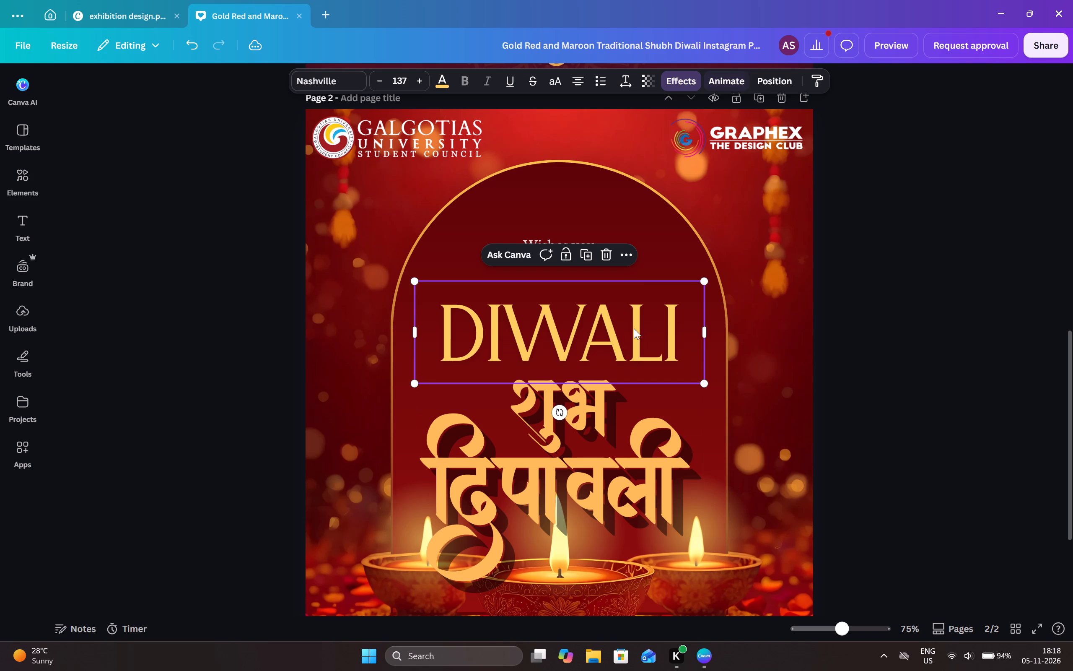
pyautogui.click(609, 259)
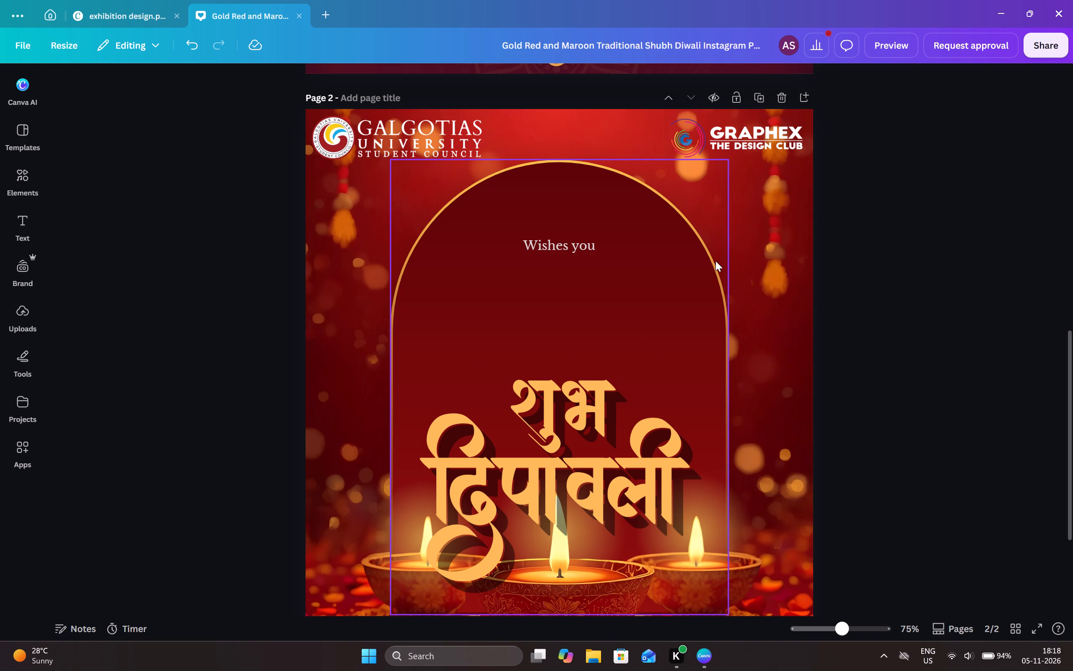
# Position the Hindi शुभ दिपावली title inside the arch, between the "Wishes you" text and the diya flames.
pyautogui.scroll(2, 950, 398)
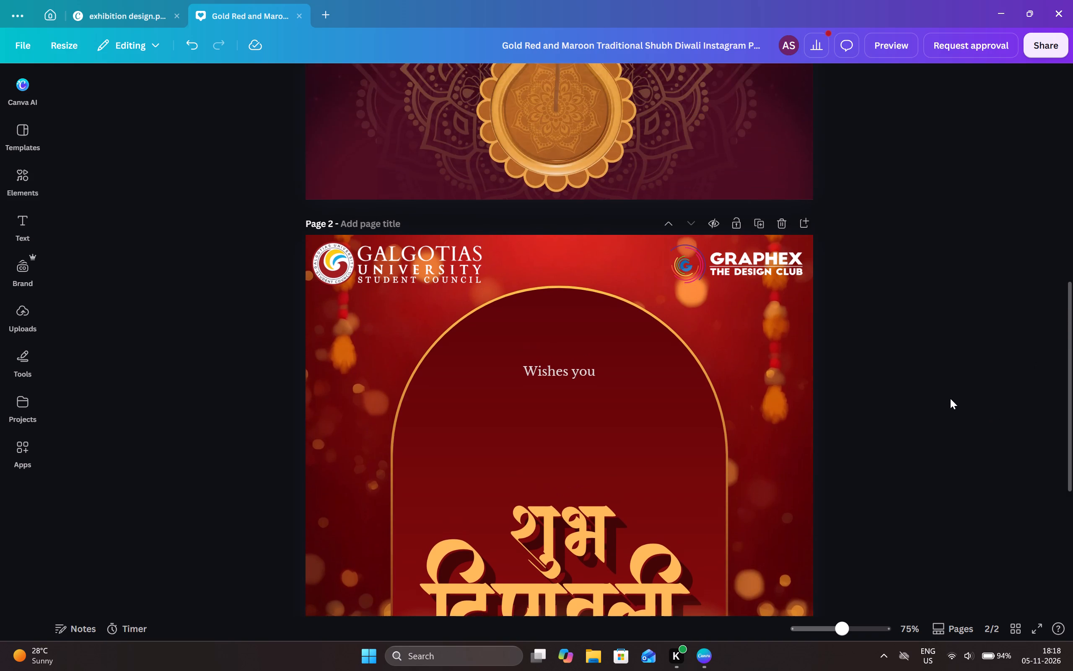
pyautogui.scroll(-3, 950, 398)
pyautogui.scroll(-2, 899, 374)
pyautogui.scroll(2, 580, 279)
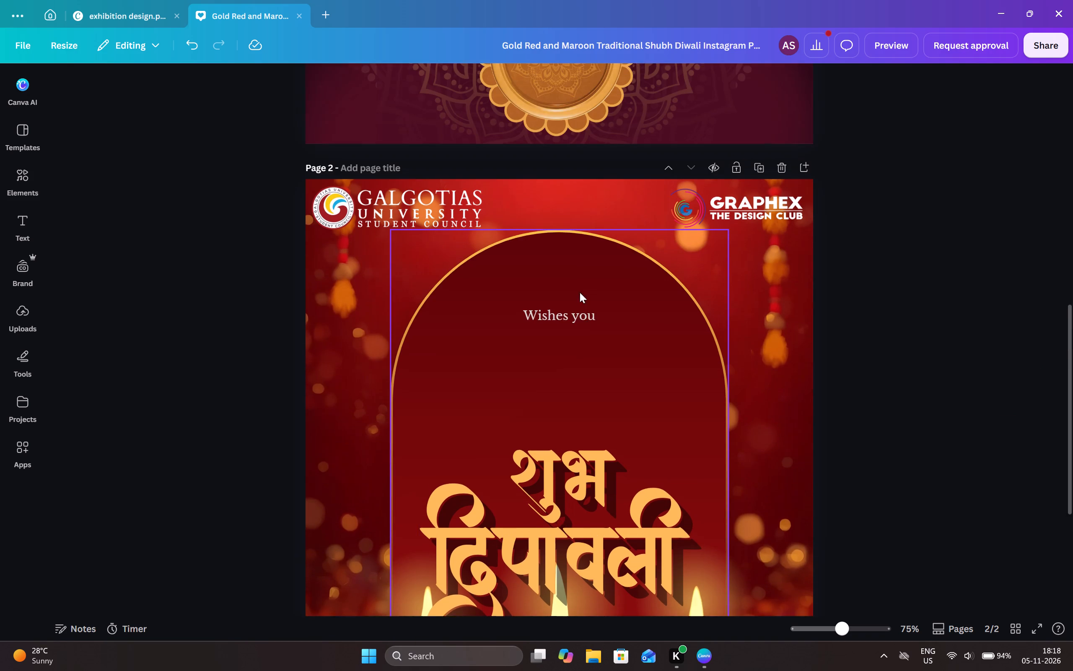
pyautogui.scroll(-2, 570, 442)
pyautogui.moveTo(586, 389); pyautogui.dragTo(585, 341)
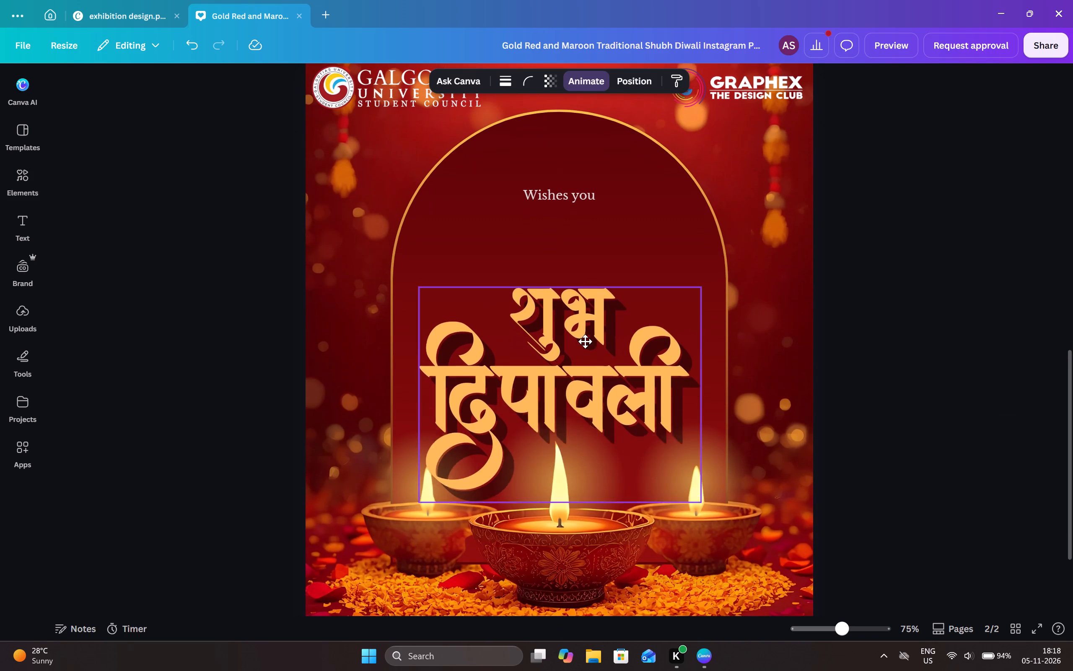
pyautogui.moveTo(585, 341); pyautogui.dragTo(588, 313)
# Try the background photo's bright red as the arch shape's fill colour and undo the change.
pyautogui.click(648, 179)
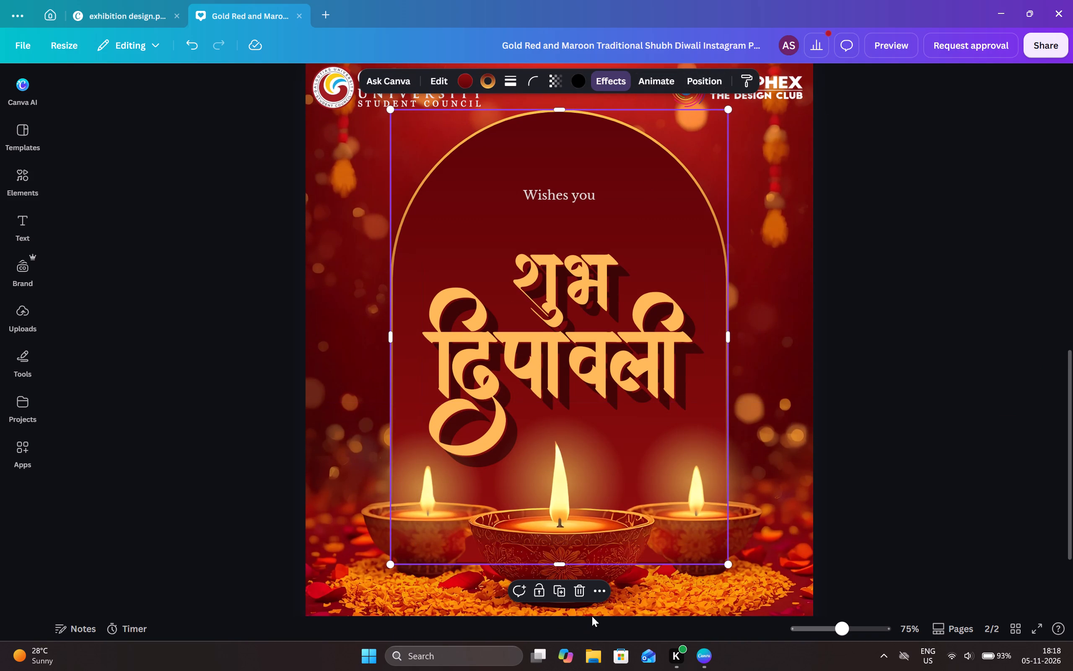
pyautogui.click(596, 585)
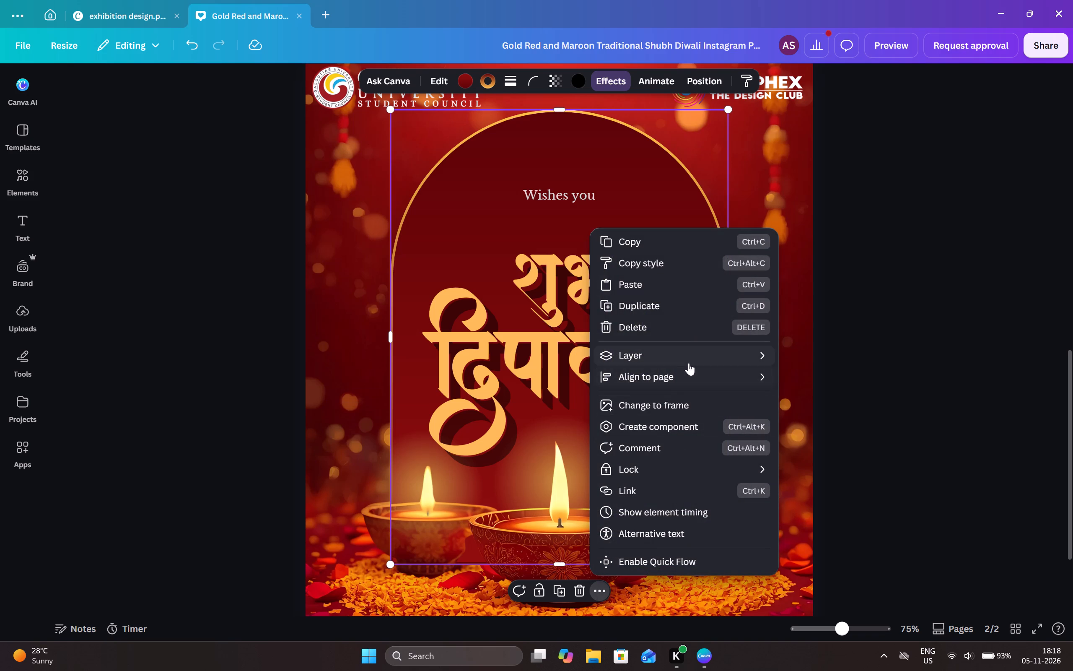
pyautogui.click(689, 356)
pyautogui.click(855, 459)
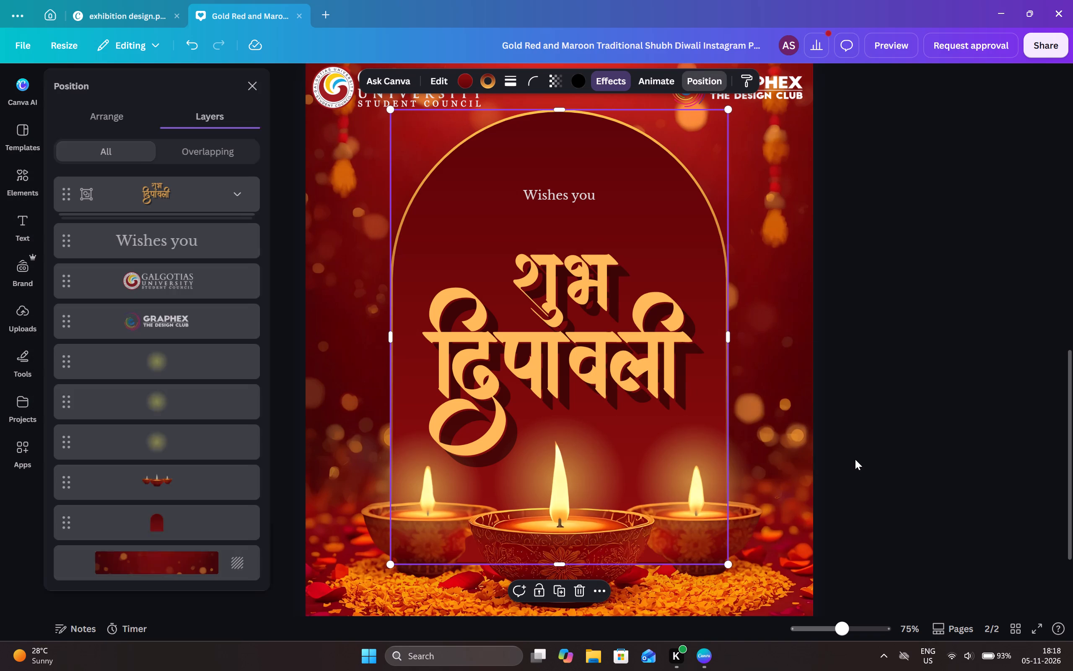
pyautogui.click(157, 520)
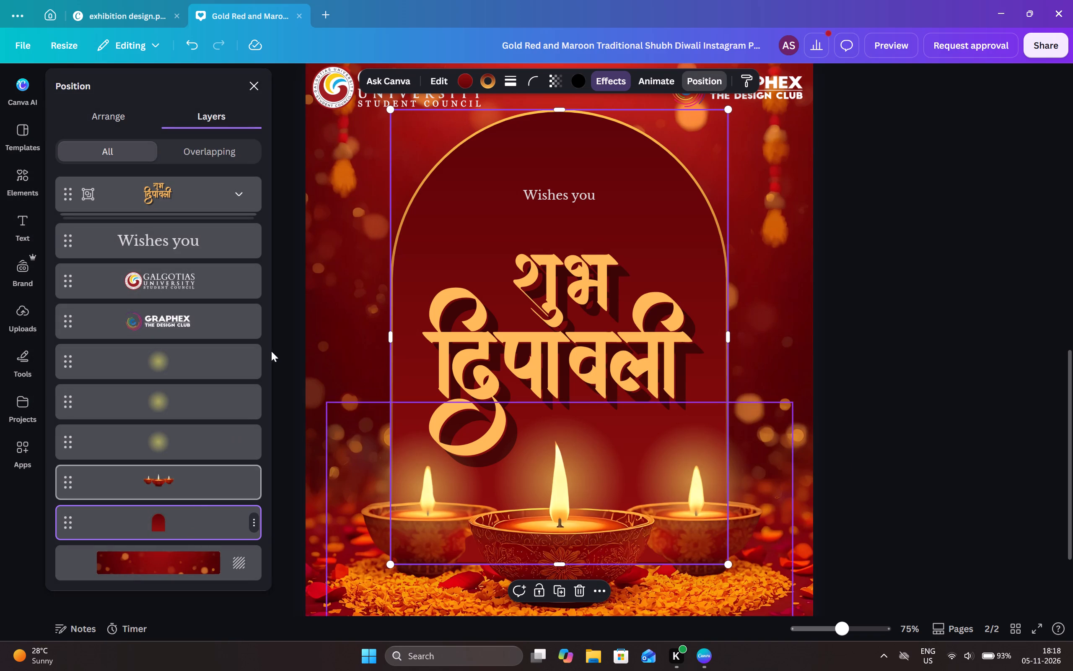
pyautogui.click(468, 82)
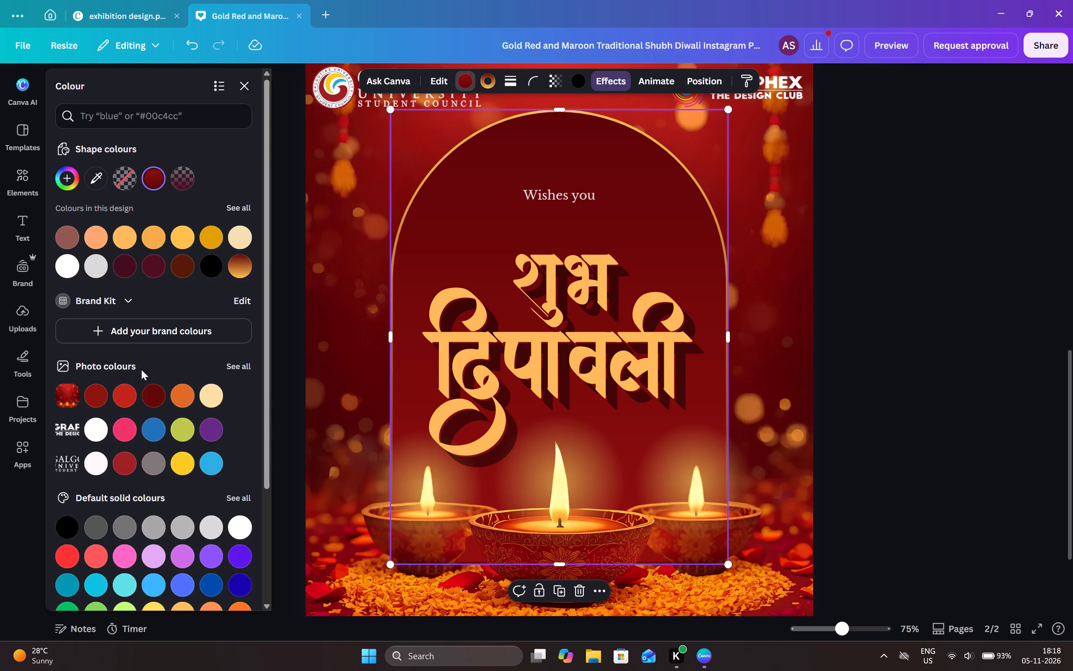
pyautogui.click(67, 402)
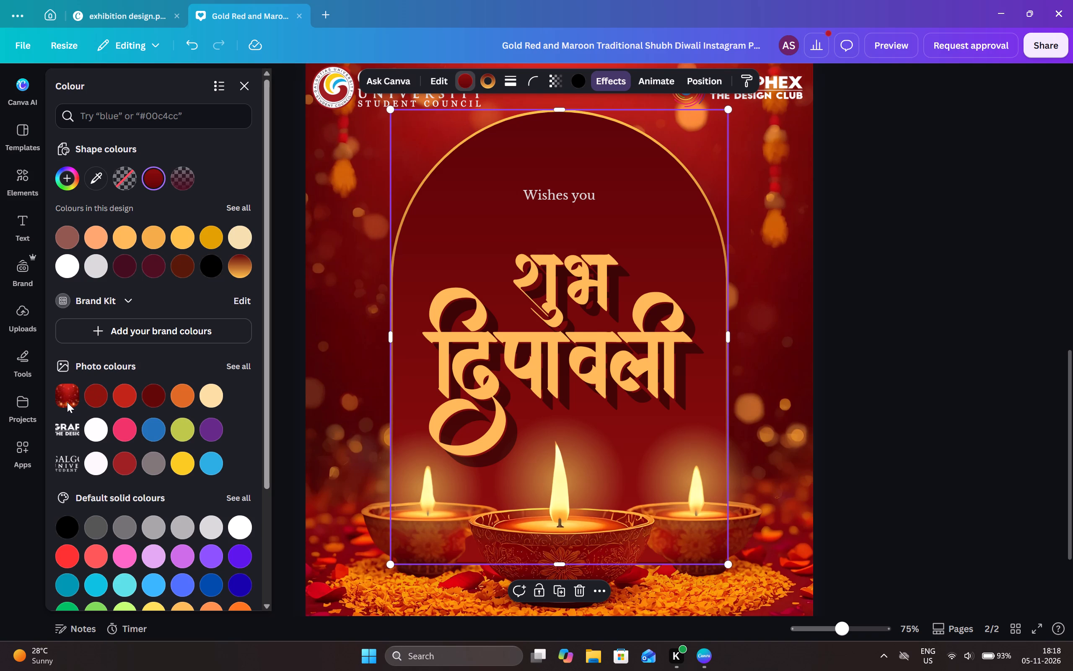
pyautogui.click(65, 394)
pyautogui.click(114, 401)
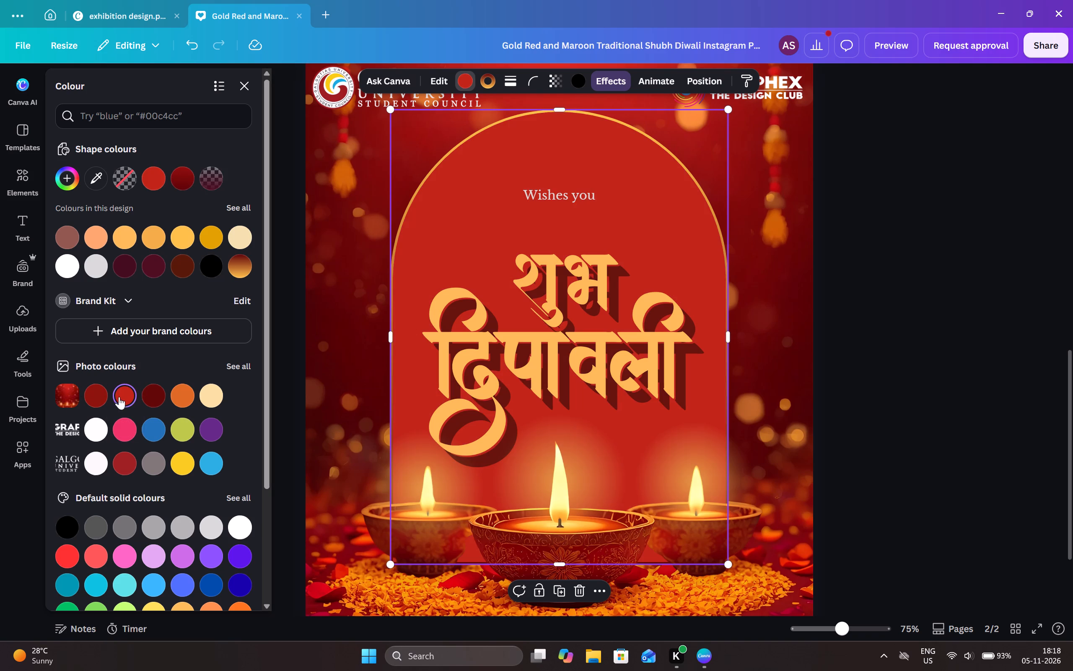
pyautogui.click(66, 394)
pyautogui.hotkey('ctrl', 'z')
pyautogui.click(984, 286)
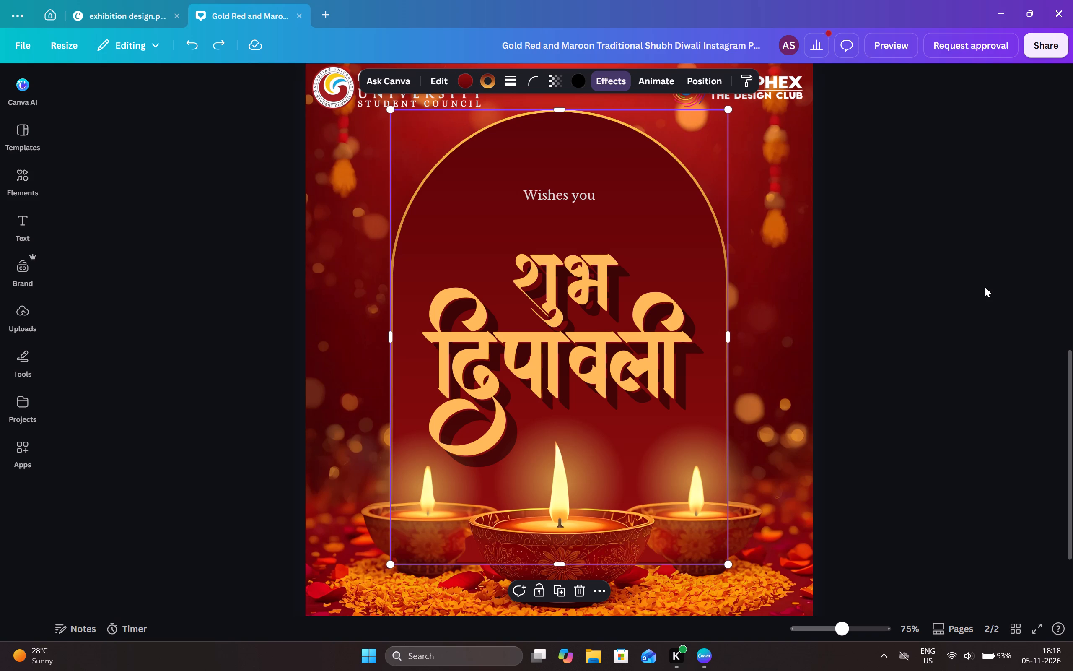
# Review the page 2 greeting at 48% zoom, including the GRAPHEX logo, alongside the lower part of page 1.
pyautogui.scroll(-2, 972, 367)
pyautogui.scroll(2, 972, 367)
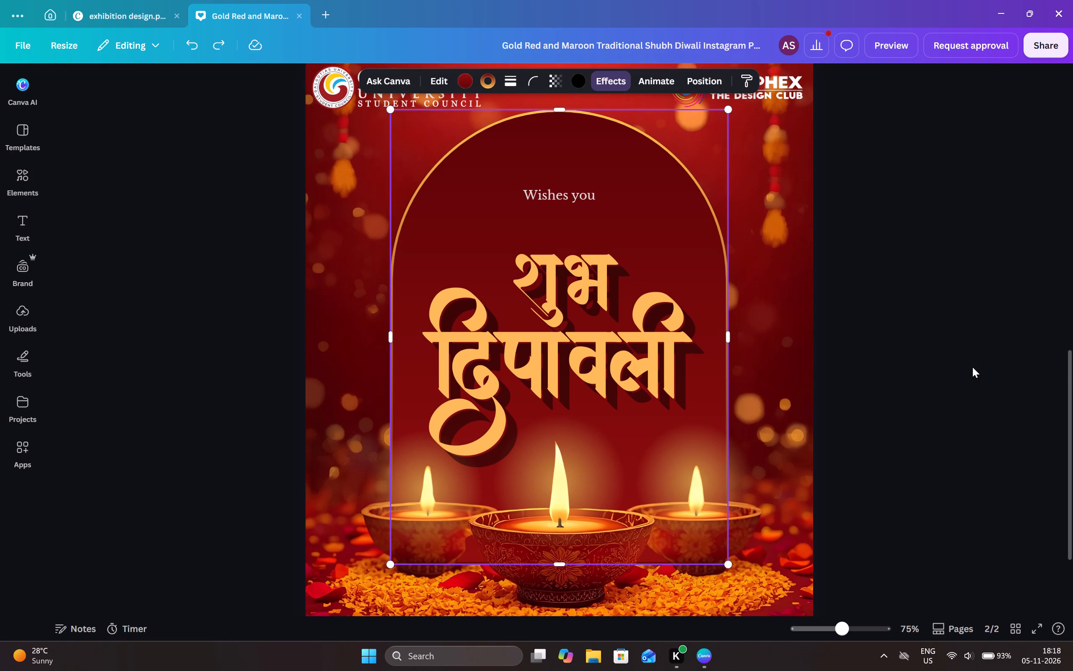
pyautogui.click(832, 628)
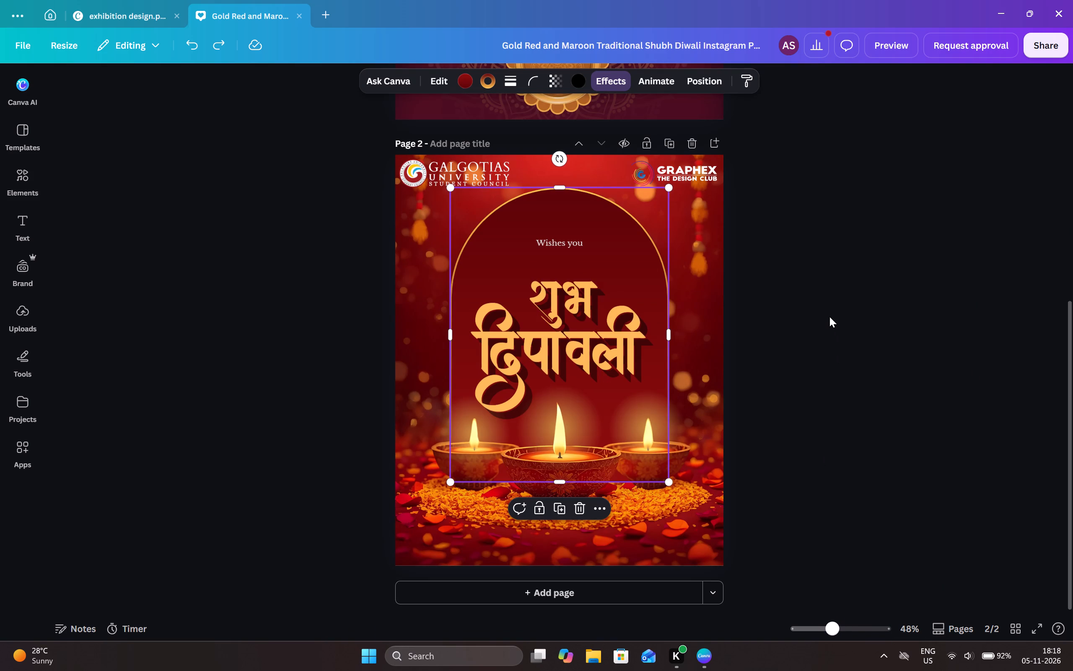
pyautogui.scroll(1, 828, 316)
pyautogui.click(828, 316)
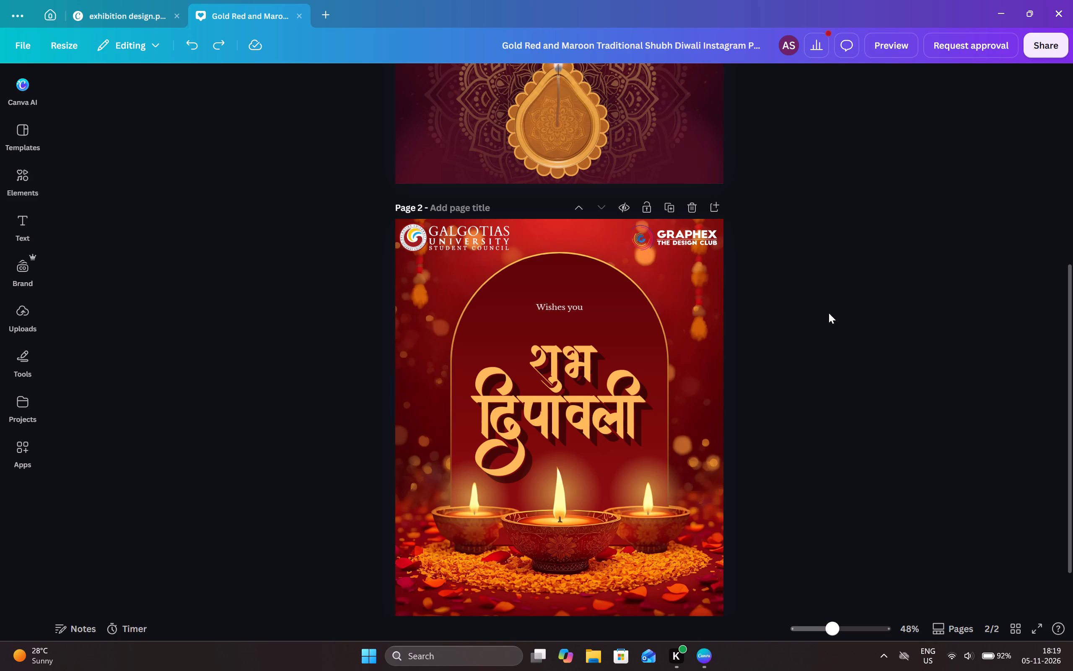
pyautogui.scroll(1, 829, 313)
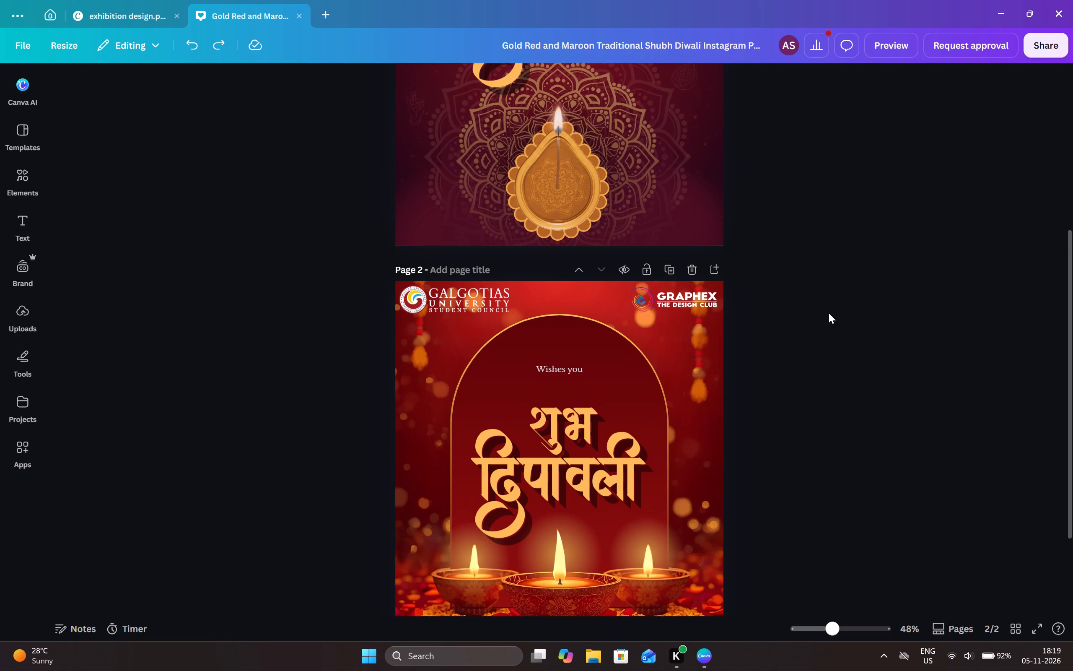
pyautogui.scroll(1, 829, 313)
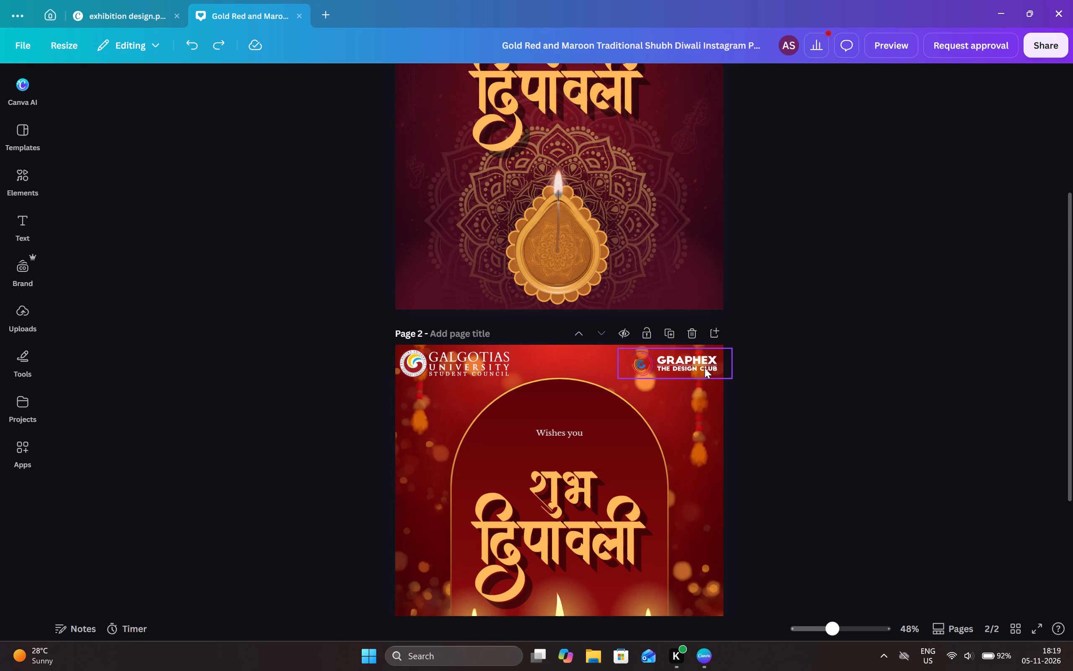
pyautogui.click(840, 304)
pyautogui.click(708, 364)
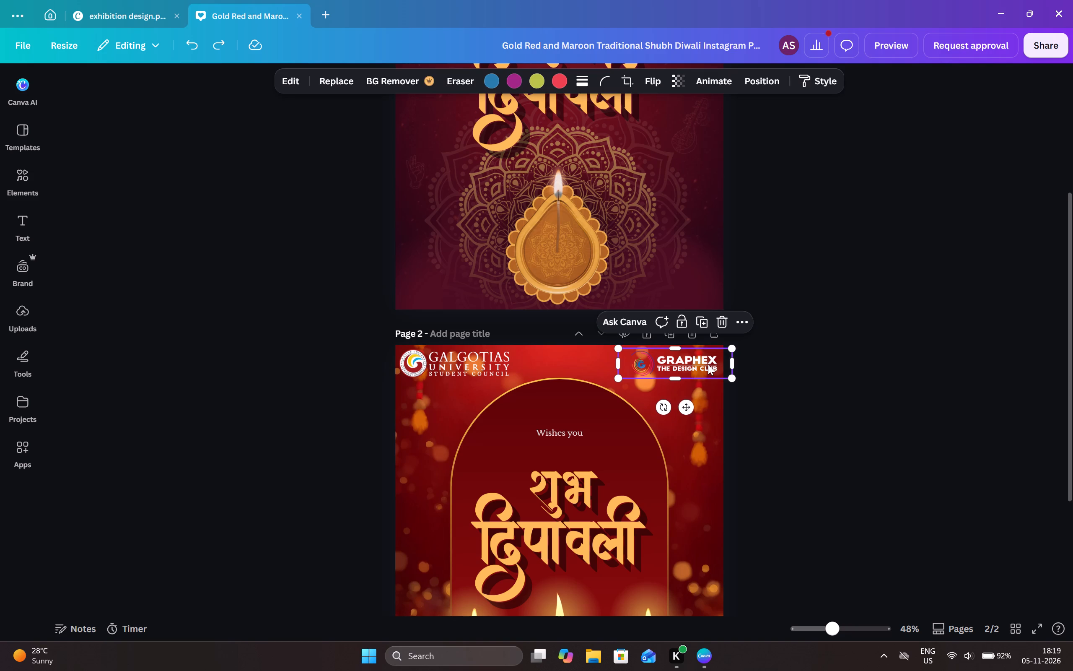
pyautogui.click(837, 300)
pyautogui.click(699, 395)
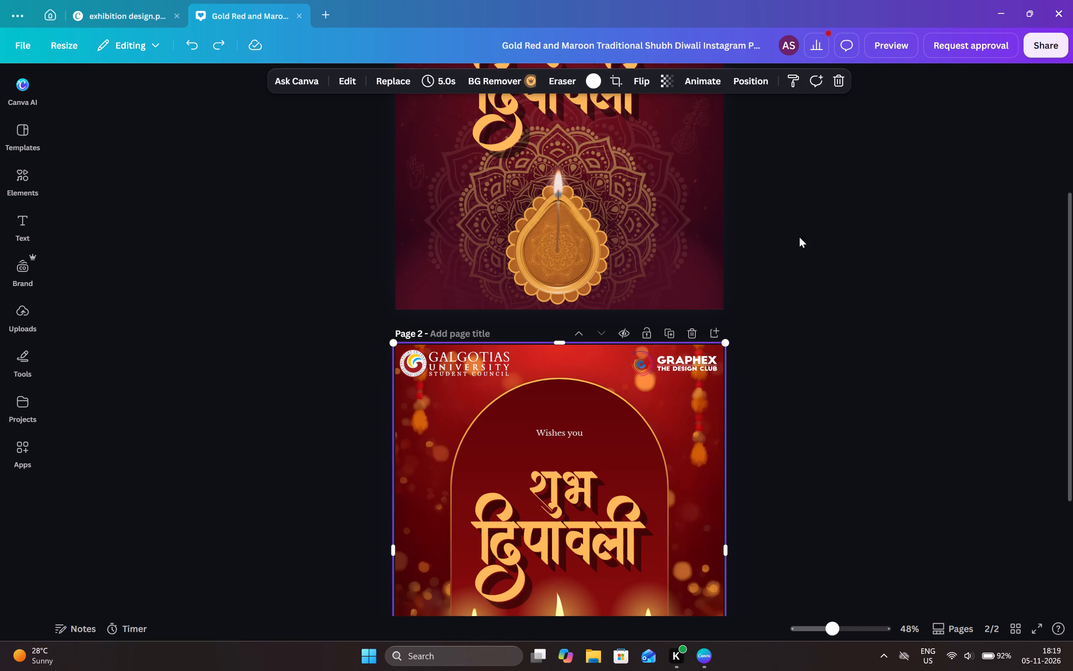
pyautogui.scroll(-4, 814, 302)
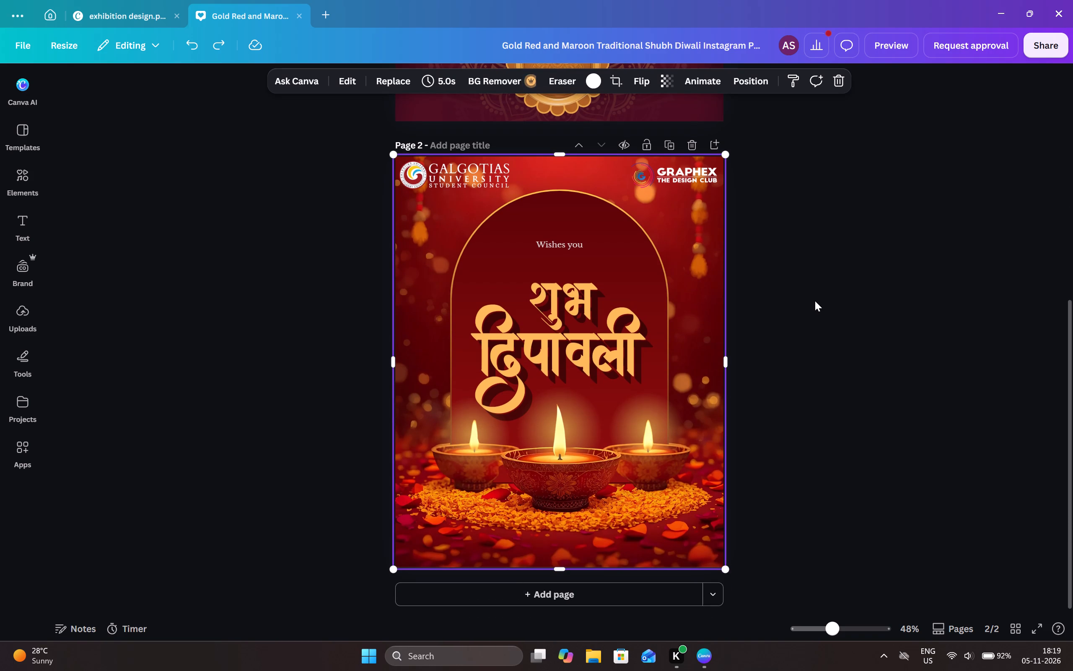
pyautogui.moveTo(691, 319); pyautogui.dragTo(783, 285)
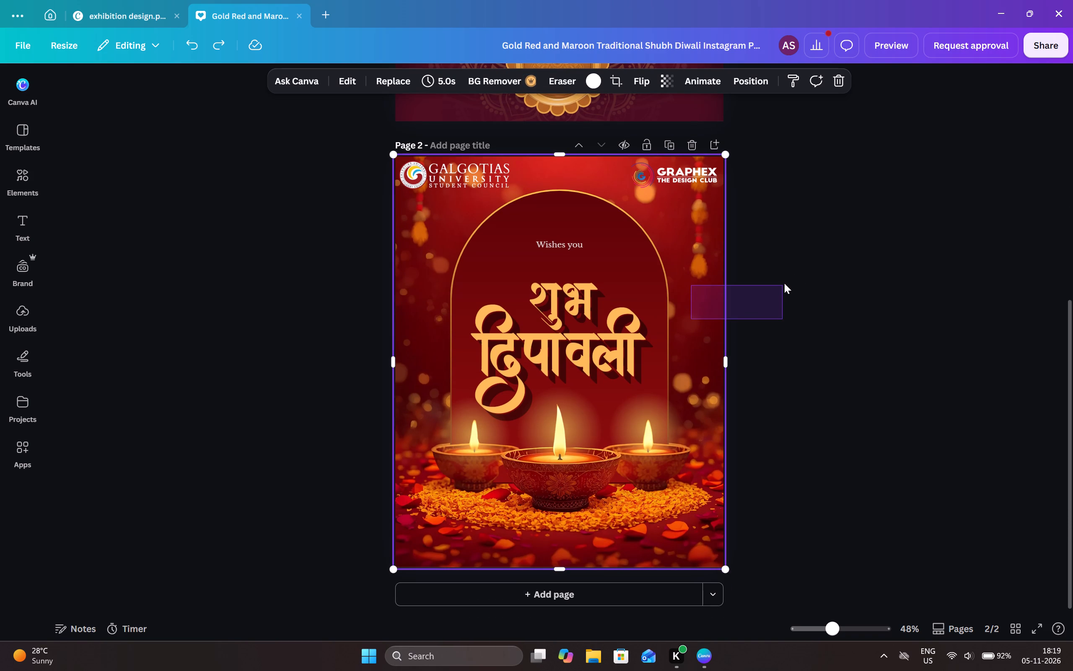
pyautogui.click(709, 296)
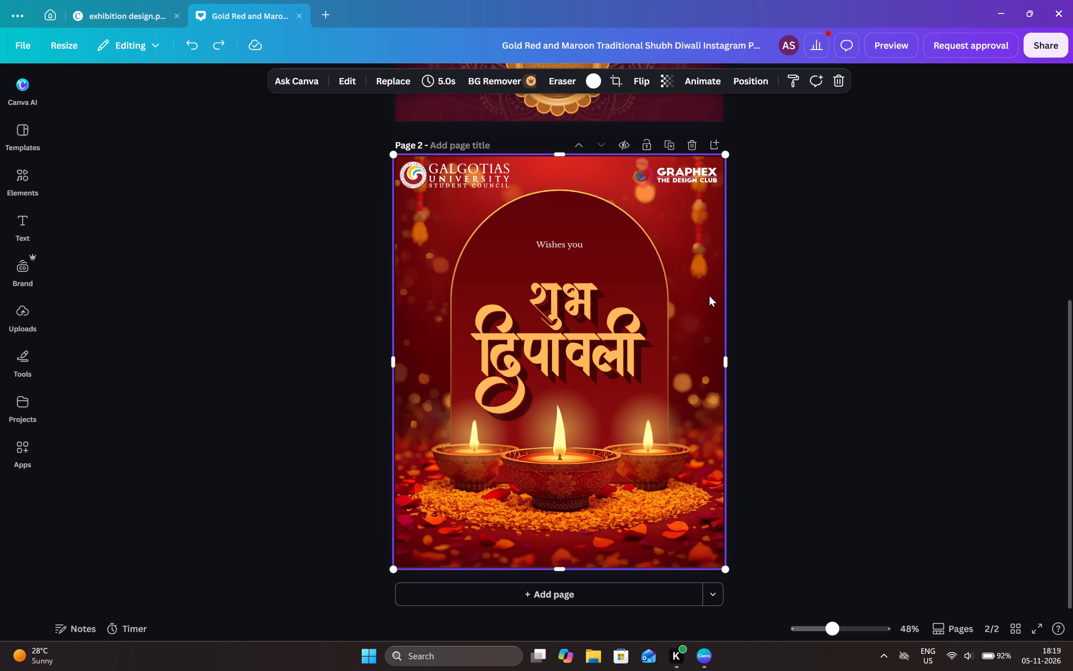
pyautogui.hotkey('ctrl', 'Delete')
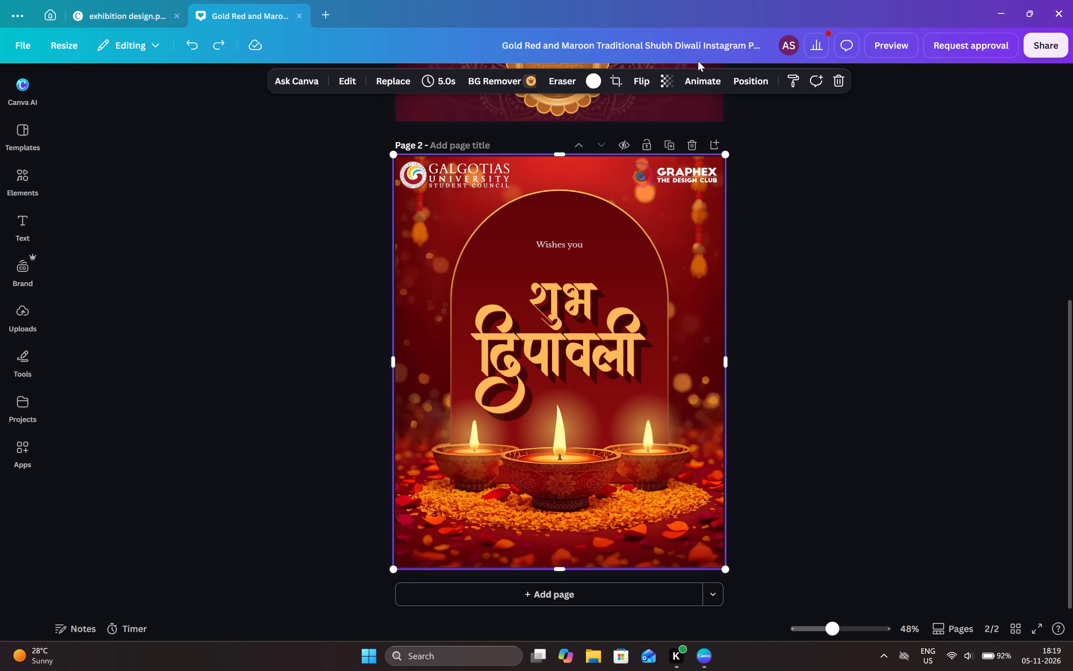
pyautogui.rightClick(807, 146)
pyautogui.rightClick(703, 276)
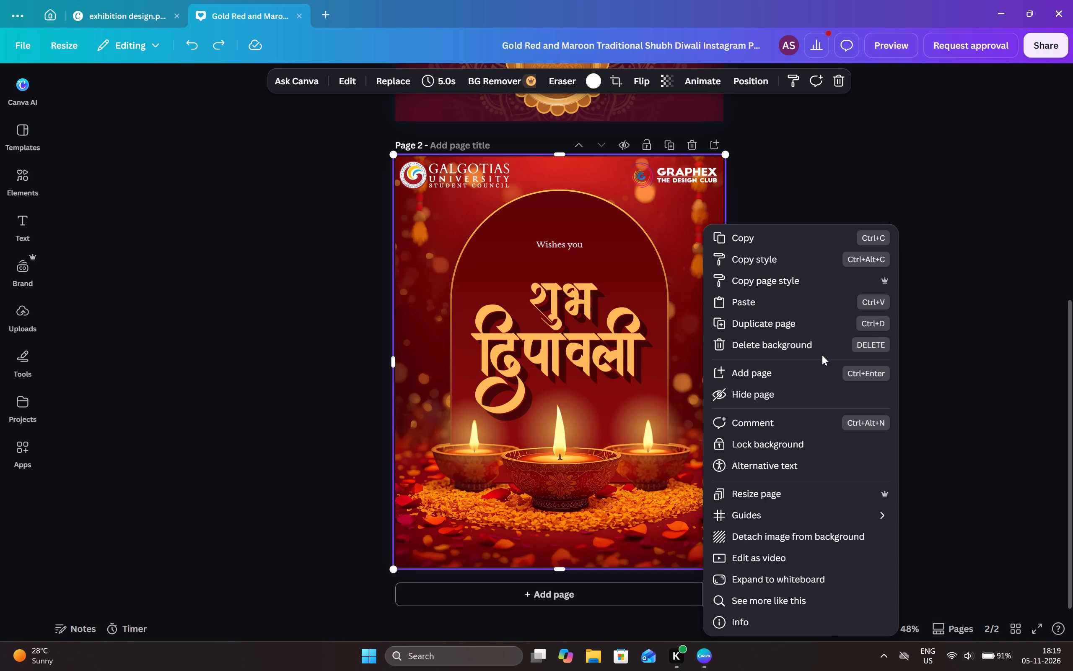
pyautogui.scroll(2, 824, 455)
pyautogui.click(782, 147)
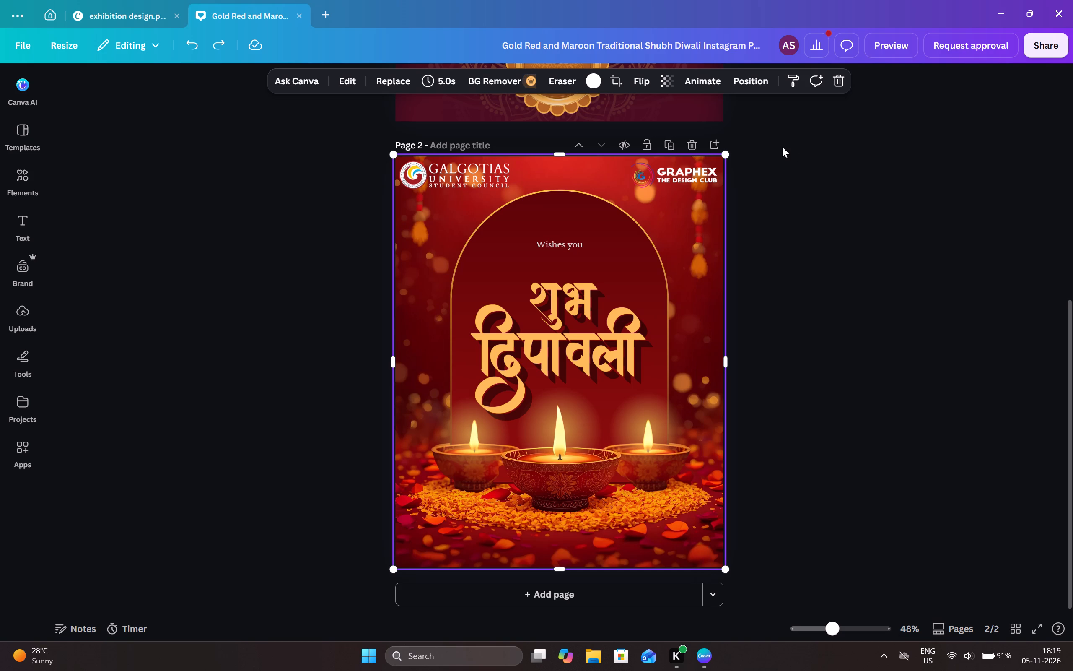
# Examine page 2's layer stack, checking where the arch shape and background photo sit.
pyautogui.click(603, 263)
pyautogui.rightClick(603, 262)
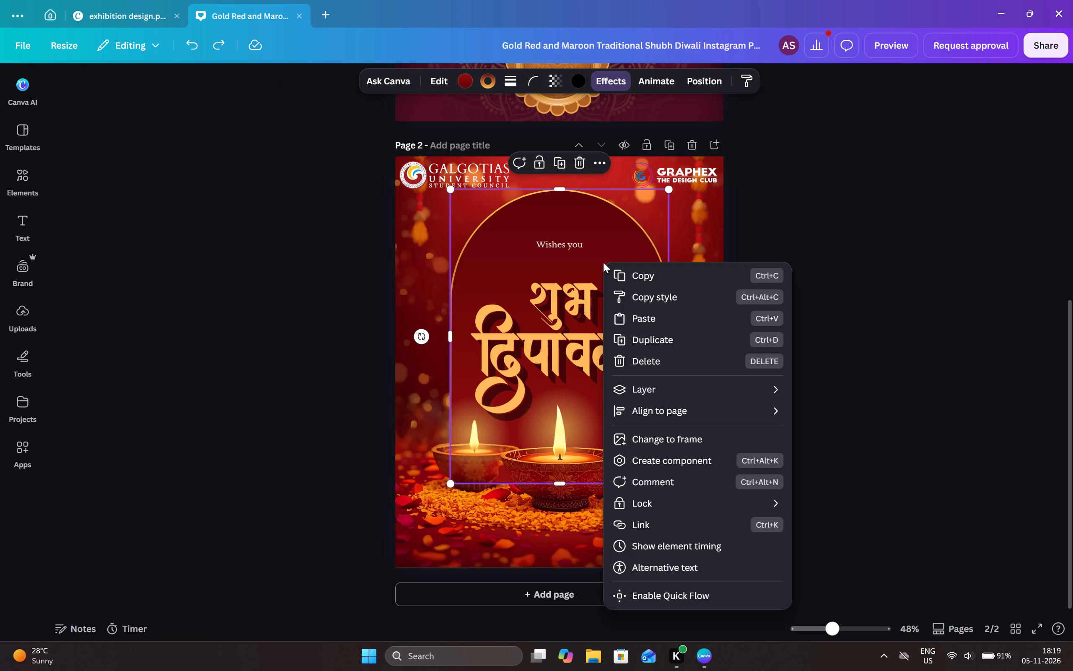
pyautogui.click(672, 396)
pyautogui.click(674, 391)
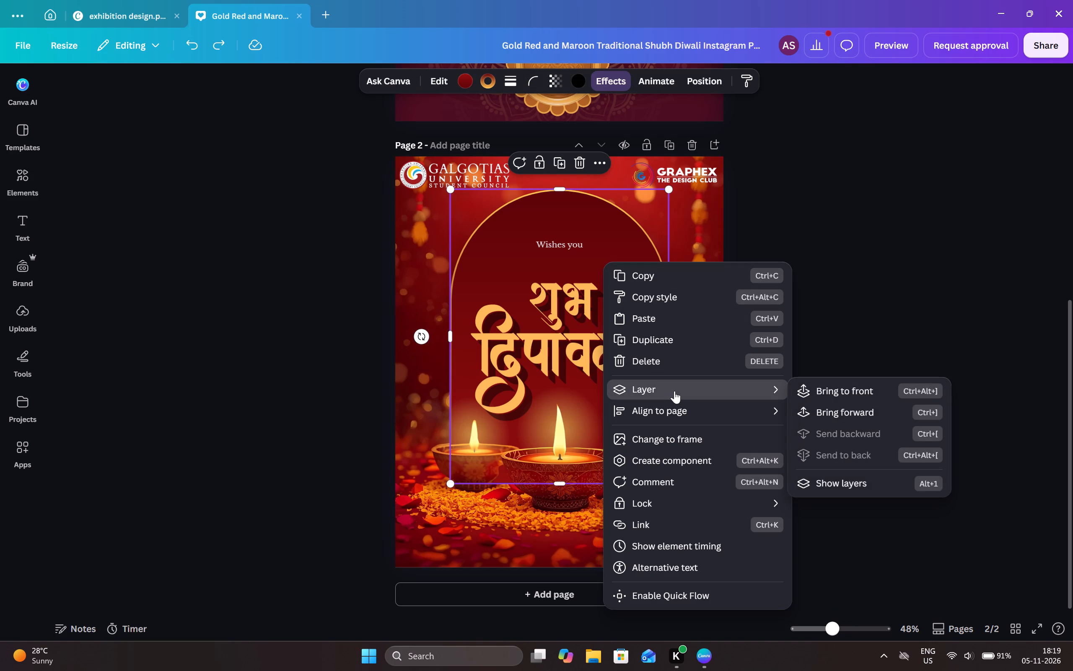
pyautogui.click(828, 489)
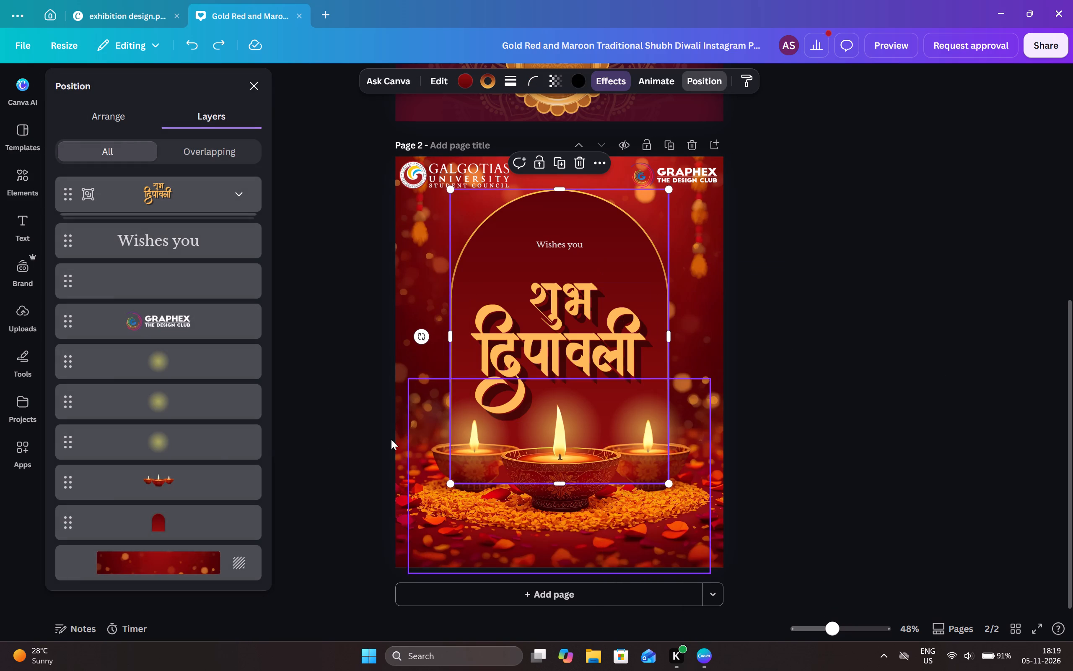
pyautogui.scroll(-3, 215, 468)
pyautogui.click(206, 555)
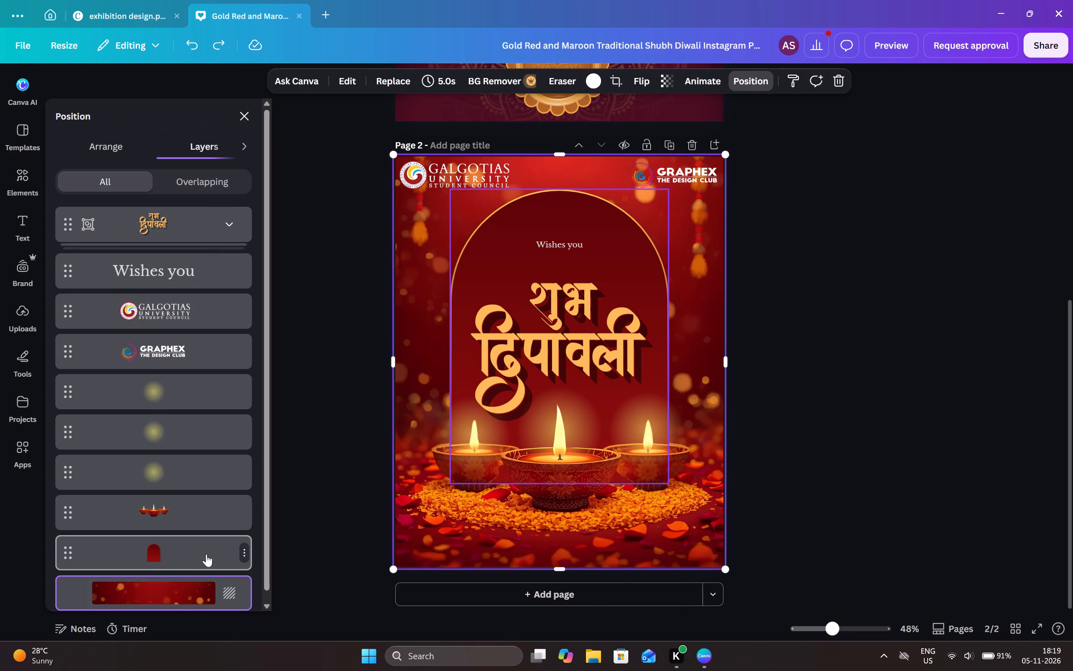
pyautogui.click(226, 593)
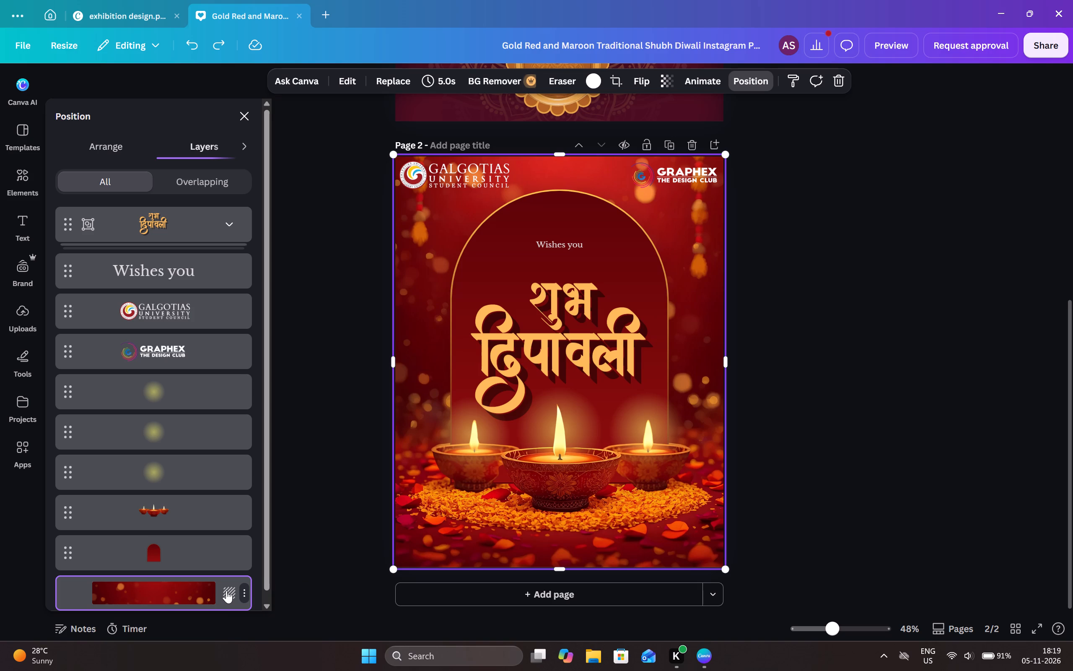
pyautogui.scroll(4, 208, 454)
pyautogui.scroll(6, 207, 413)
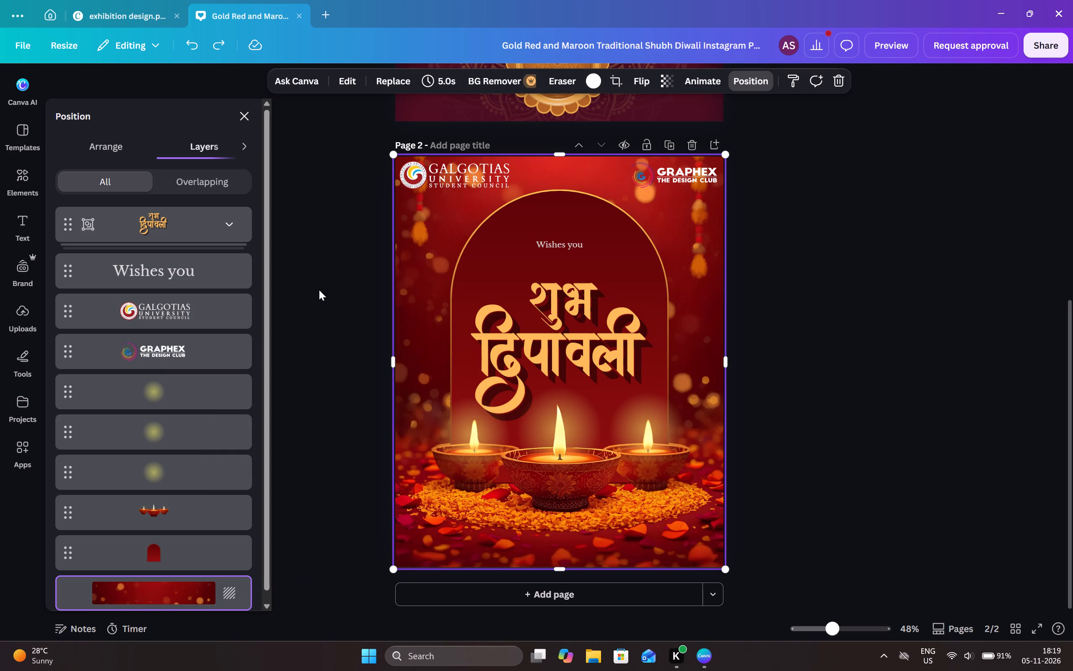
pyautogui.click(340, 268)
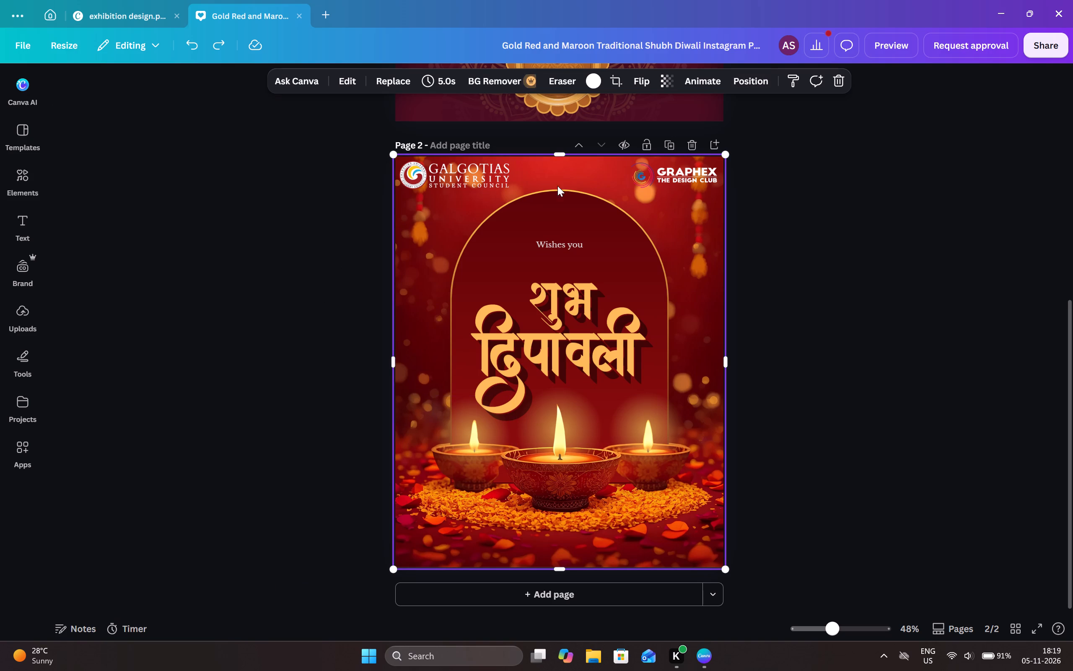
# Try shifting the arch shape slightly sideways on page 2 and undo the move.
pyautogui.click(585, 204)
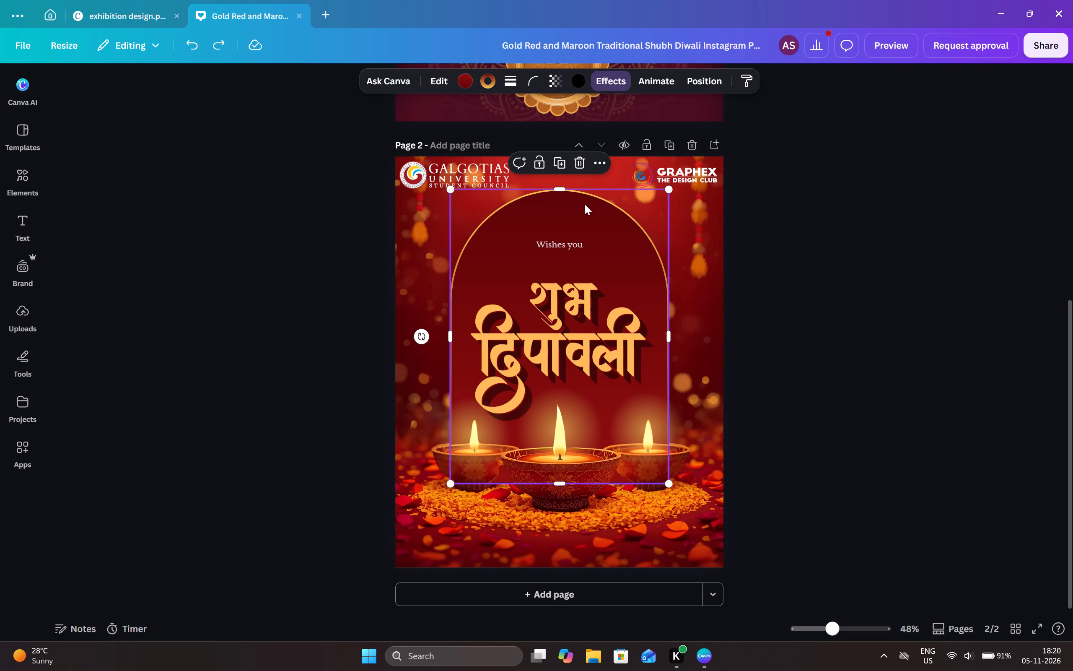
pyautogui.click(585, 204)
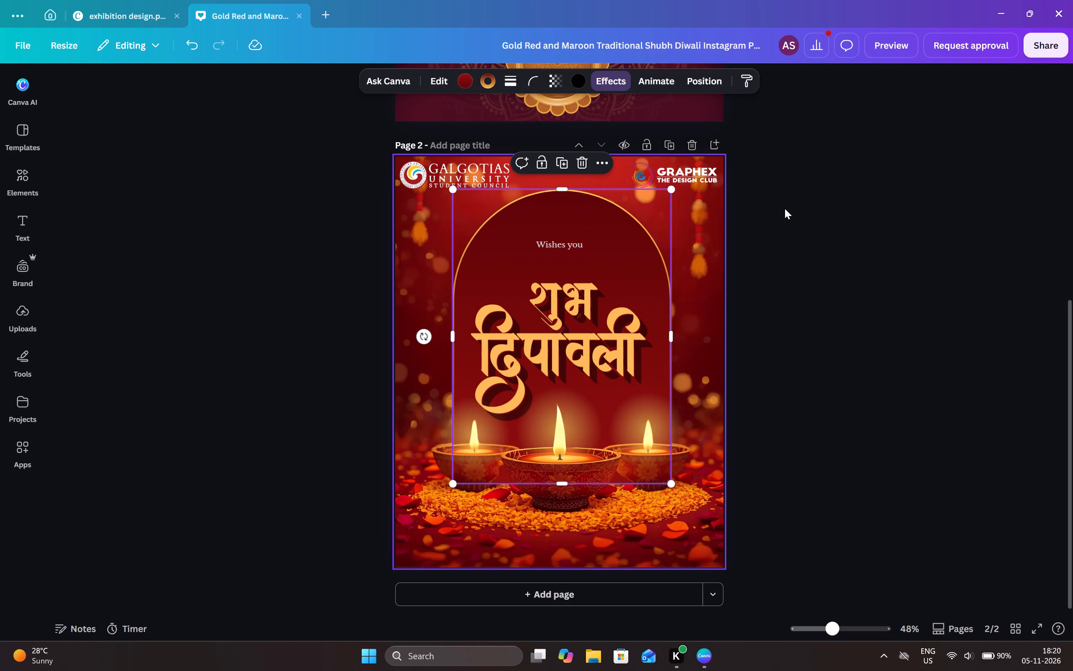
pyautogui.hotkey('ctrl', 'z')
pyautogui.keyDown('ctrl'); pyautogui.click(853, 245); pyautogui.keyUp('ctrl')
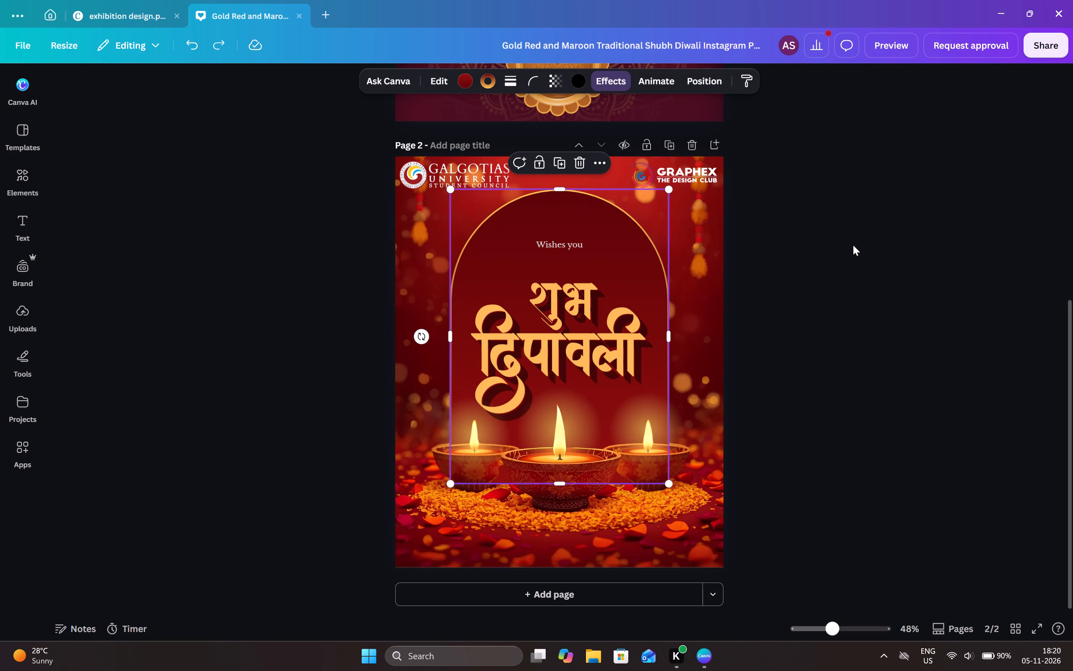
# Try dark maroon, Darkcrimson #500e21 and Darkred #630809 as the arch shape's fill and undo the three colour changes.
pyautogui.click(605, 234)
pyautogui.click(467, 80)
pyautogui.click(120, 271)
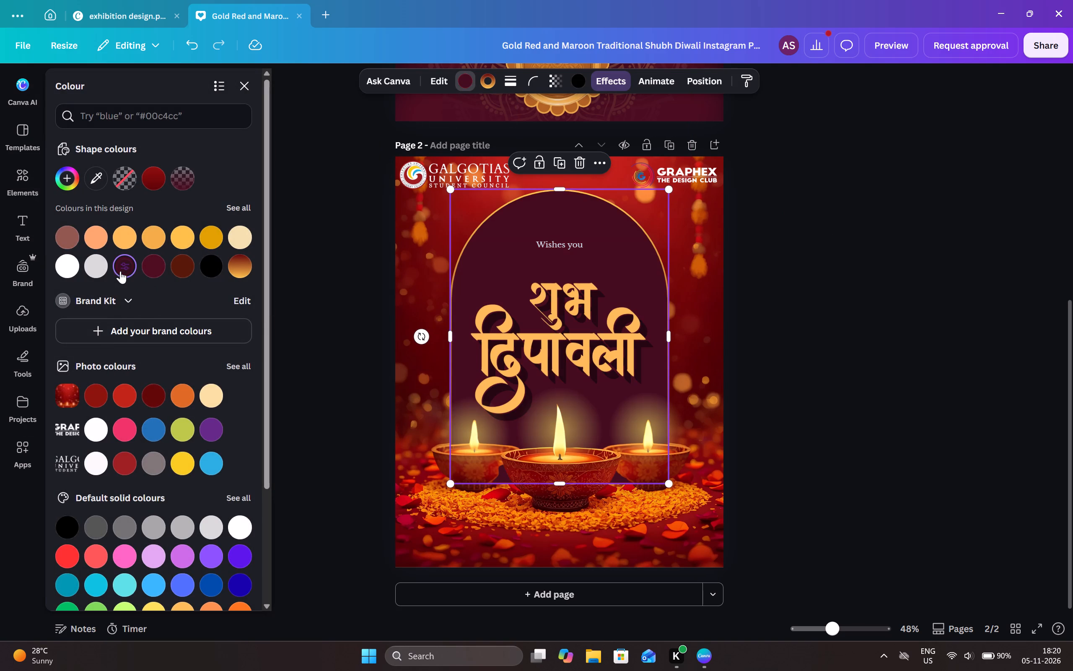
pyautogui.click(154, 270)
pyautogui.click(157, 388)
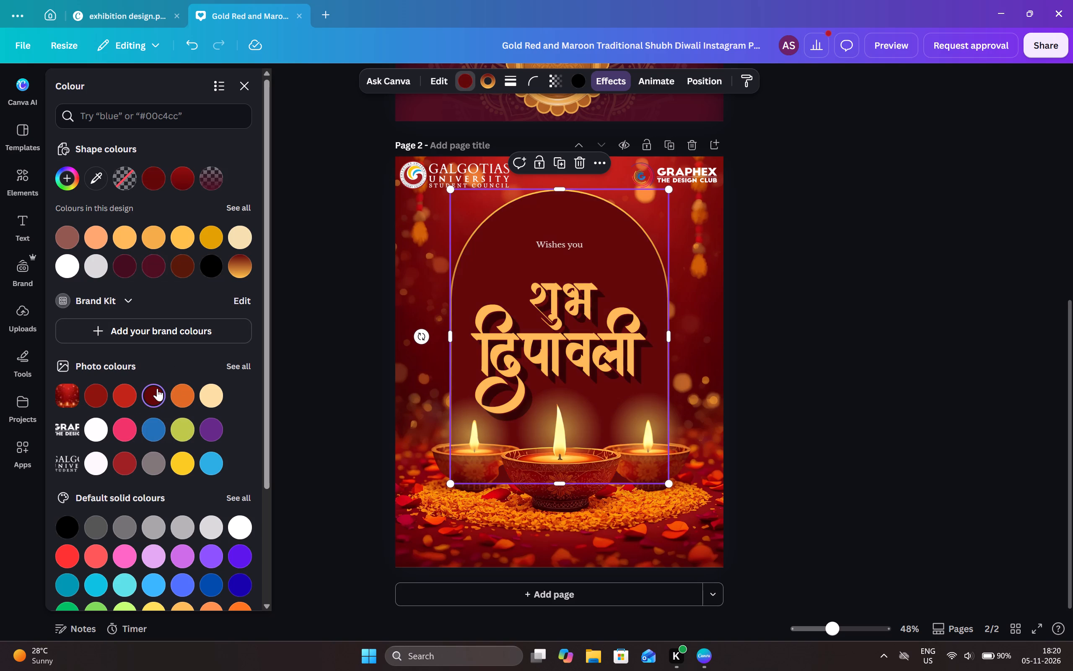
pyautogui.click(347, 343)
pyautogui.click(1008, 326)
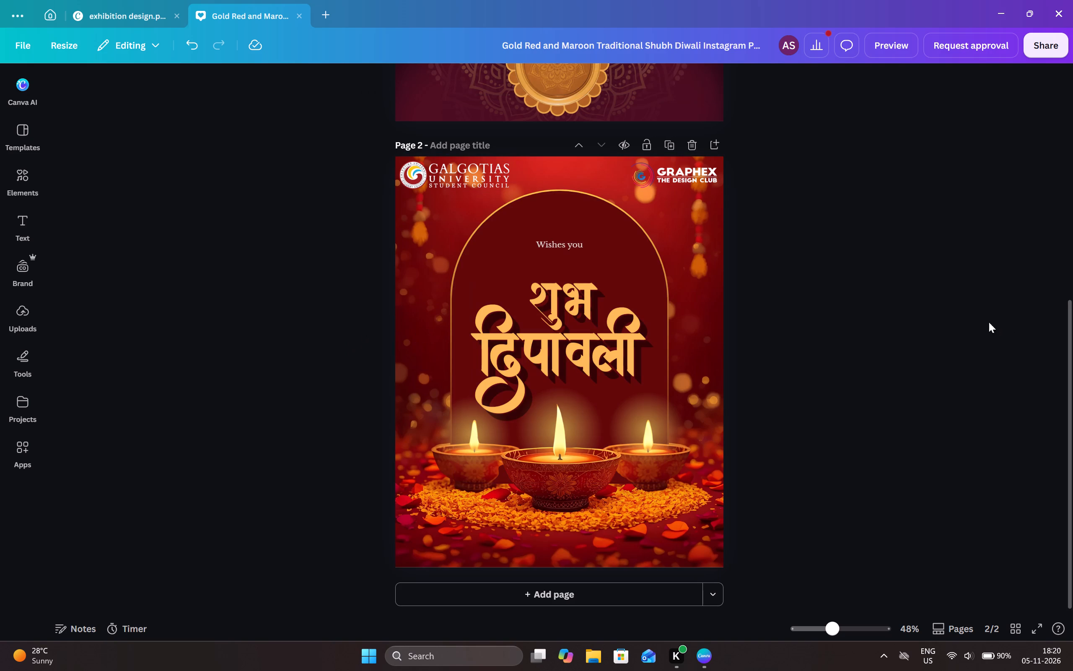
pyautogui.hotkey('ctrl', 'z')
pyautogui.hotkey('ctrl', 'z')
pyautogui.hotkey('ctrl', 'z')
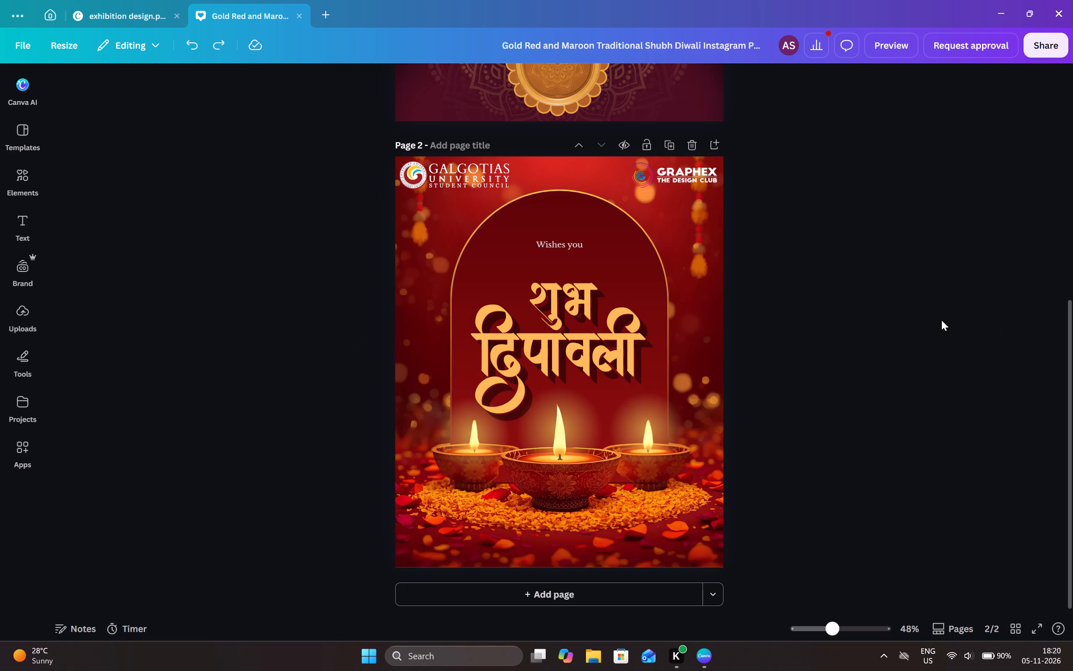
# Fill the arch shape on page 2 with the background photo's Darkred #630809.
pyautogui.click(634, 255)
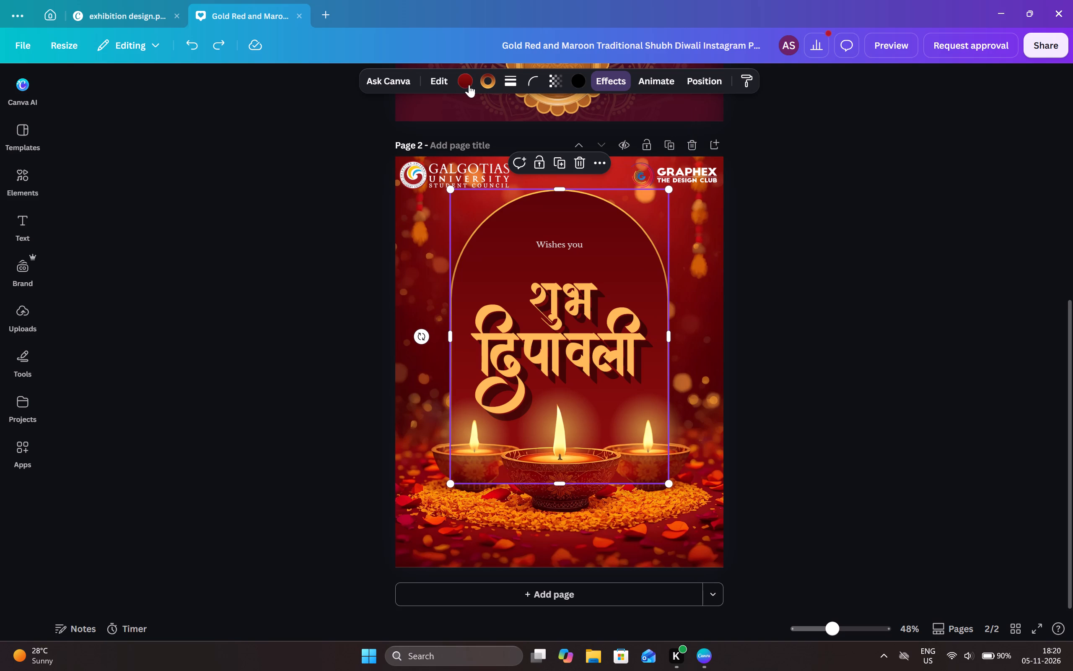
pyautogui.click(466, 81)
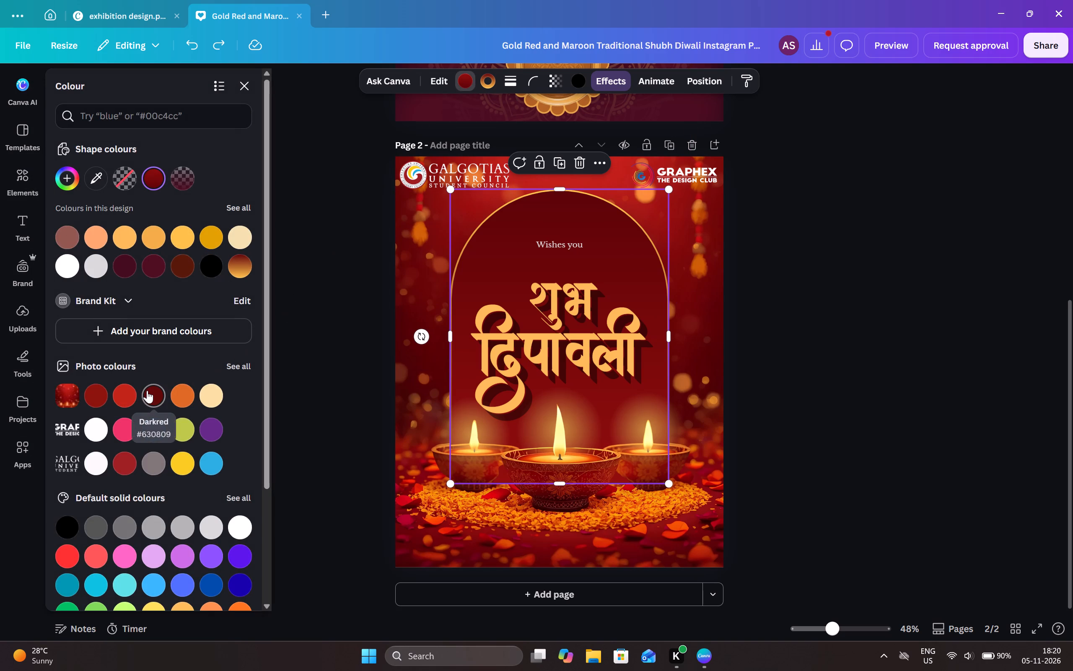
pyautogui.click(147, 390)
pyautogui.click(342, 273)
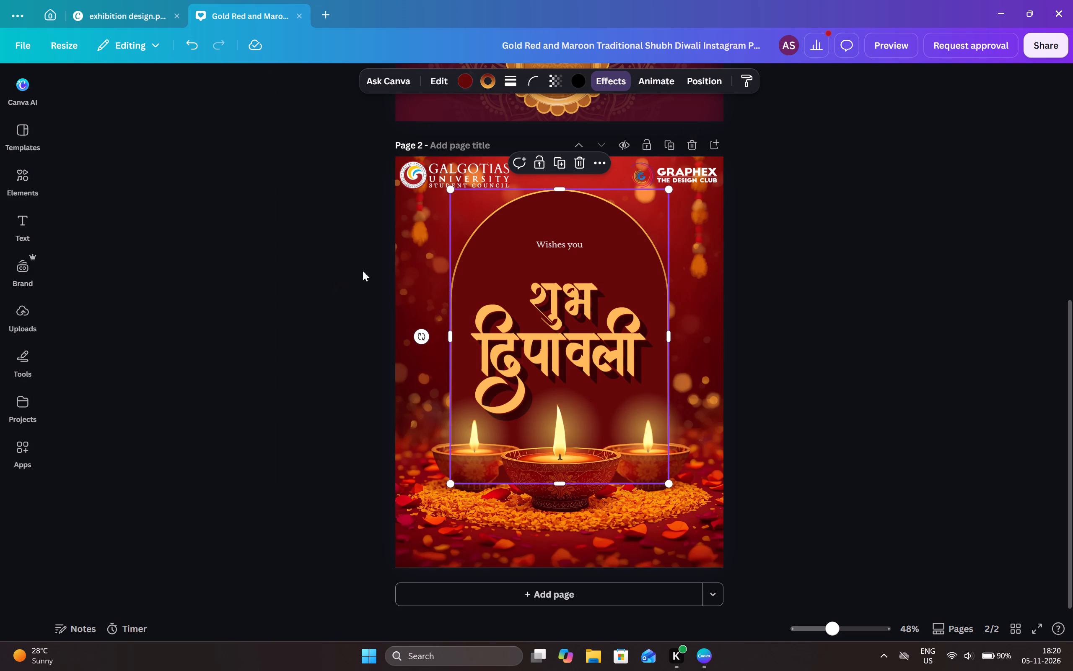
pyautogui.click(934, 270)
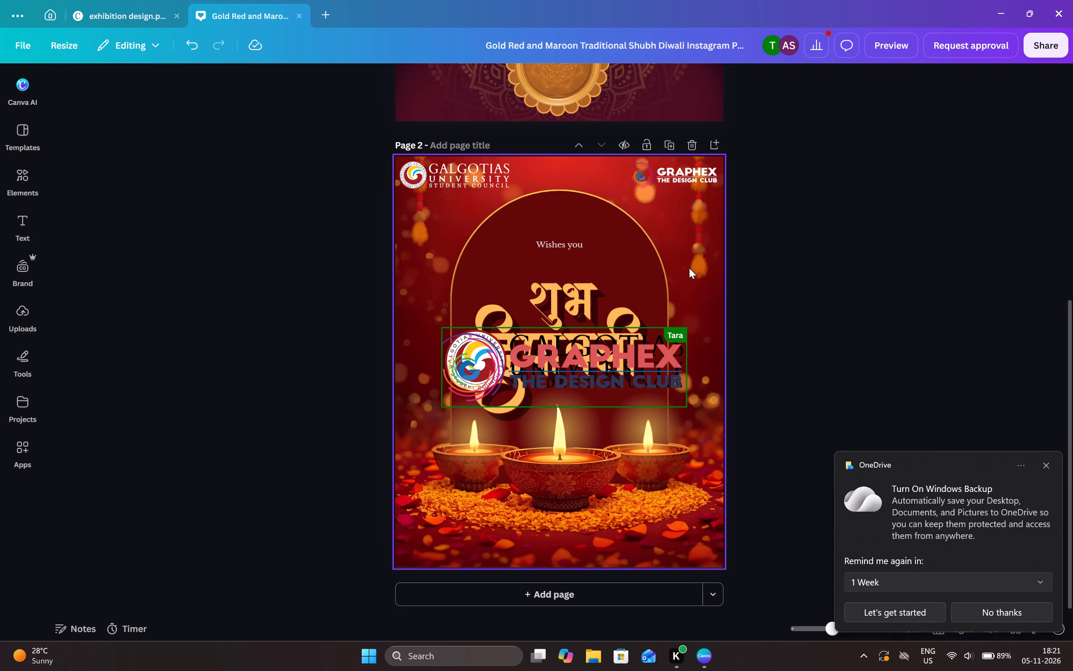
# Shrink the coloured GRAPHEX logo, try it just below the white GRAPHEX logo, and delete it from page 2.
pyautogui.click(862, 228)
pyautogui.moveTo(587, 354); pyautogui.dragTo(547, 232)
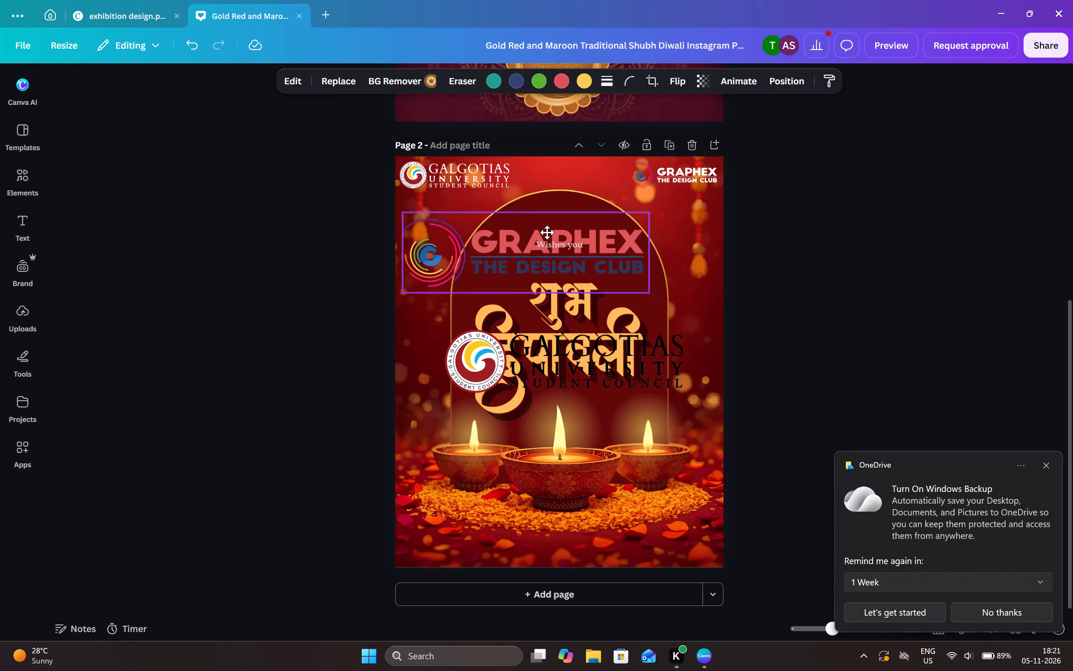
pyautogui.moveTo(547, 232); pyautogui.dragTo(542, 197)
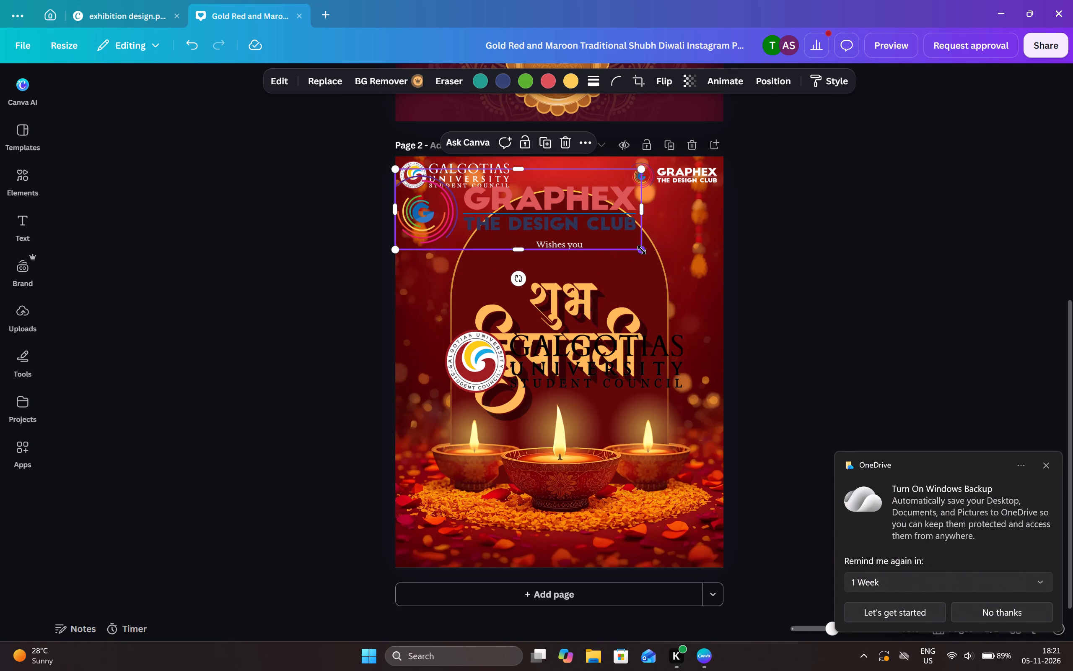
pyautogui.moveTo(642, 250); pyautogui.dragTo(523, 187)
pyautogui.moveTo(478, 186); pyautogui.dragTo(669, 185)
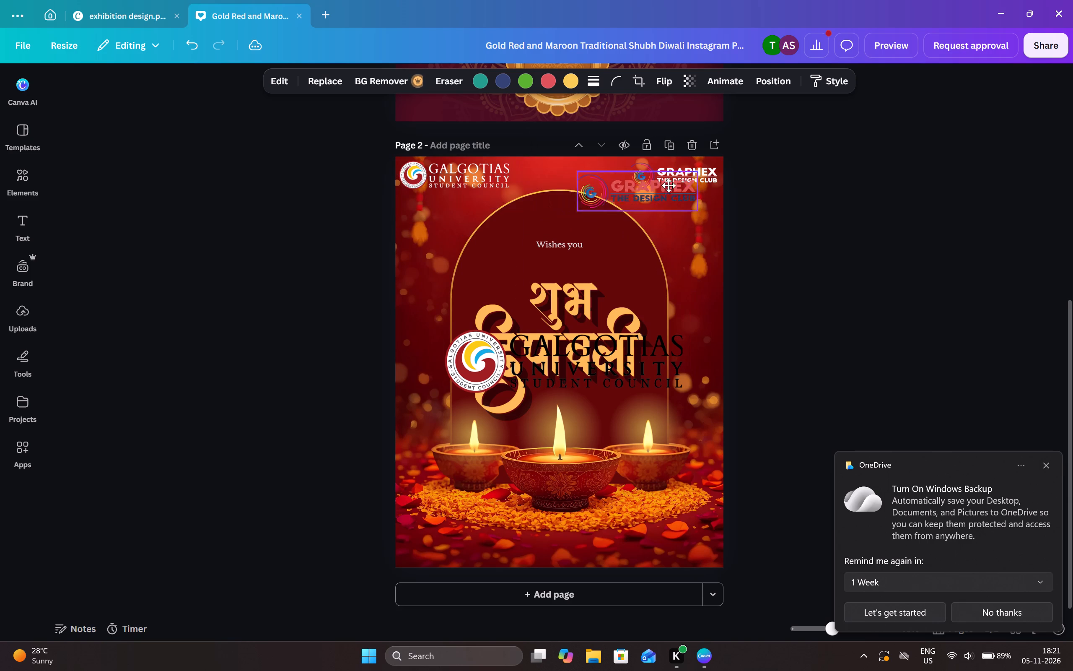
pyautogui.moveTo(669, 185); pyautogui.dragTo(687, 203)
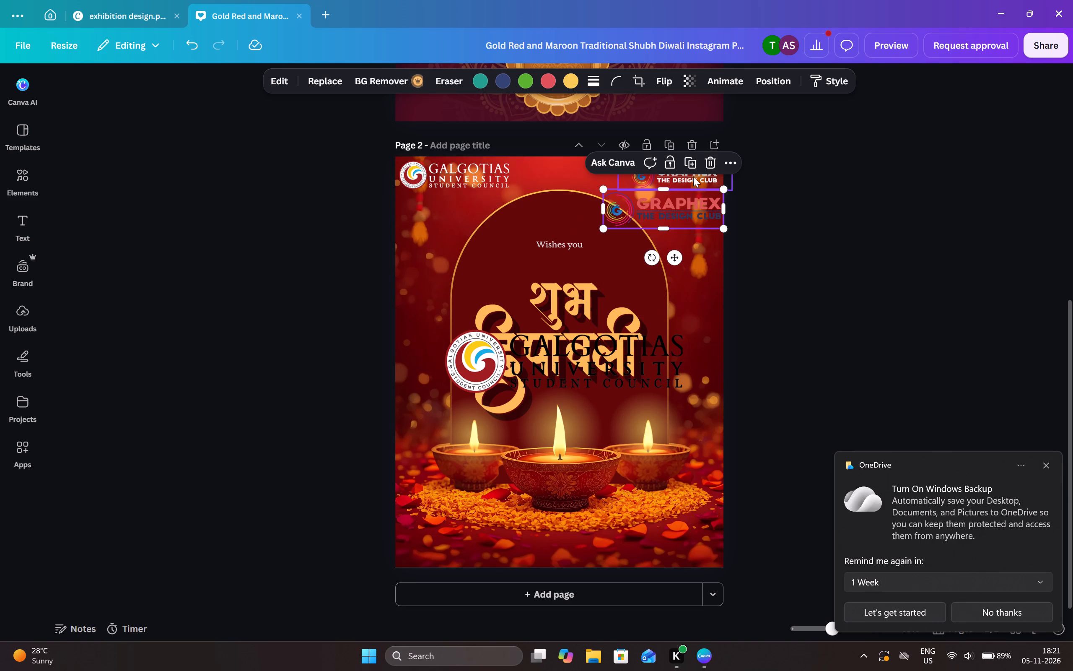
pyautogui.click(709, 167)
# Shrink the black-lettered Galgotias University logo to header size and place it over the white-lettered version on page 2.
pyautogui.moveTo(613, 358); pyautogui.dragTo(549, 229)
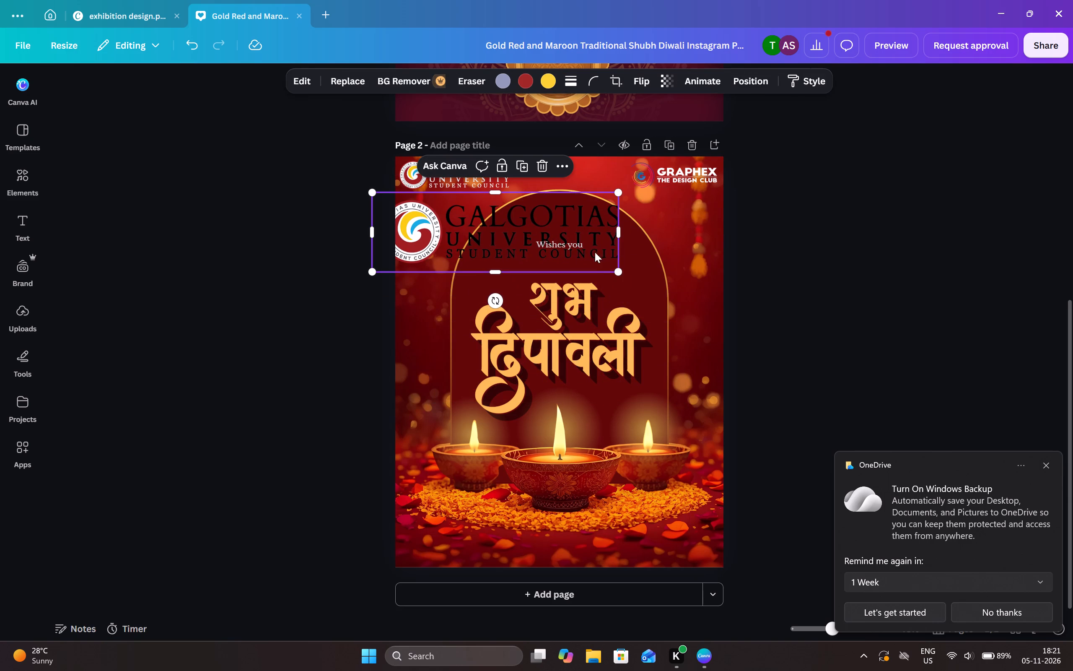
pyautogui.moveTo(618, 268); pyautogui.dragTo(492, 199)
pyautogui.moveTo(458, 208); pyautogui.dragTo(458, 208)
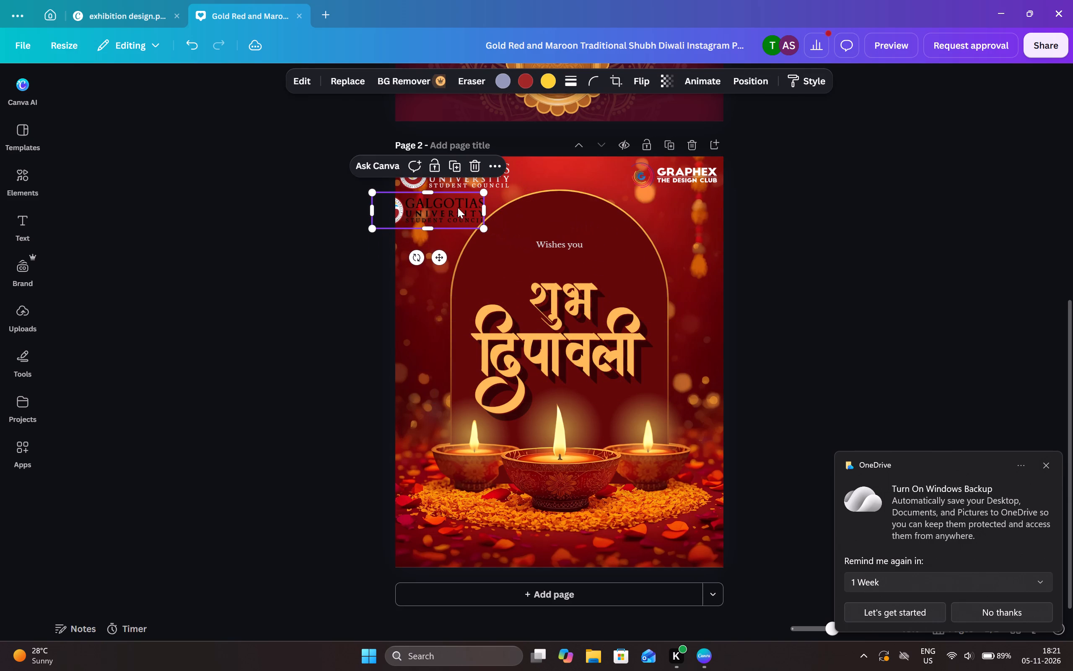
pyautogui.moveTo(458, 208); pyautogui.dragTo(481, 174)
pyautogui.click(831, 185)
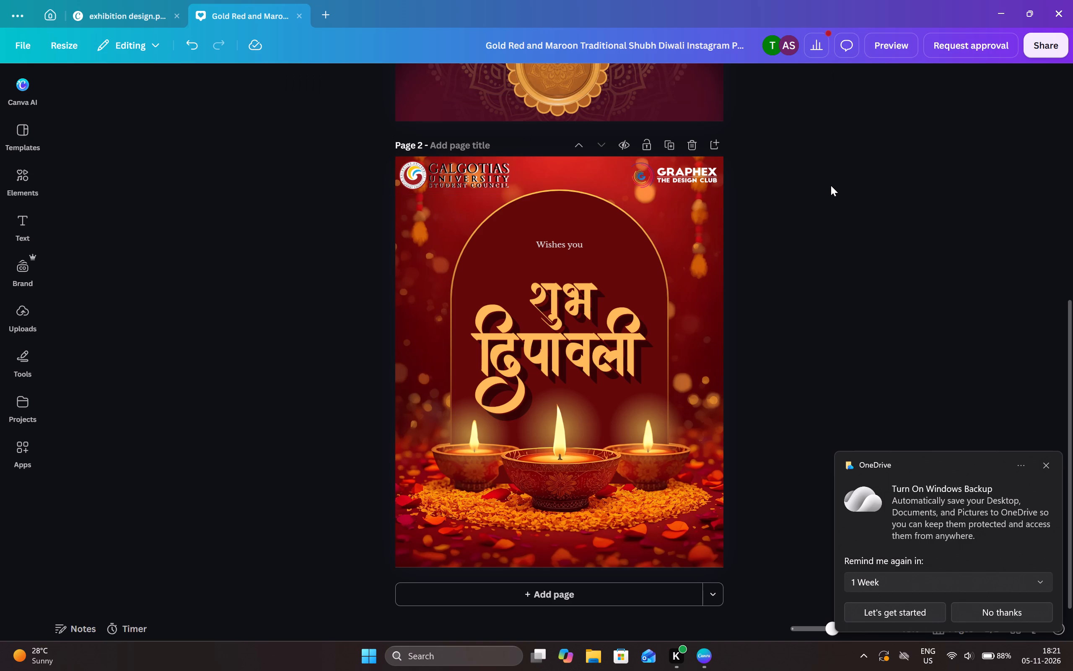
# Swap the Galgotias logos: move the white-lettered one onto the arch and put the black-lettered one in the page's upper-left corner.
pyautogui.moveTo(449, 179); pyautogui.dragTo(461, 255)
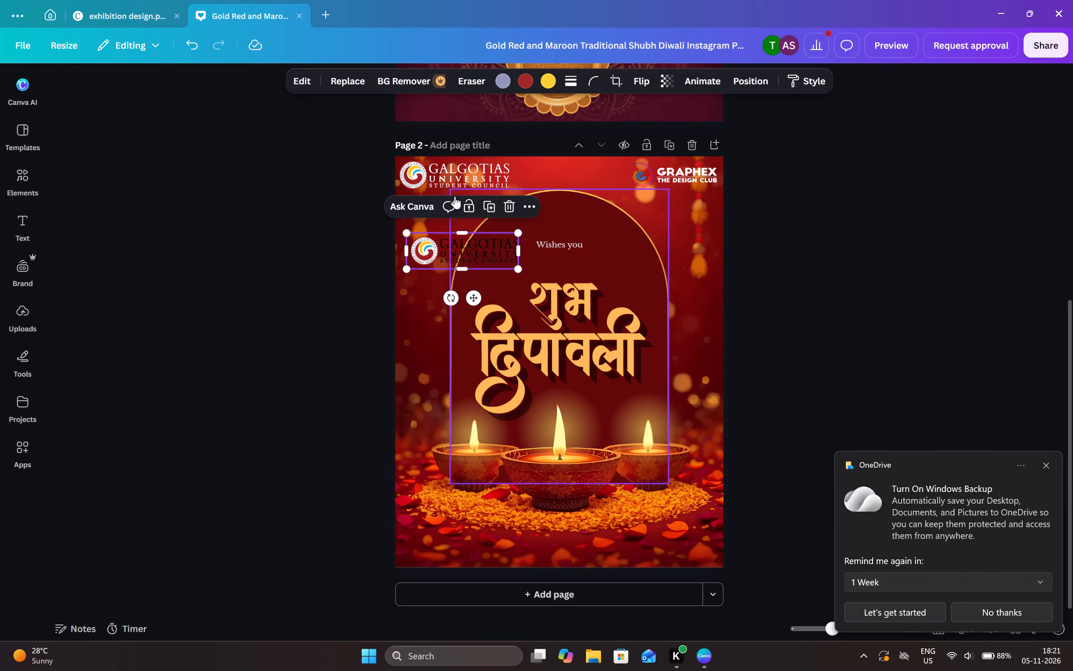
pyautogui.moveTo(459, 169); pyautogui.dragTo(597, 275)
pyautogui.moveTo(481, 248); pyautogui.dragTo(469, 175)
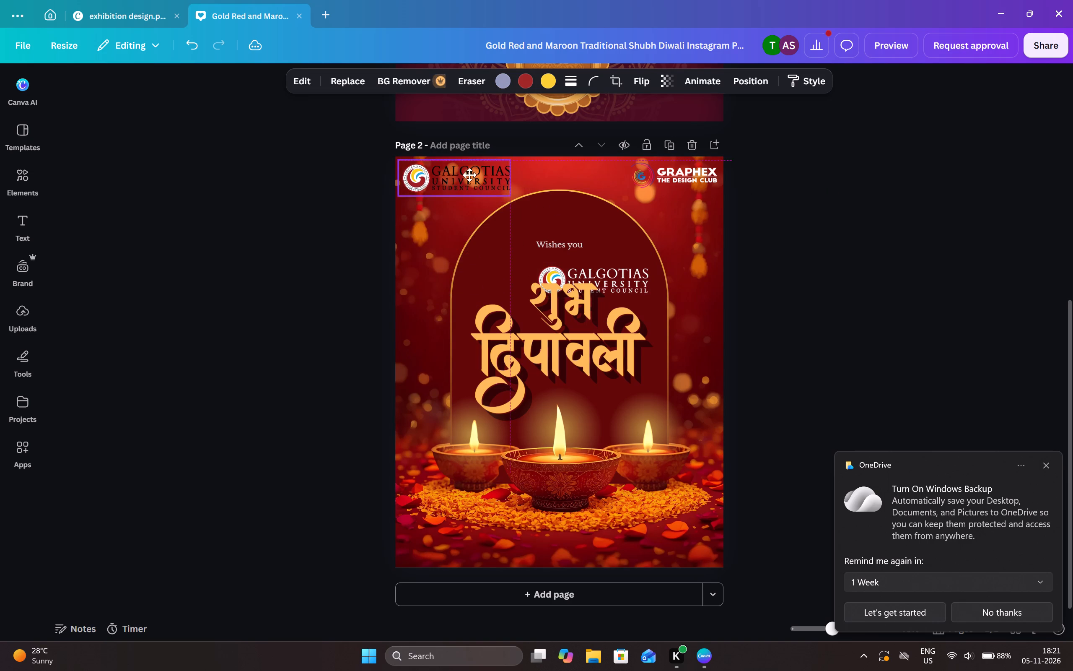
pyautogui.moveTo(469, 175); pyautogui.dragTo(468, 173)
pyautogui.click(911, 194)
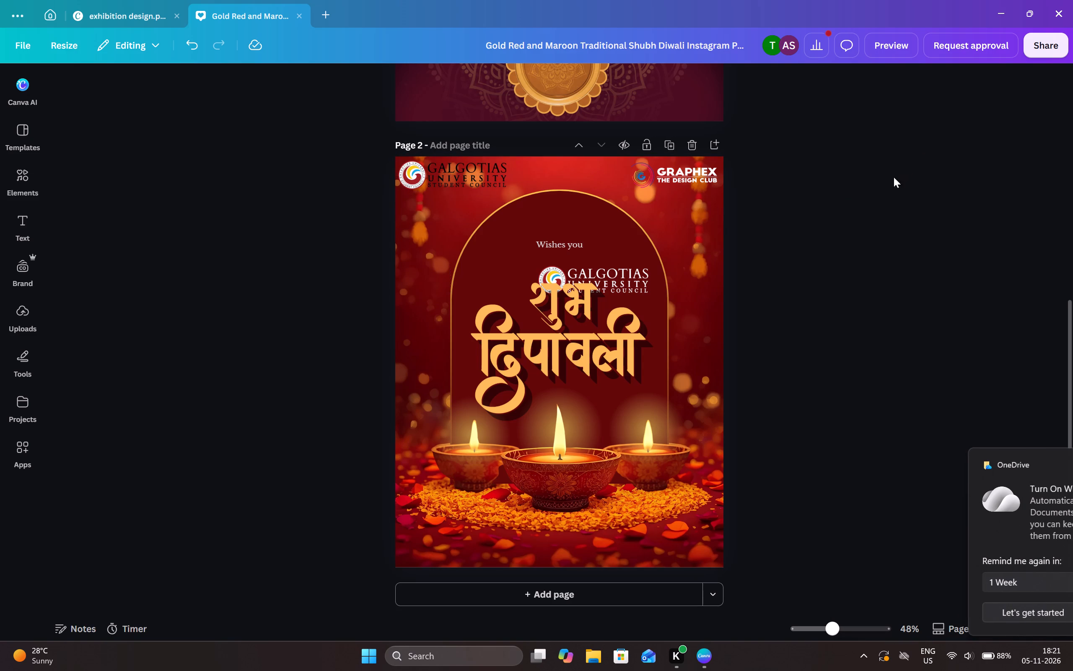
# Search the elements library for "diwali text" and show all the matching graphics.
pyautogui.click(18, 177)
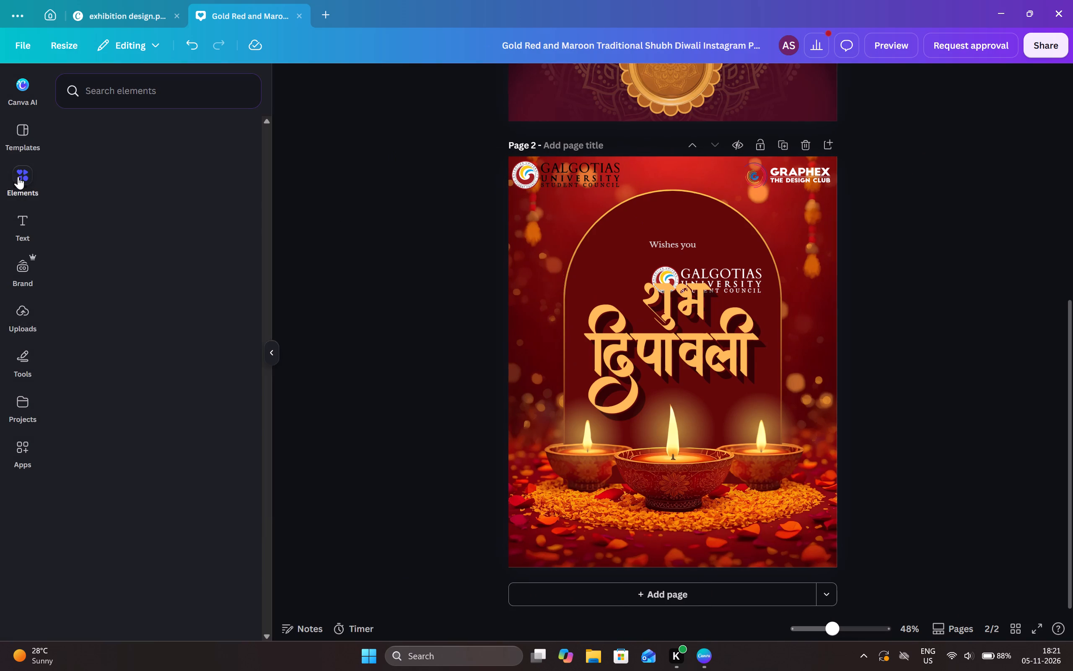
pyautogui.click(161, 89)
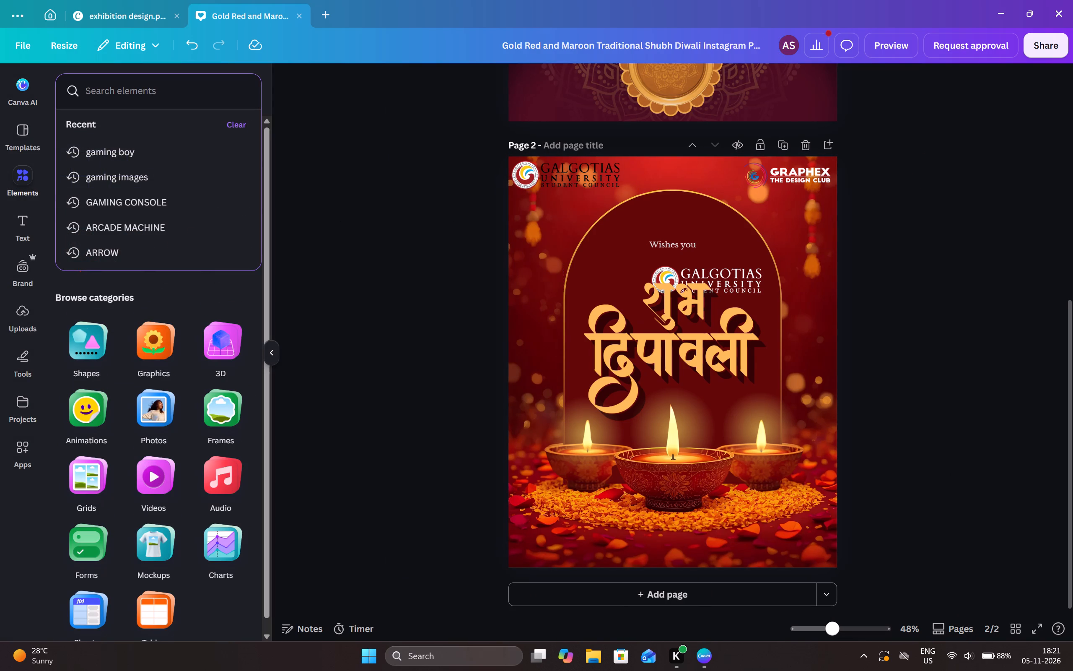
pyautogui.write('diwali')
pyautogui.press('Return')
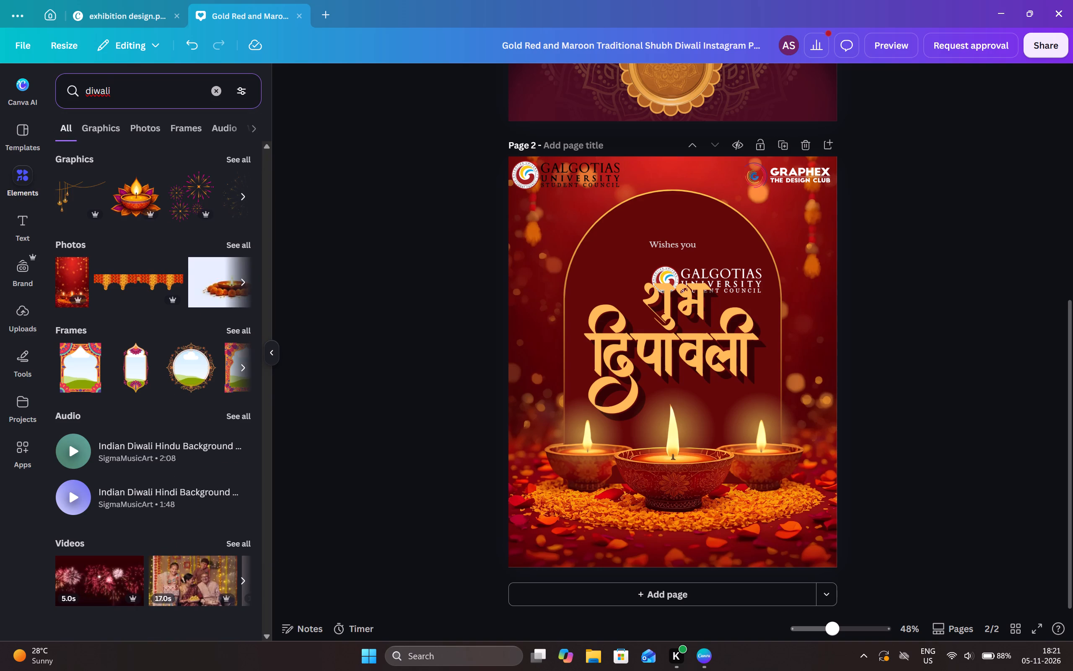
pyautogui.press('space')
pyautogui.write('text')
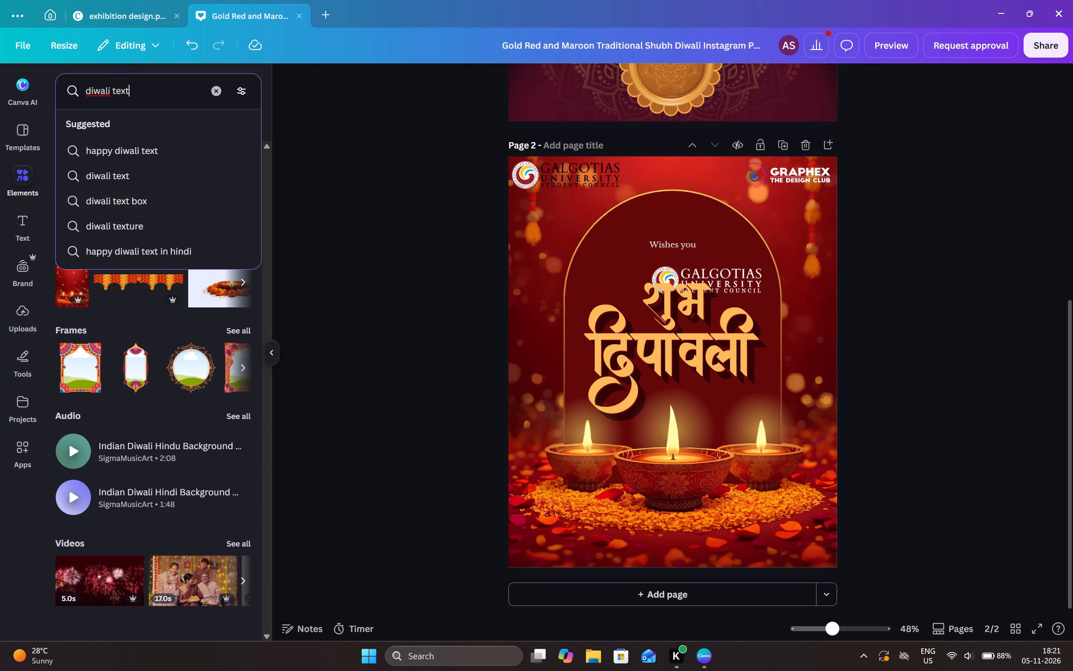
pyautogui.press('Return')
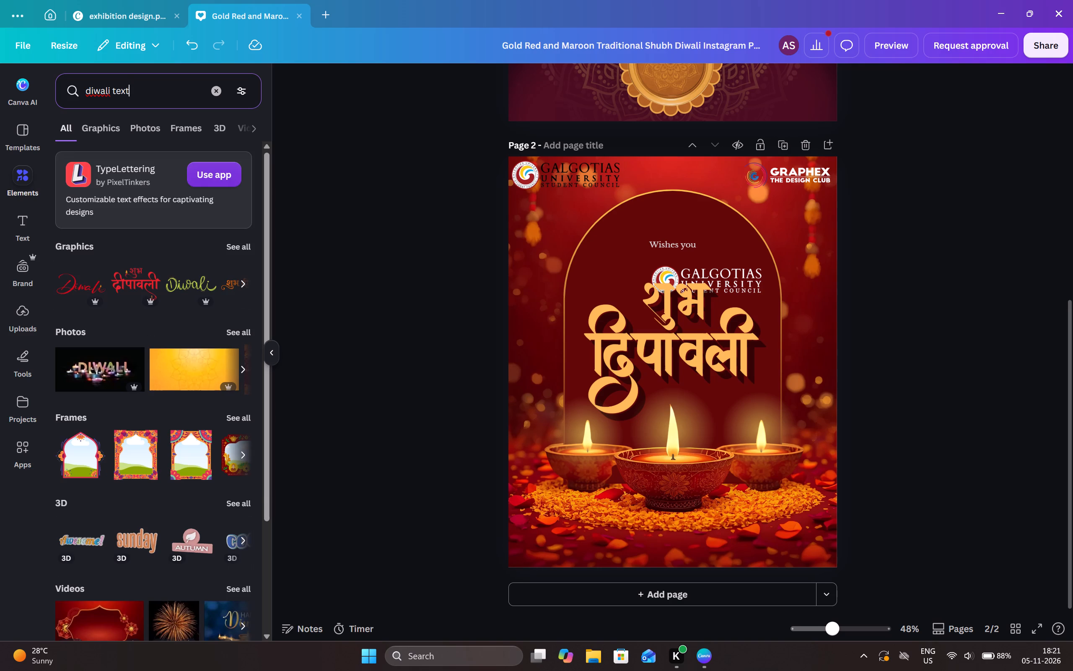
pyautogui.click(233, 247)
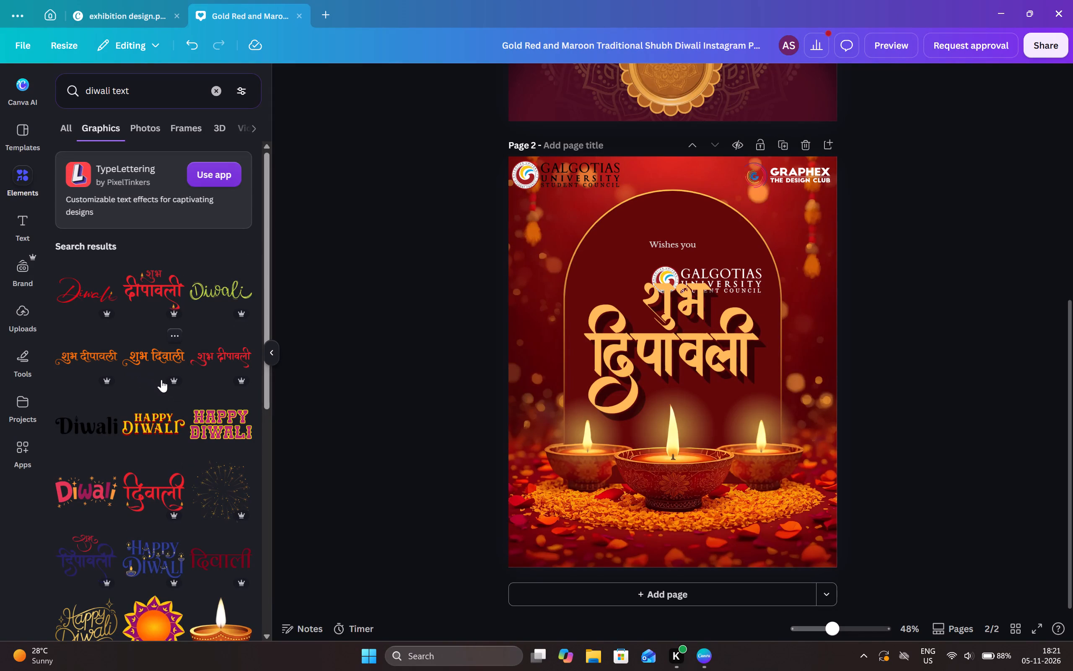
# Find the golden circular floral mandala among the Diwali graphics and add it to page 2.
pyautogui.scroll(-3, 165, 382)
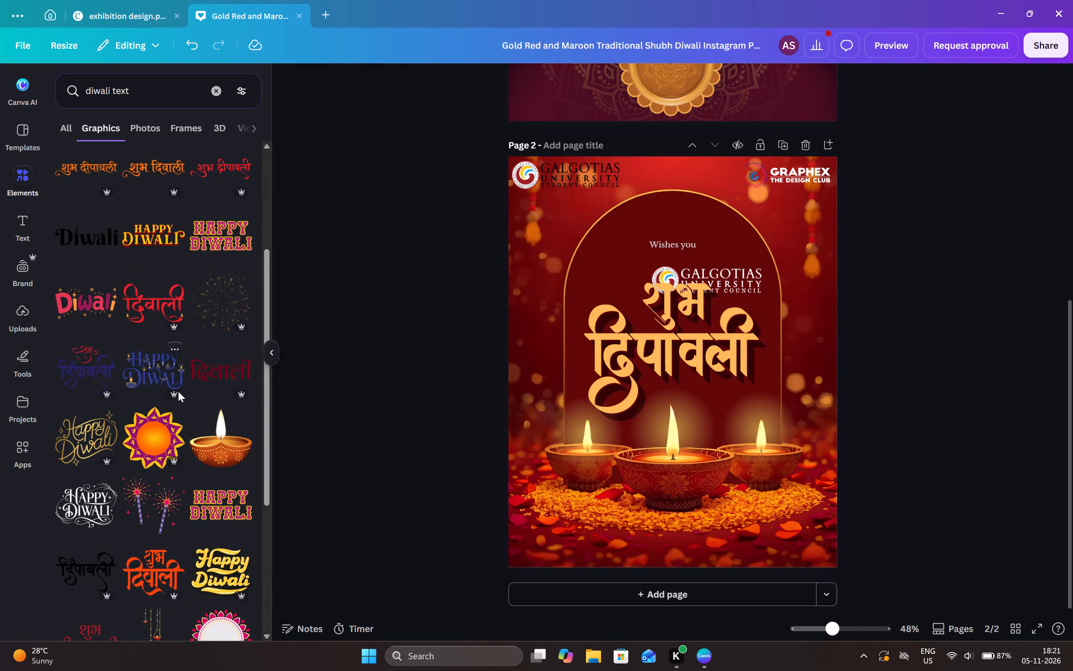
pyautogui.scroll(-3, 208, 429)
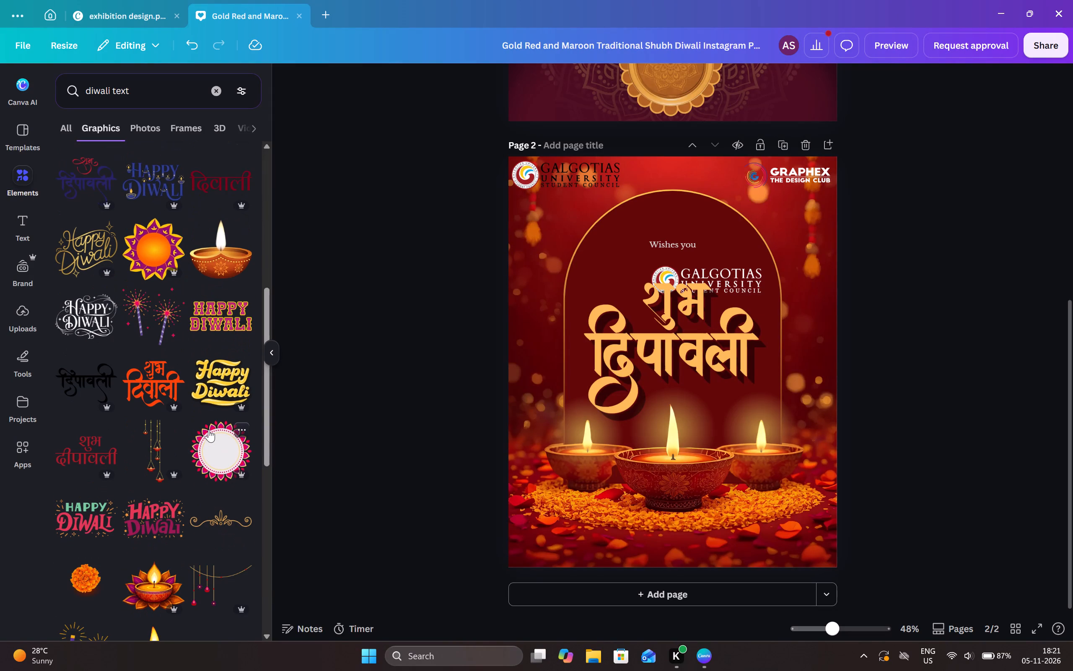
pyautogui.scroll(-7, 209, 429)
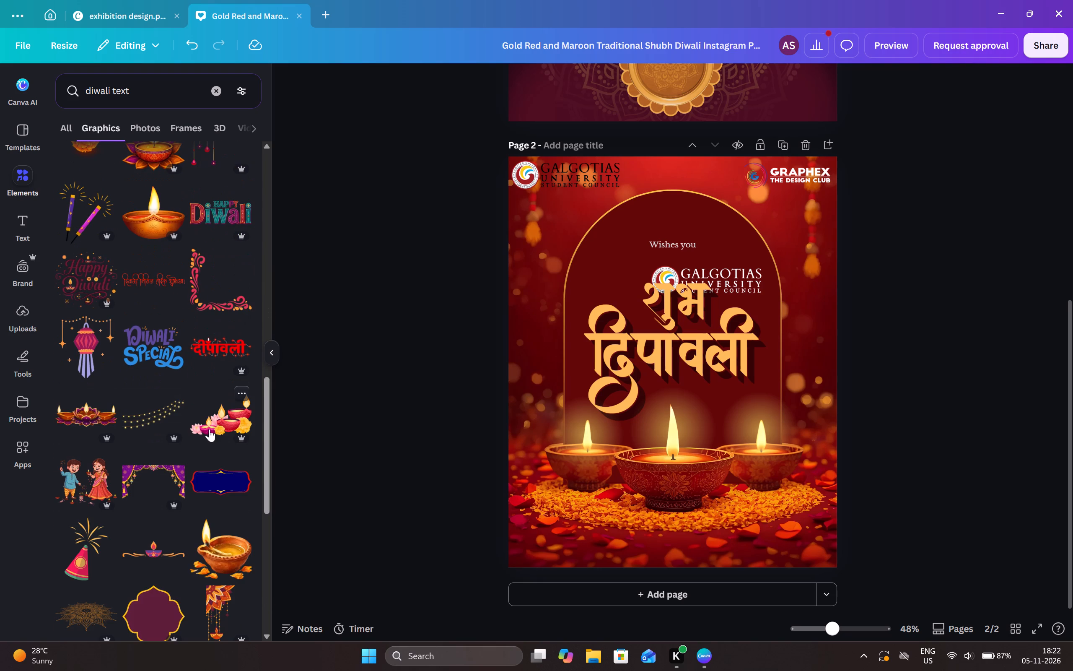
pyautogui.scroll(-4, 209, 429)
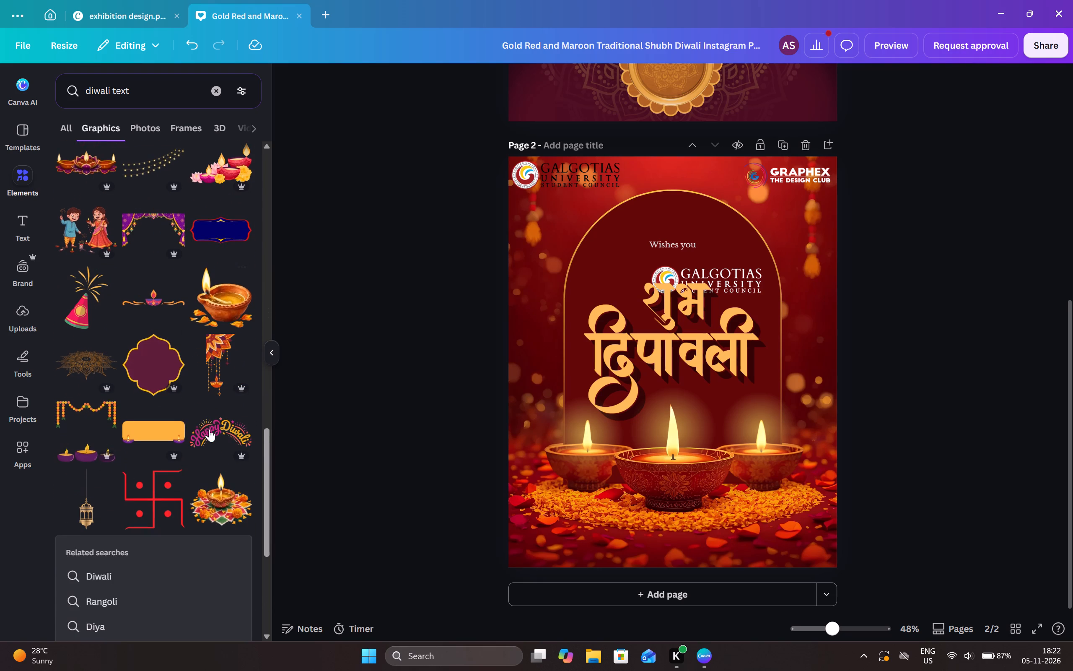
pyautogui.scroll(-8, 209, 429)
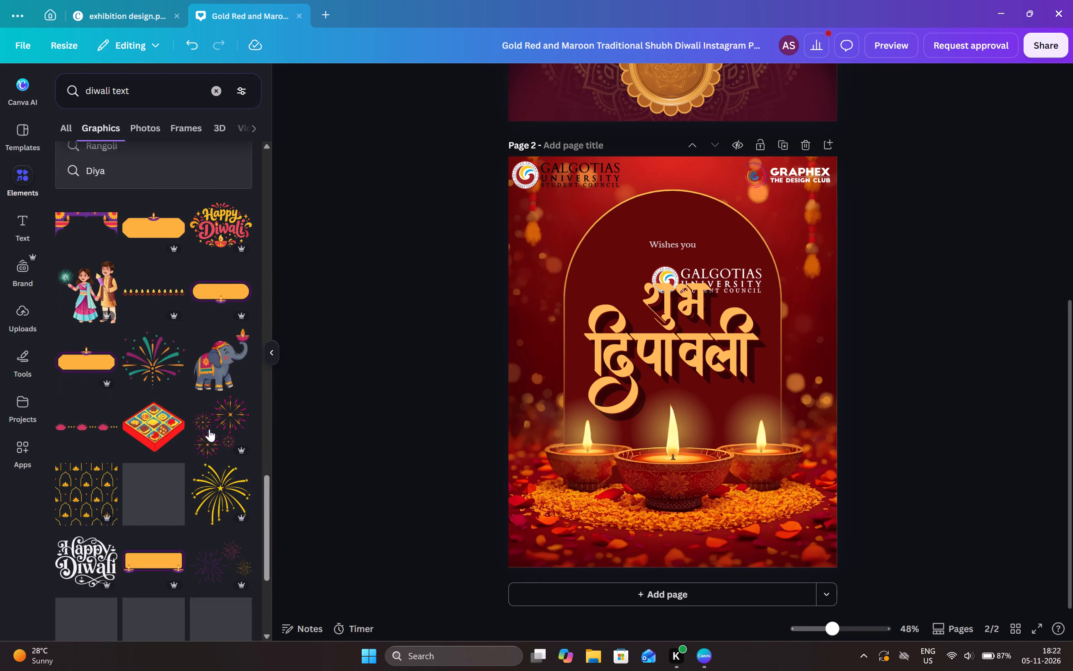
pyautogui.scroll(-3, 209, 429)
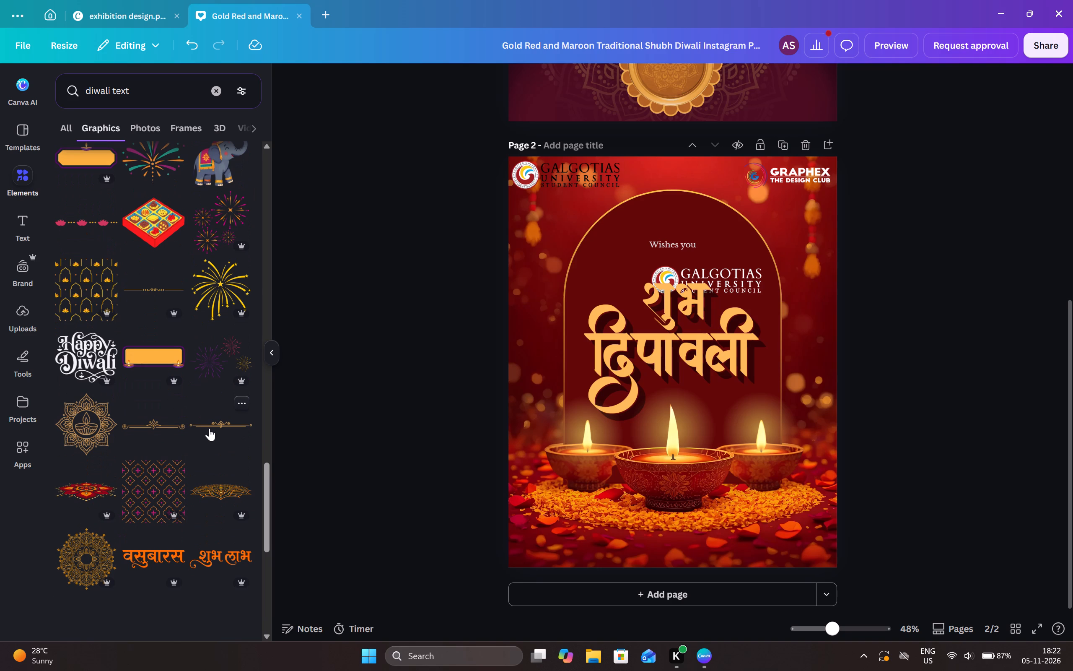
pyautogui.scroll(-2, 193, 440)
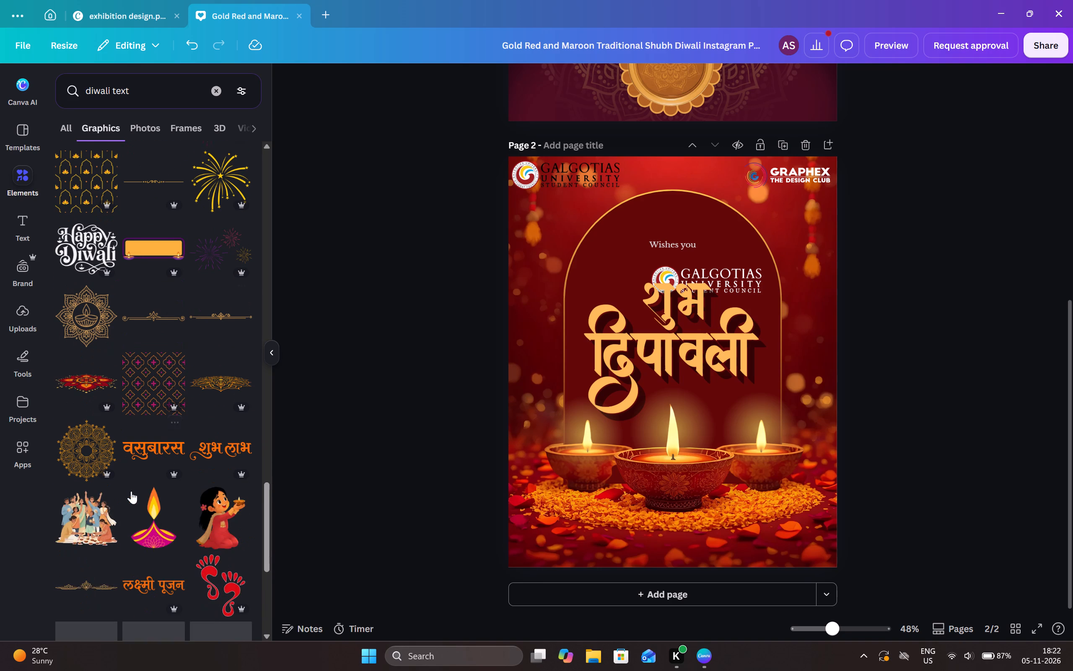
pyautogui.click(87, 437)
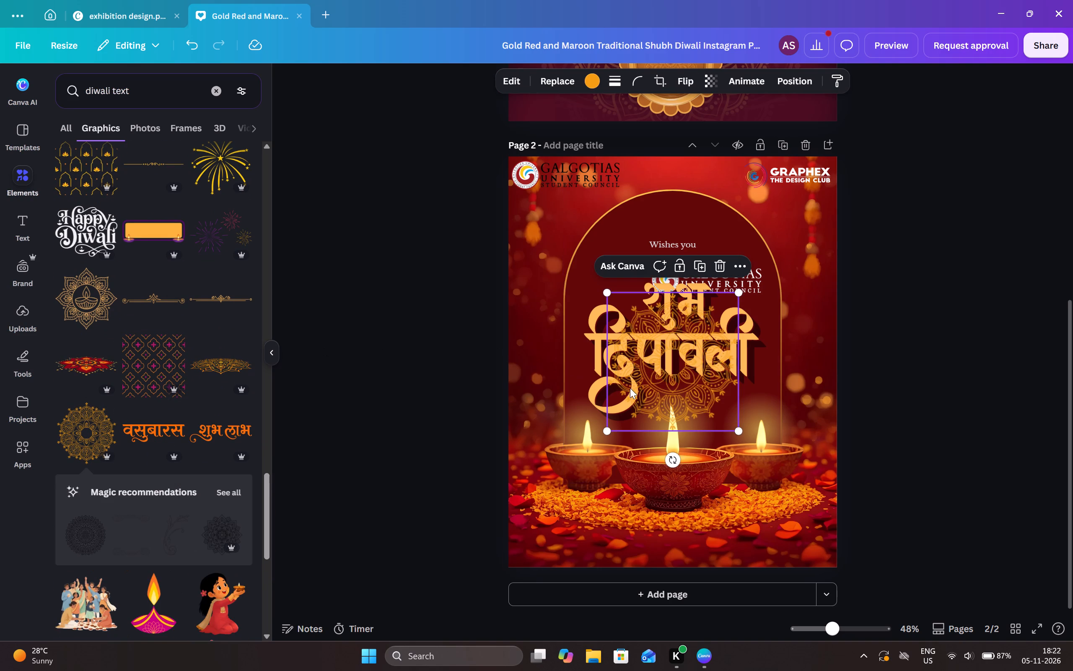
# Enlarge the golden mandala to about the arch's width and centre it over the arch on page 2.
pyautogui.moveTo(665, 398); pyautogui.dragTo(662, 285)
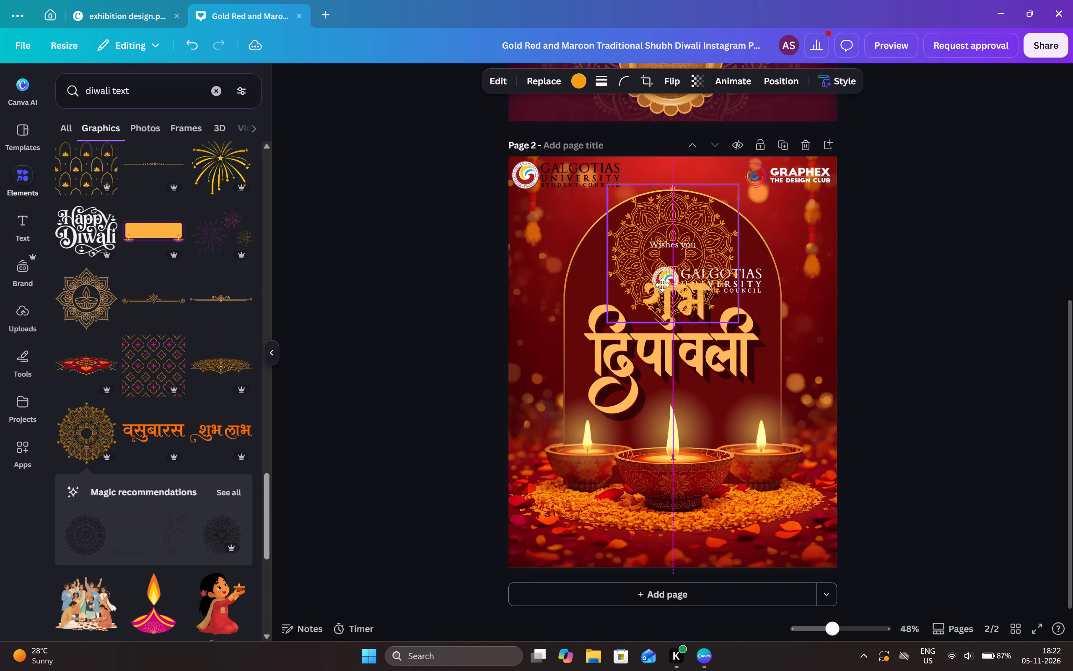
pyautogui.moveTo(662, 285); pyautogui.dragTo(664, 294)
pyautogui.moveTo(736, 326); pyautogui.dragTo(793, 389)
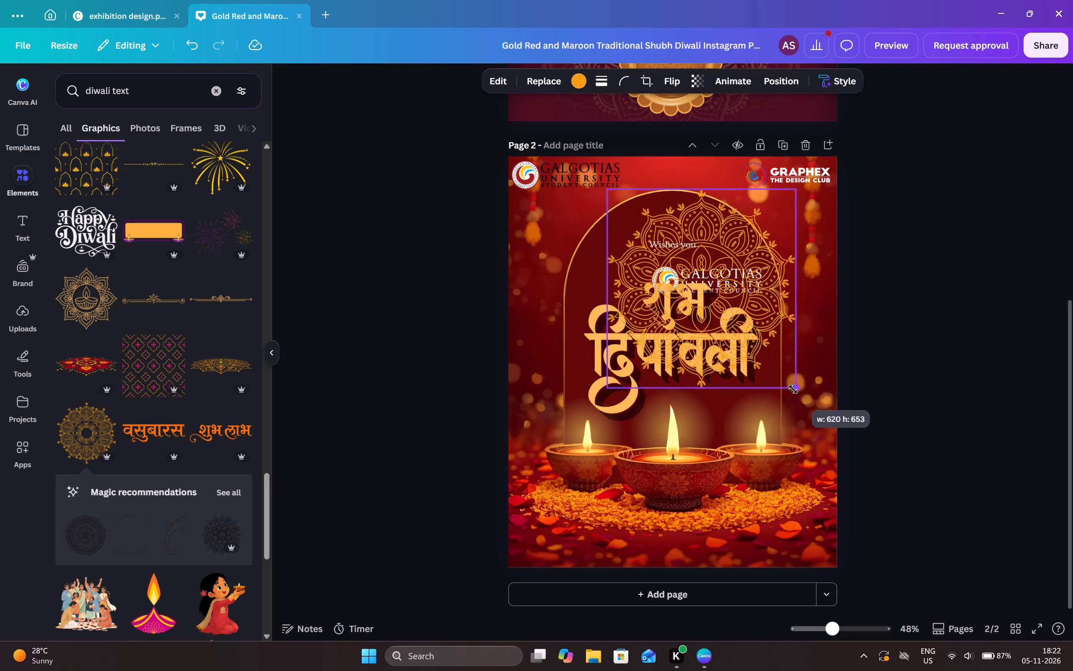
pyautogui.moveTo(793, 389); pyautogui.dragTo(822, 428)
pyautogui.moveTo(780, 259); pyautogui.dragTo(734, 267)
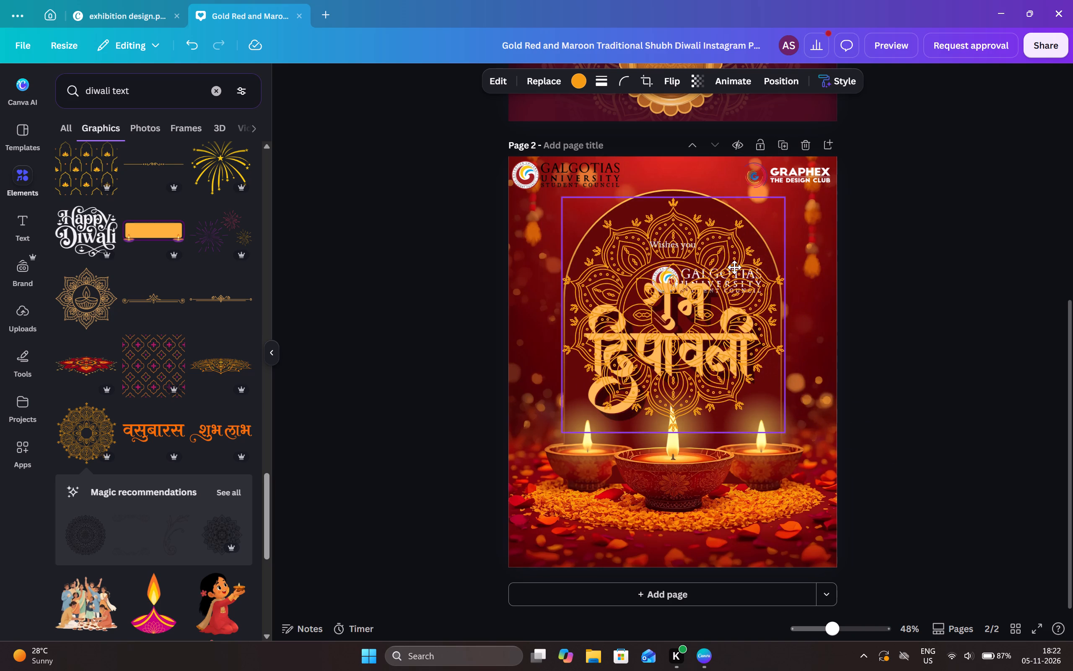
pyautogui.moveTo(734, 267); pyautogui.dragTo(732, 285)
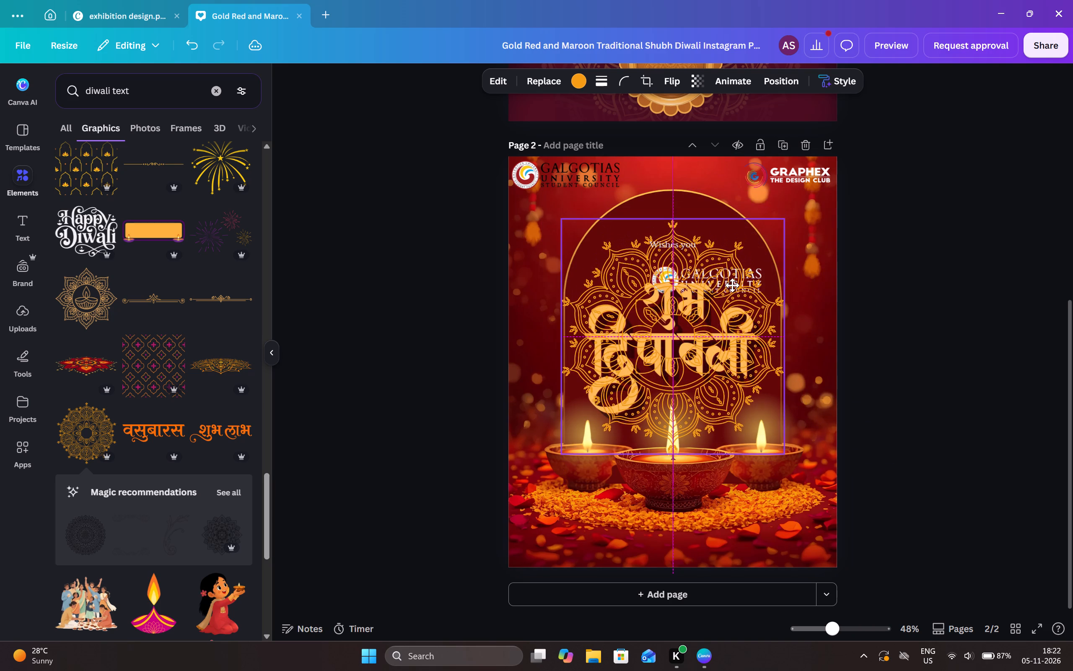
pyautogui.moveTo(732, 285); pyautogui.dragTo(732, 291)
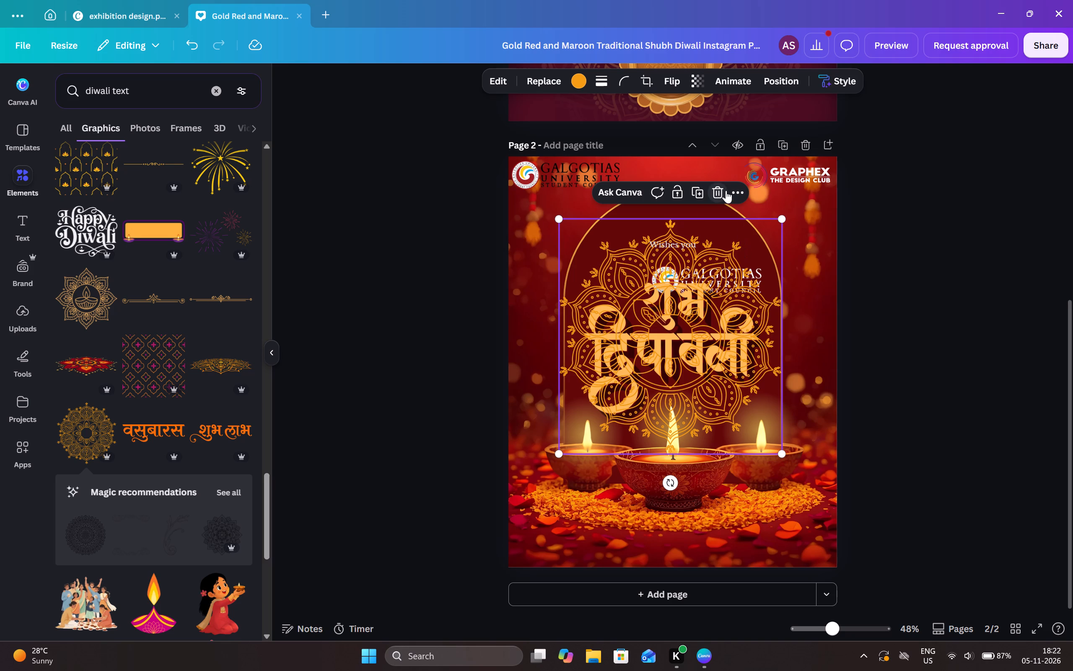
# Send the golden mandala backward in the layer order, behind the शुभ दिपावली lettering.
pyautogui.click(730, 191)
pyautogui.click(805, 329)
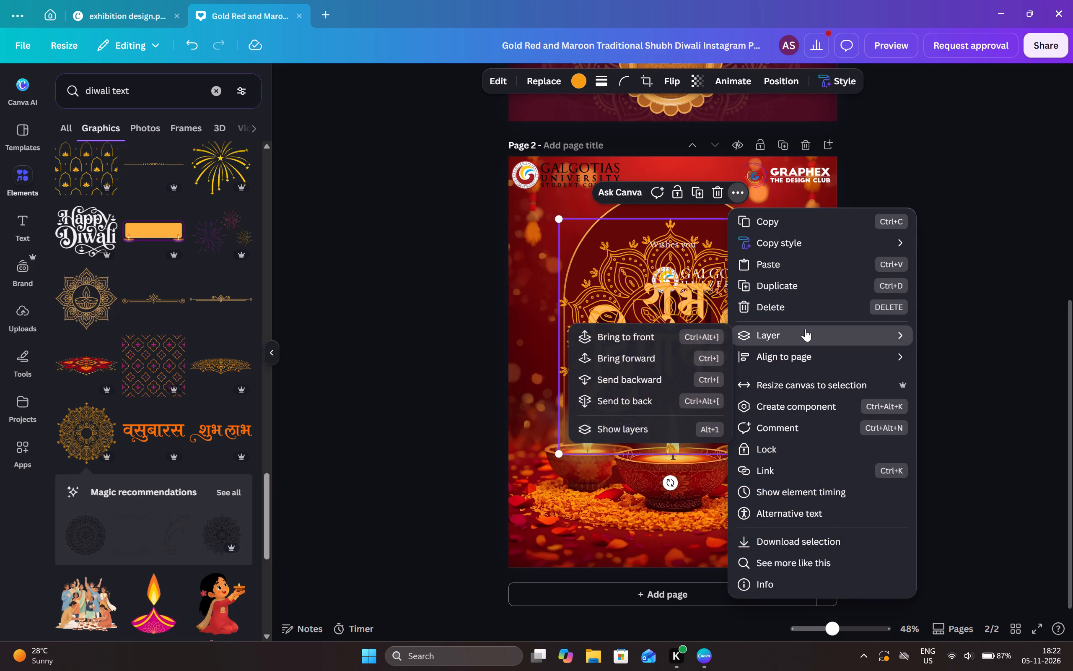
pyautogui.click(665, 378)
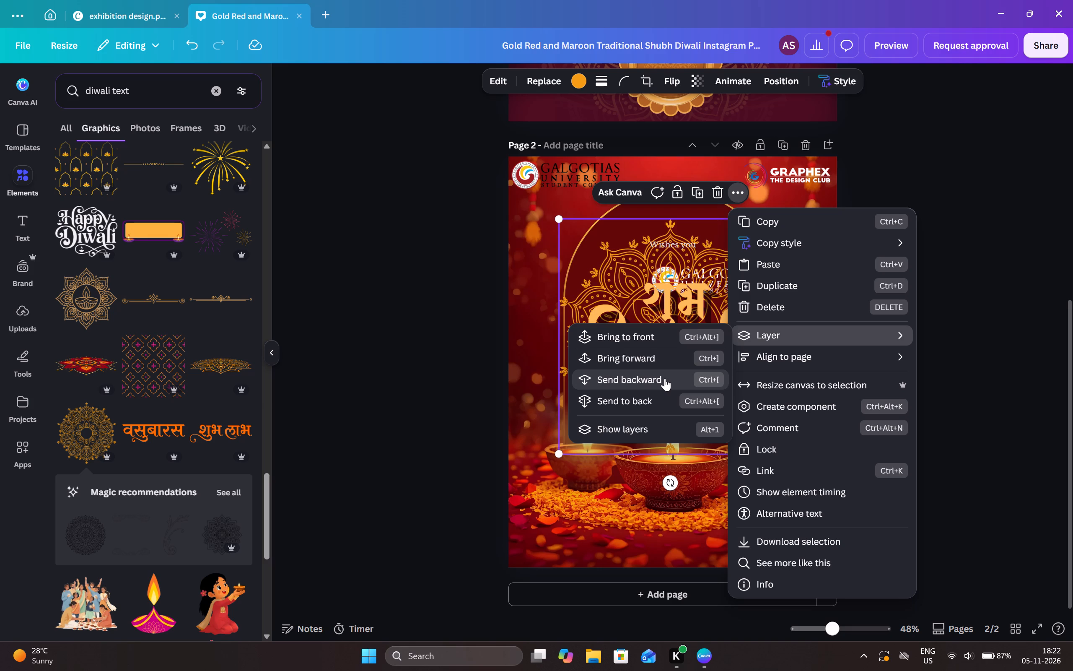
pyautogui.click(665, 378)
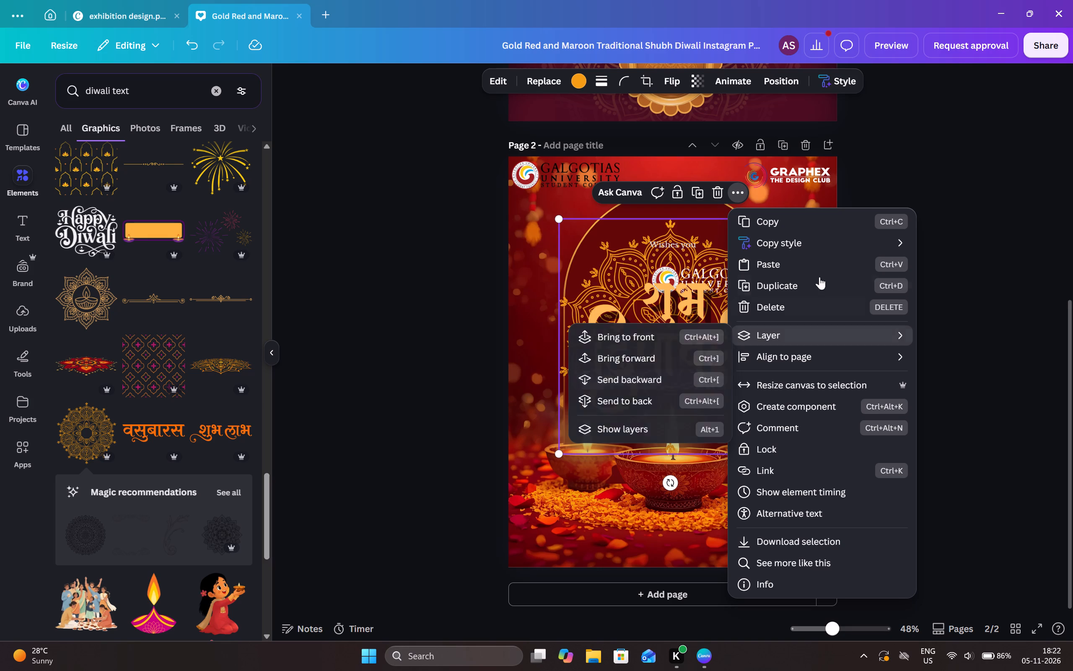
pyautogui.click(976, 239)
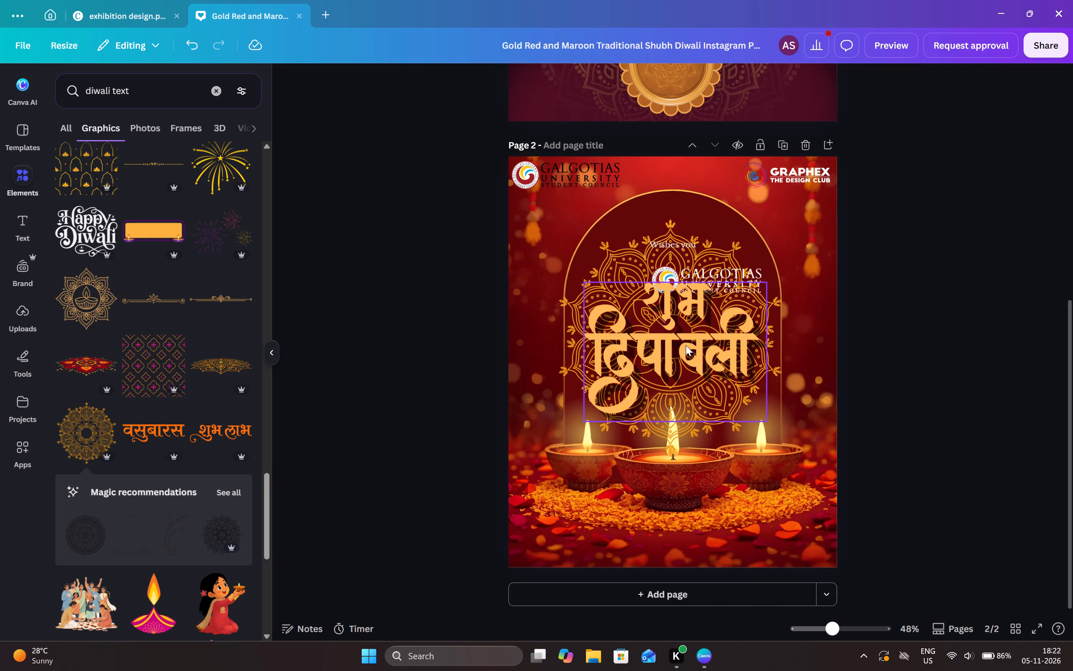
# Move the शुभ दिपावली lettering down off the mandala's centre, over the left and middle diyas.
pyautogui.click(674, 344)
pyautogui.moveTo(674, 344); pyautogui.dragTo(734, 486)
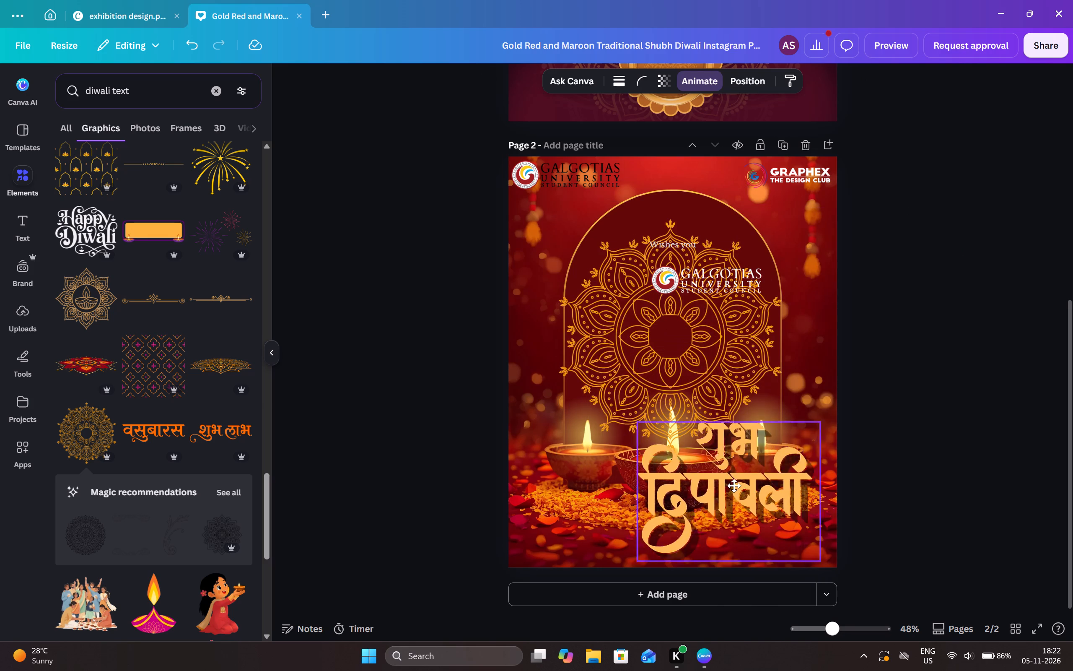
pyautogui.moveTo(734, 486); pyautogui.dragTo(654, 496)
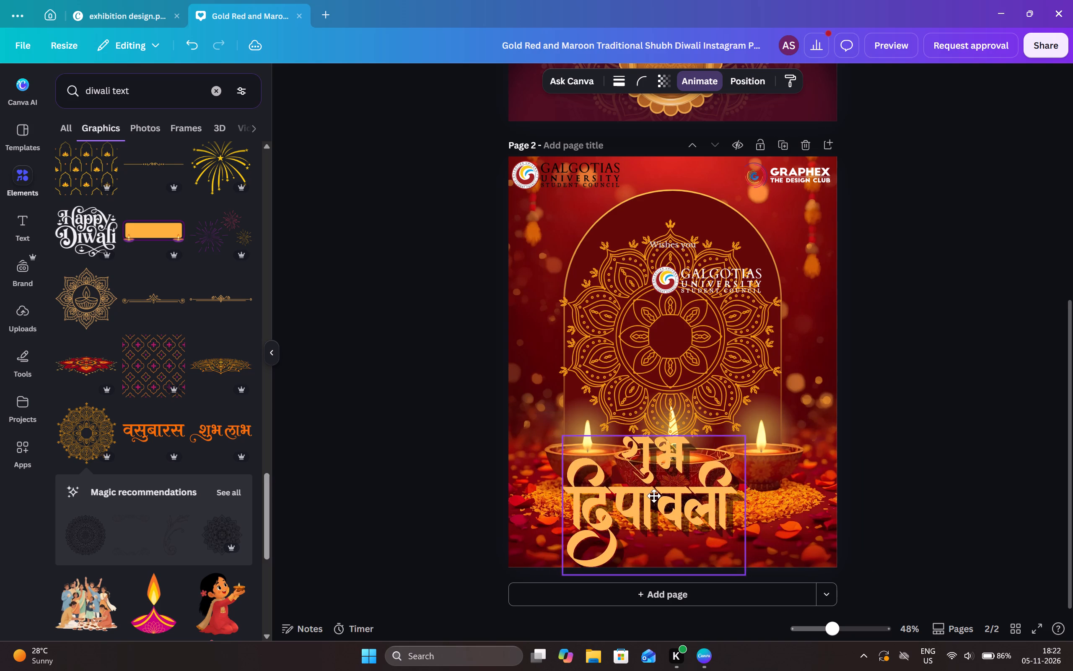
pyautogui.moveTo(654, 496); pyautogui.dragTo(625, 467)
# Reorder the mandala in page 2's layers so it sits directly below the diyas and above the dark red arch.
pyautogui.click(716, 337)
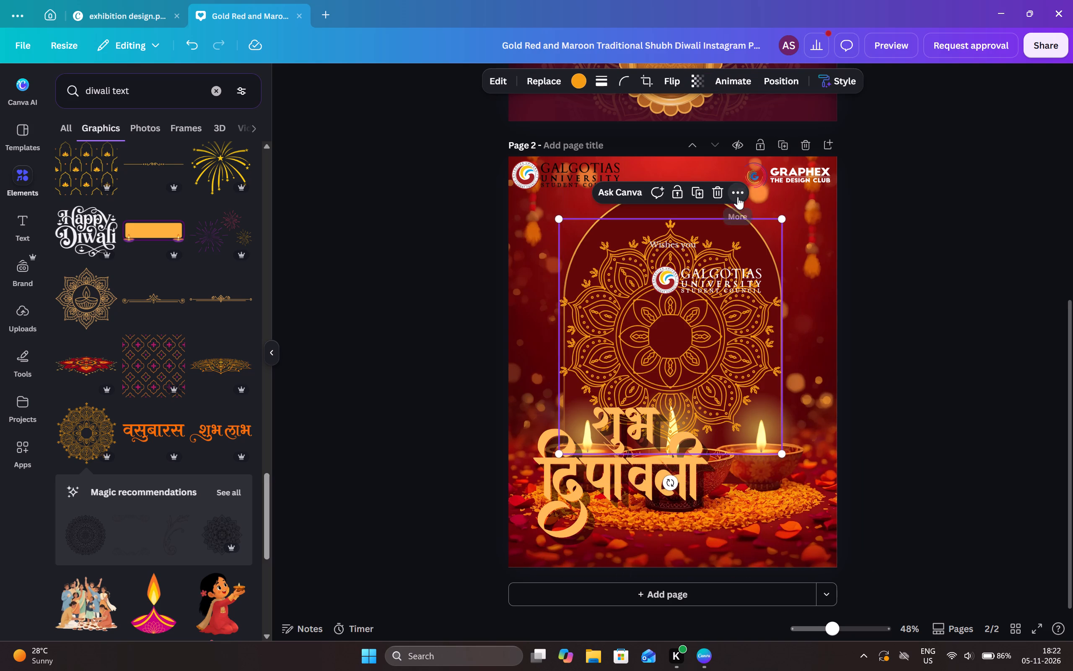
pyautogui.click(738, 197)
pyautogui.click(774, 333)
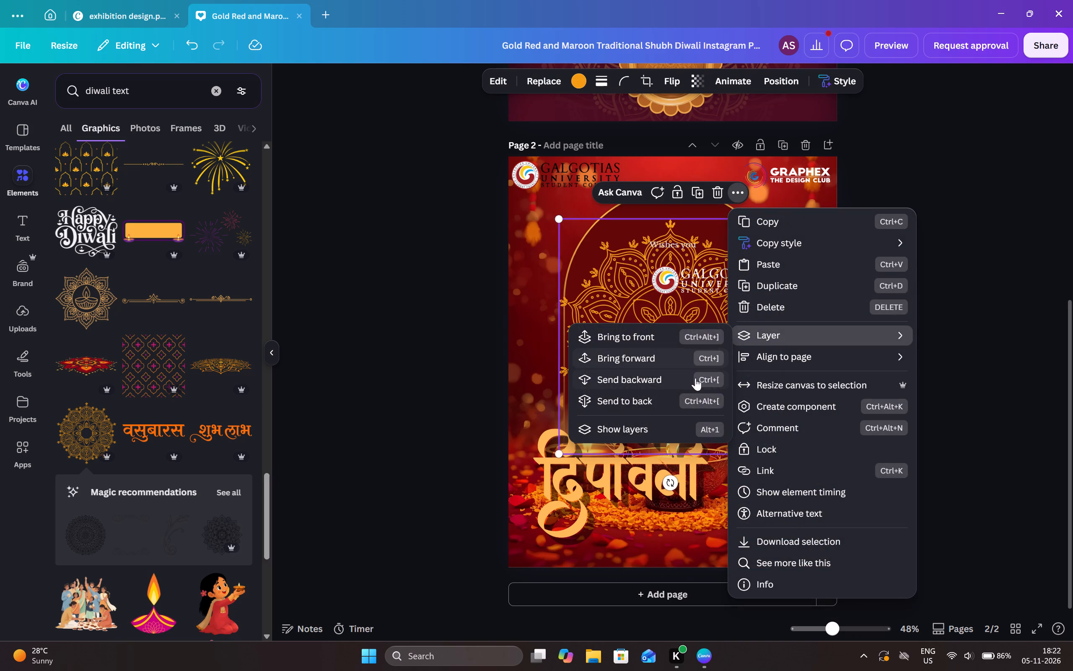
pyautogui.click(686, 383)
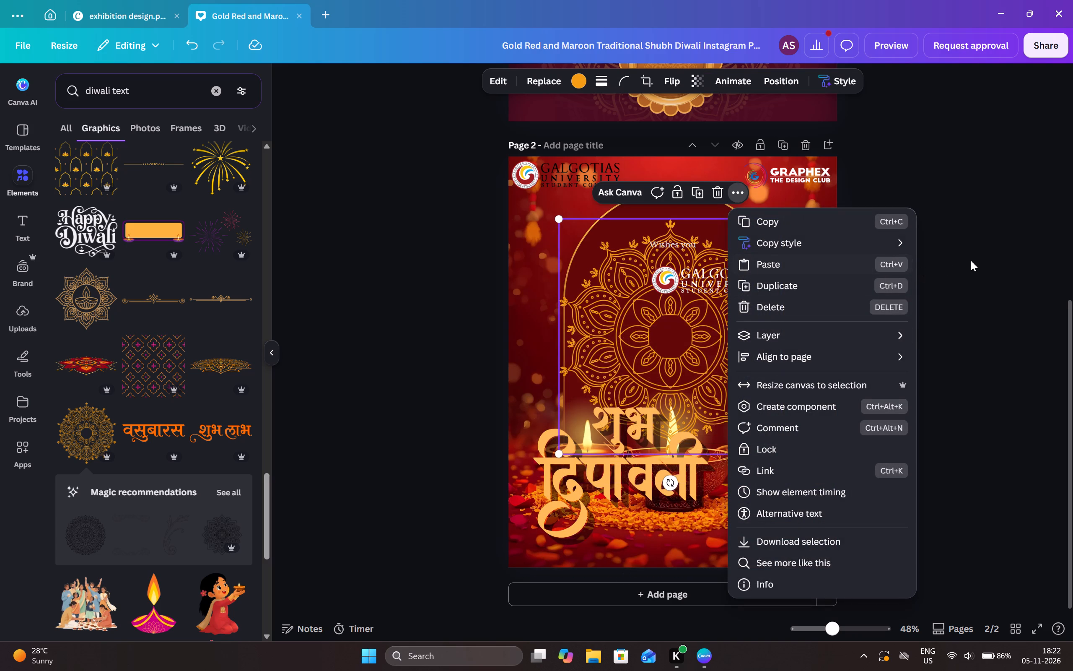
pyautogui.click(776, 333)
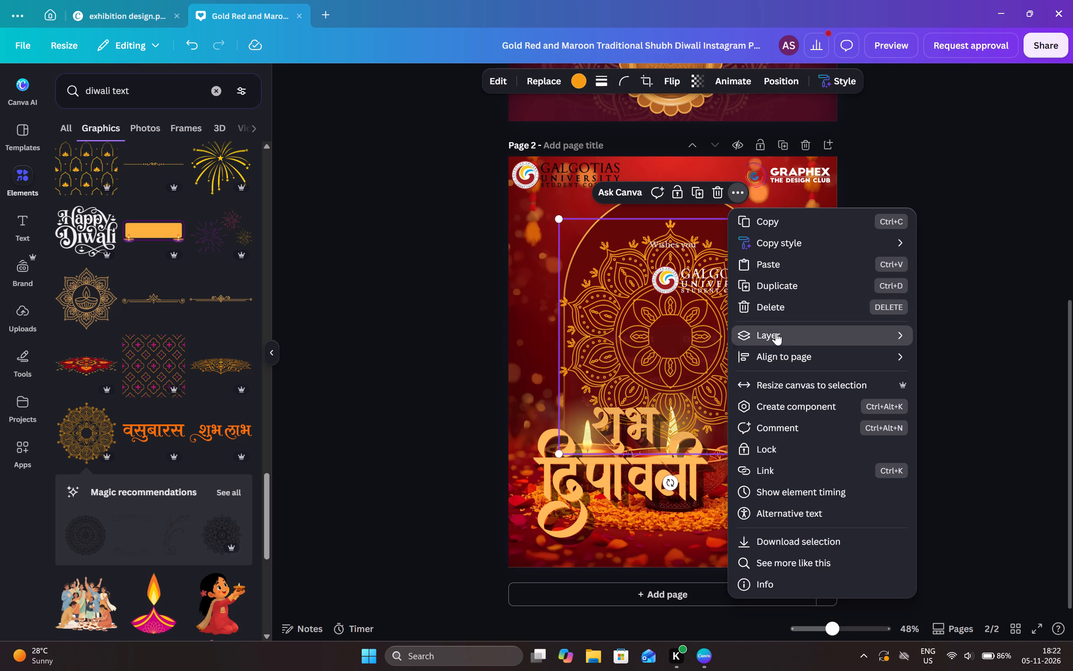
pyautogui.click(653, 425)
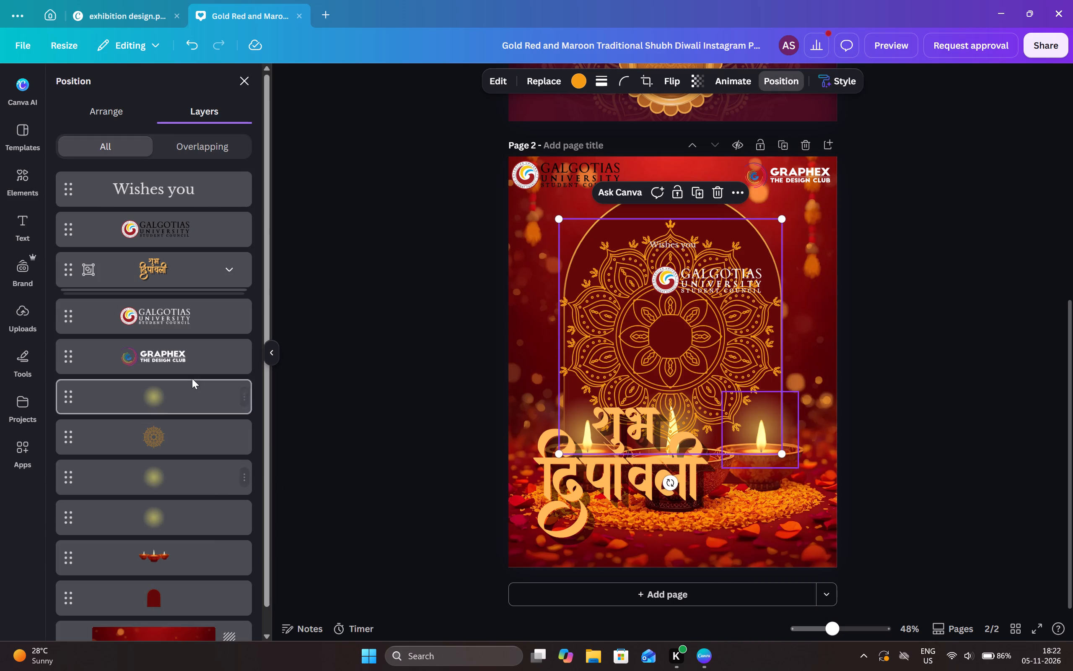
pyautogui.moveTo(183, 428); pyautogui.dragTo(196, 515)
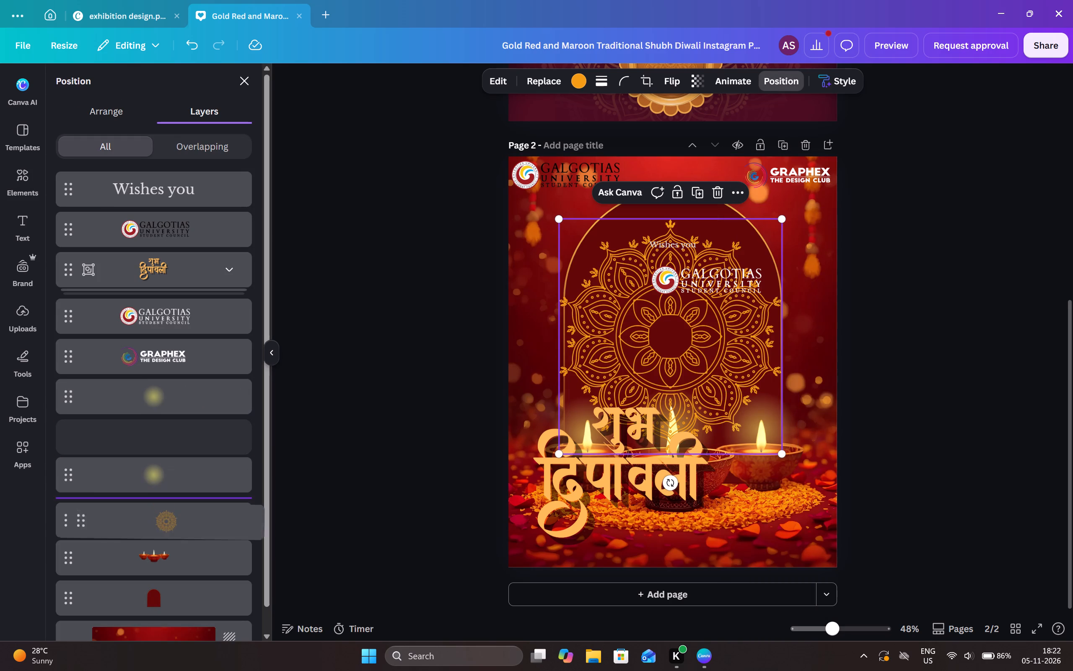
pyautogui.moveTo(196, 515); pyautogui.dragTo(192, 564)
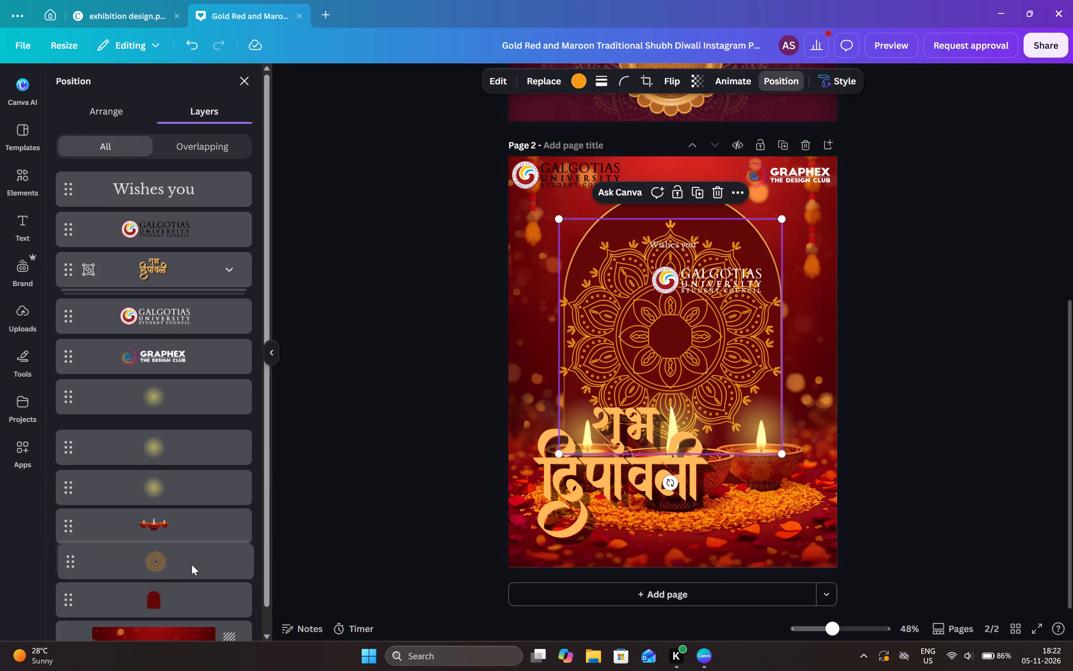
pyautogui.click(975, 361)
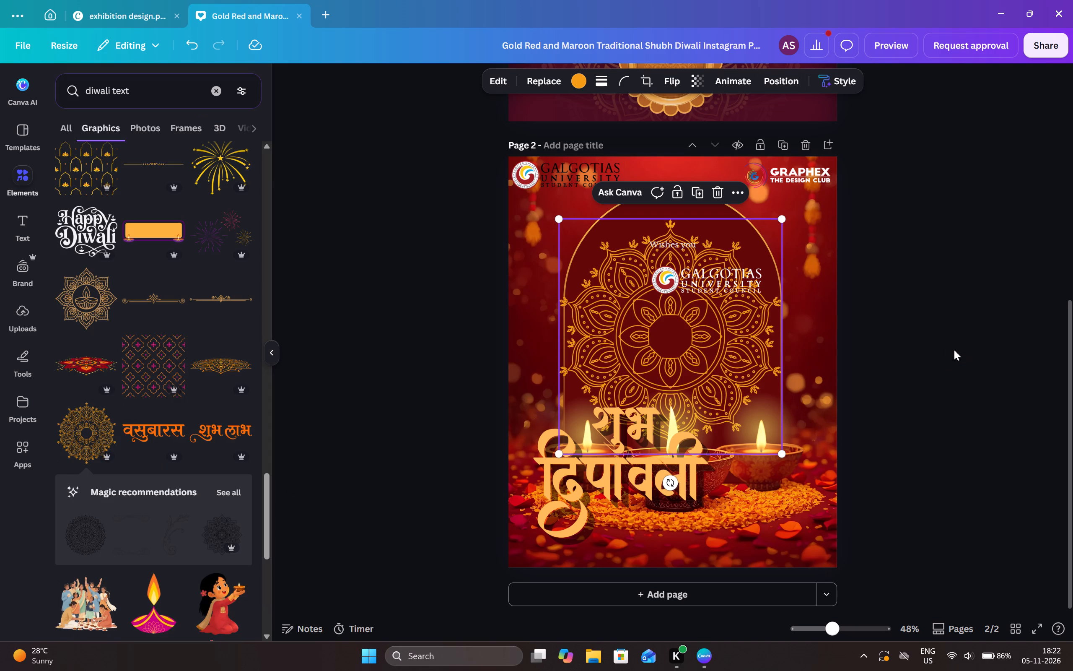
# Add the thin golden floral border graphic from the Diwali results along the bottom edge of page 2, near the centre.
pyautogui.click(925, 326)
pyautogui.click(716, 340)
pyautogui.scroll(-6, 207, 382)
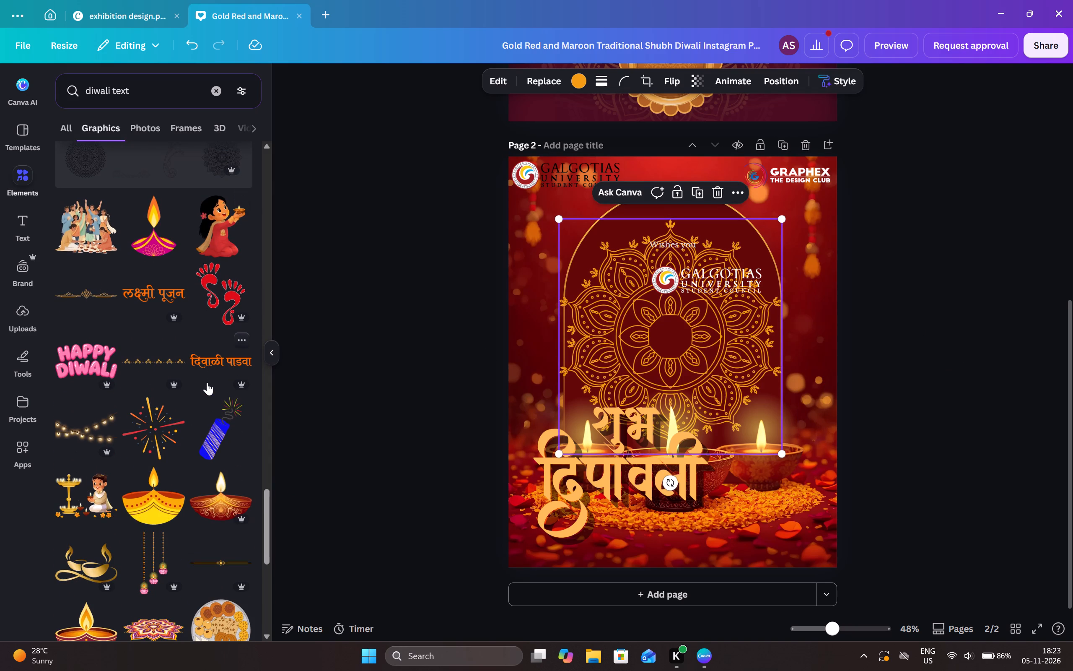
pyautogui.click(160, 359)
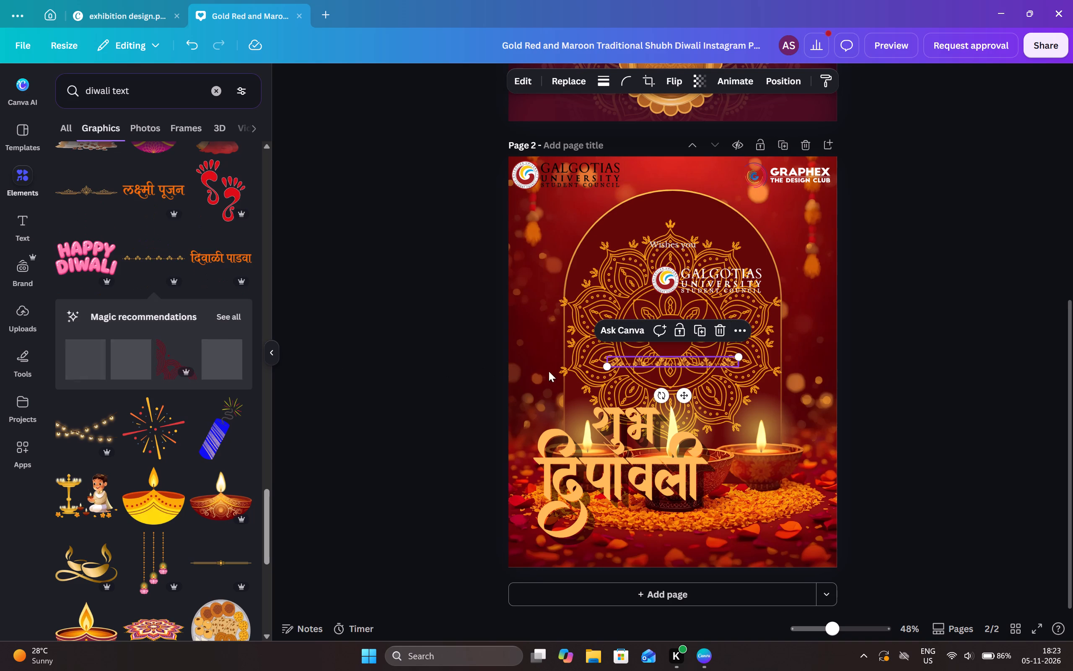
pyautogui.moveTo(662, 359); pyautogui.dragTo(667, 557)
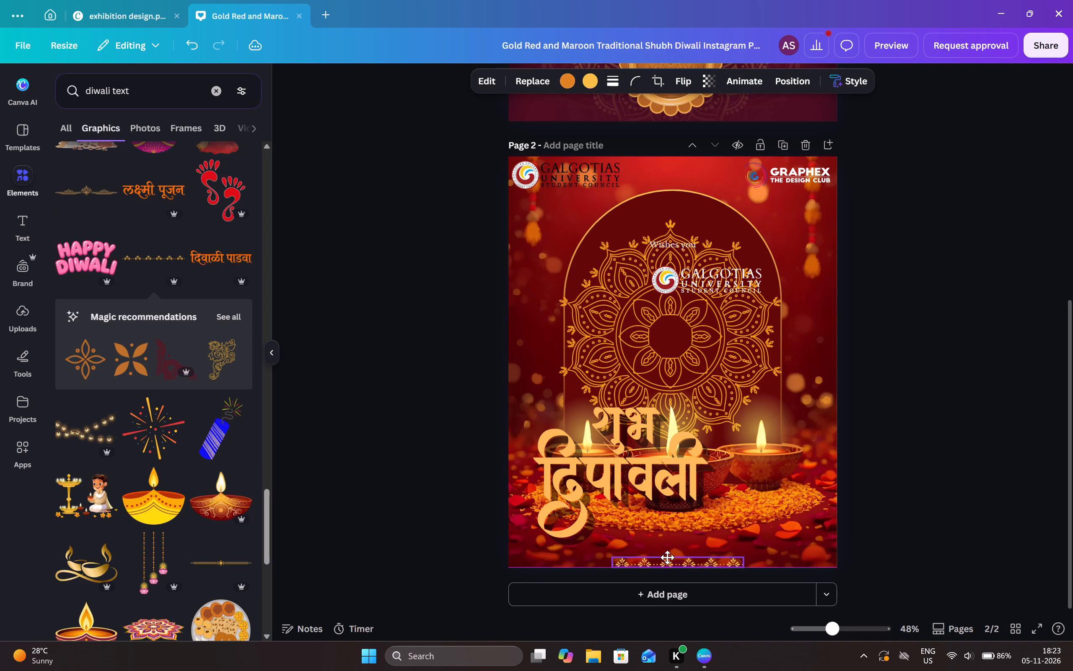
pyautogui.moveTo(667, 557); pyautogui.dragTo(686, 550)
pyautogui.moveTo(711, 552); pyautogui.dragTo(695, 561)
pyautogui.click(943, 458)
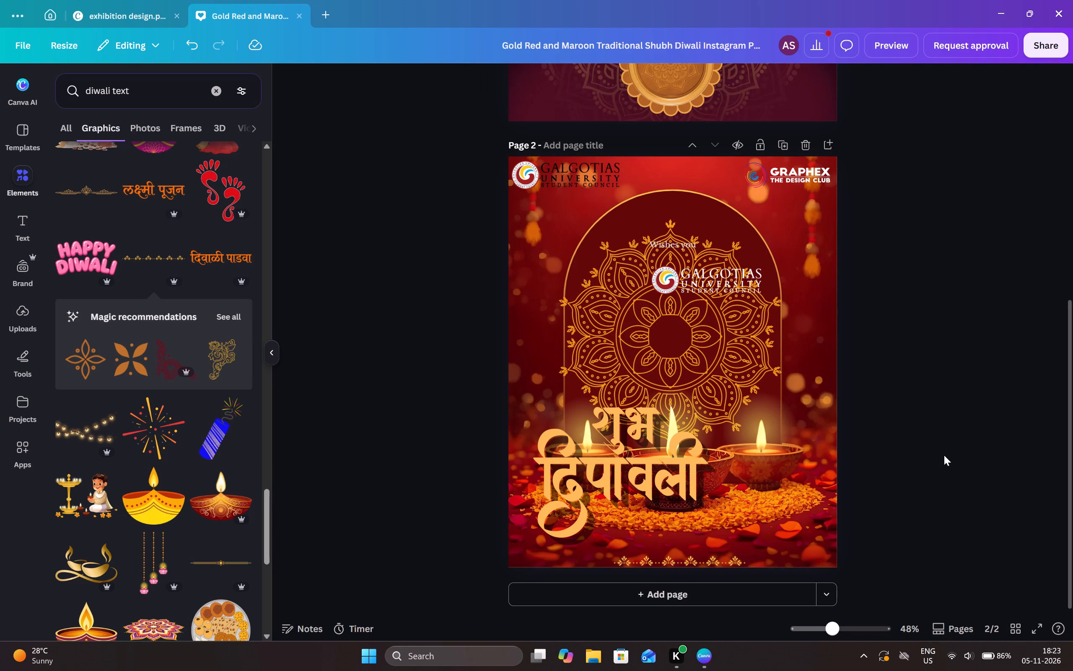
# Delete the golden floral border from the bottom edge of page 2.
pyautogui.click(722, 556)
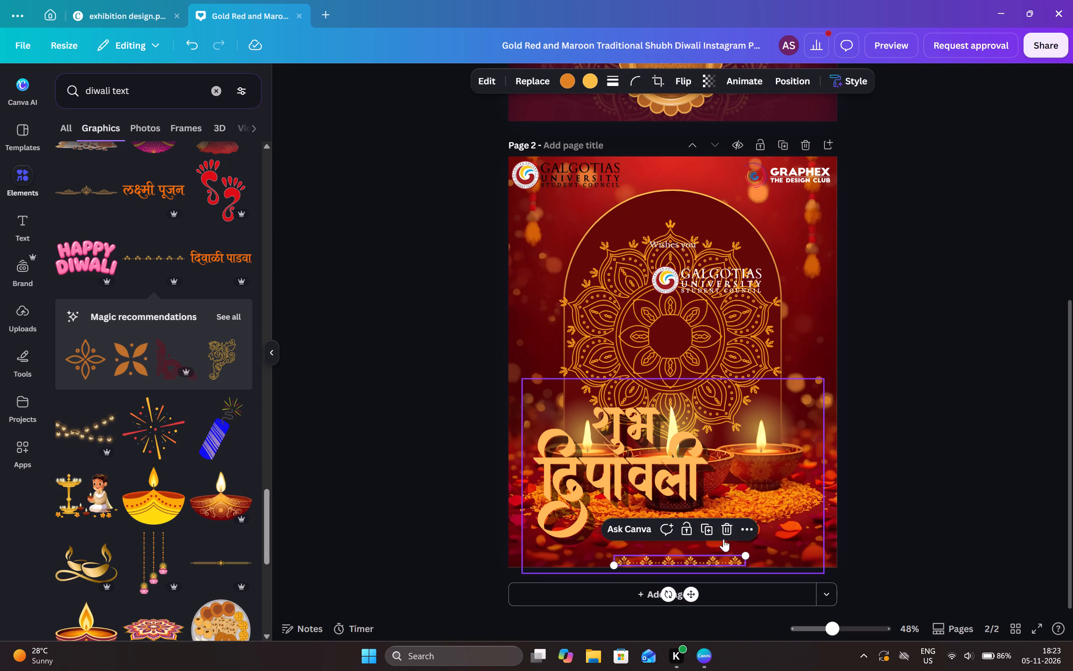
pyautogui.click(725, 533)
# Add the golden hanging diya strings graphic and place it in page 2's upper-left corner, flush with the top edge.
pyautogui.click(694, 344)
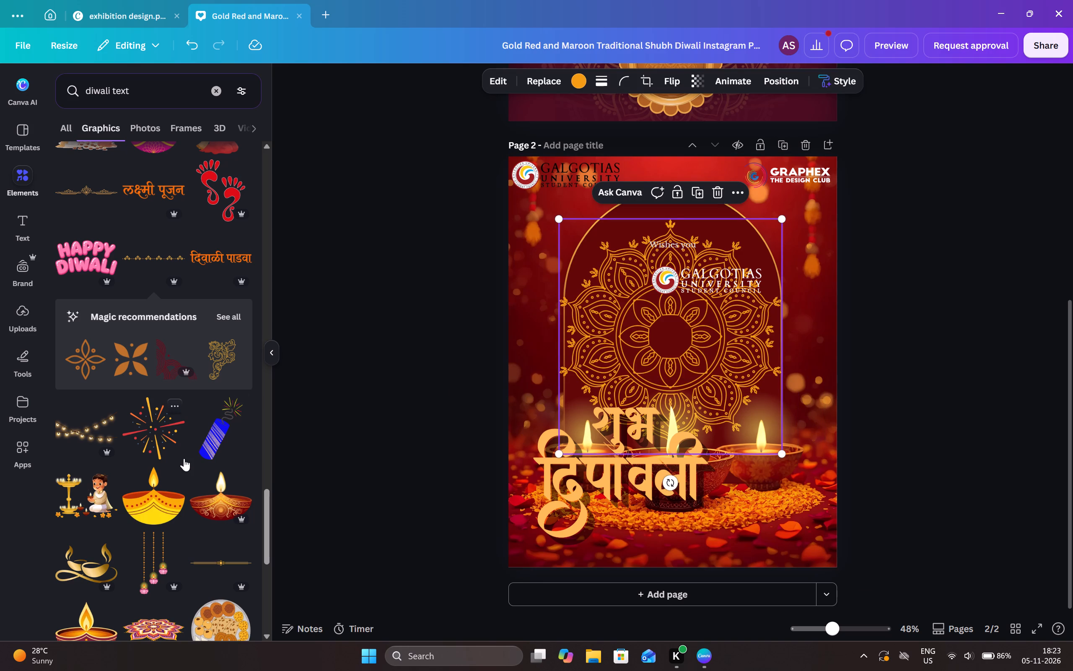
pyautogui.scroll(-8, 184, 458)
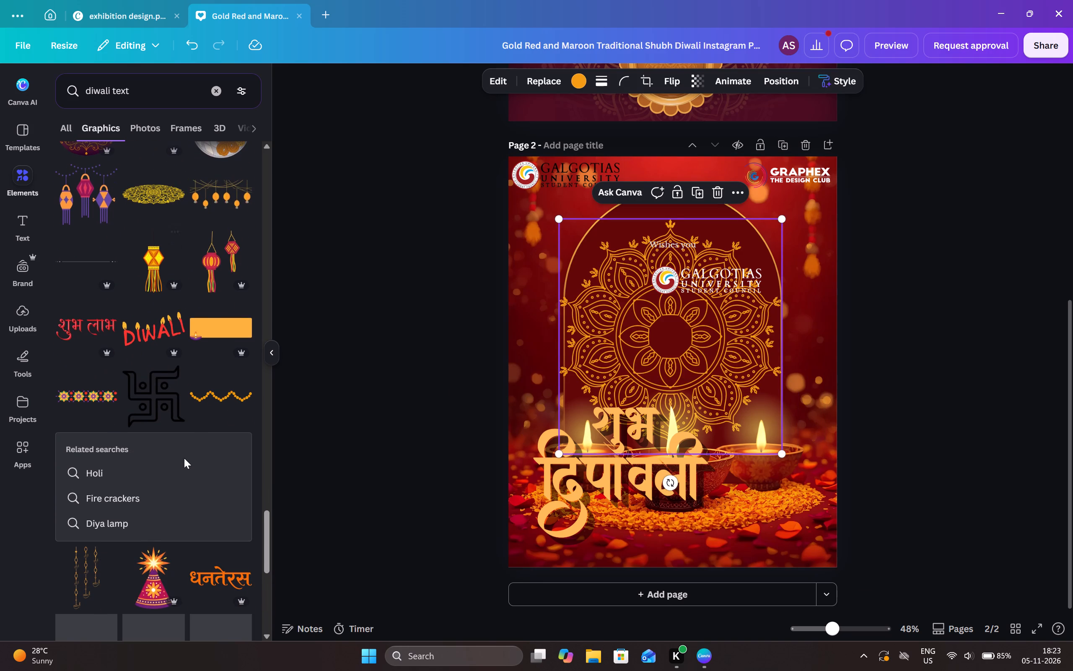
pyautogui.scroll(-3, 184, 458)
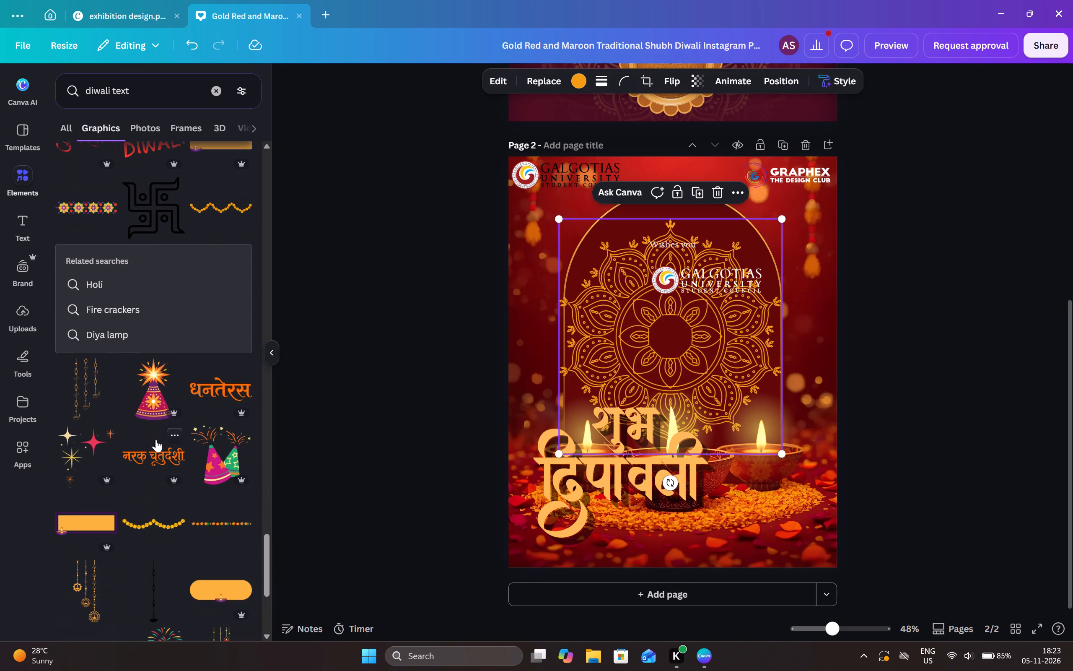
pyautogui.click(80, 384)
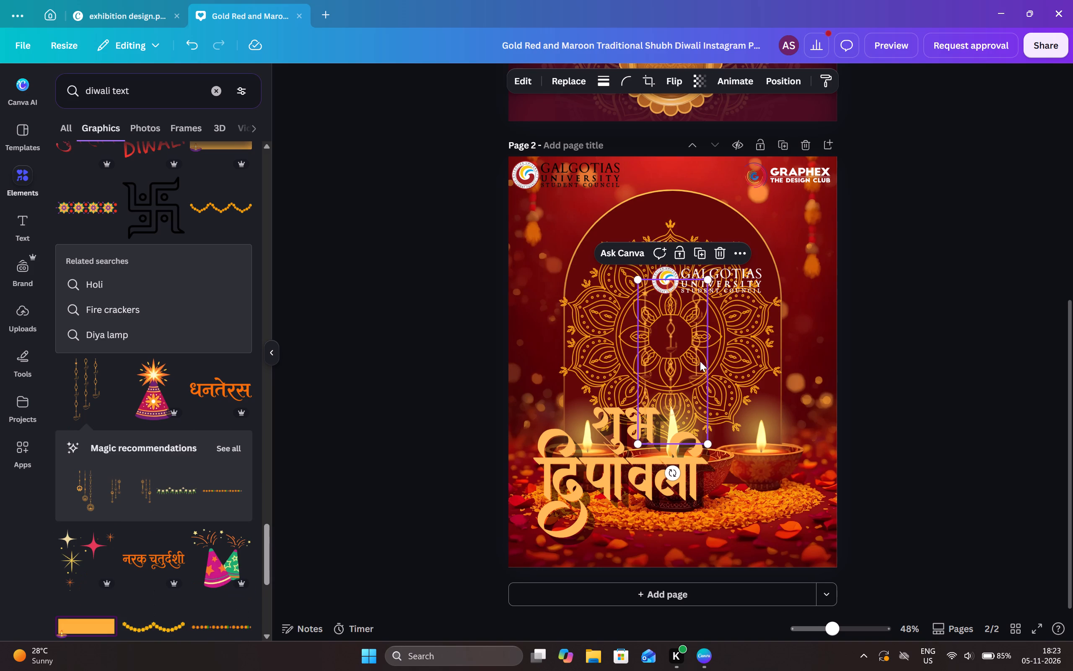
pyautogui.moveTo(679, 375); pyautogui.dragTo(556, 259)
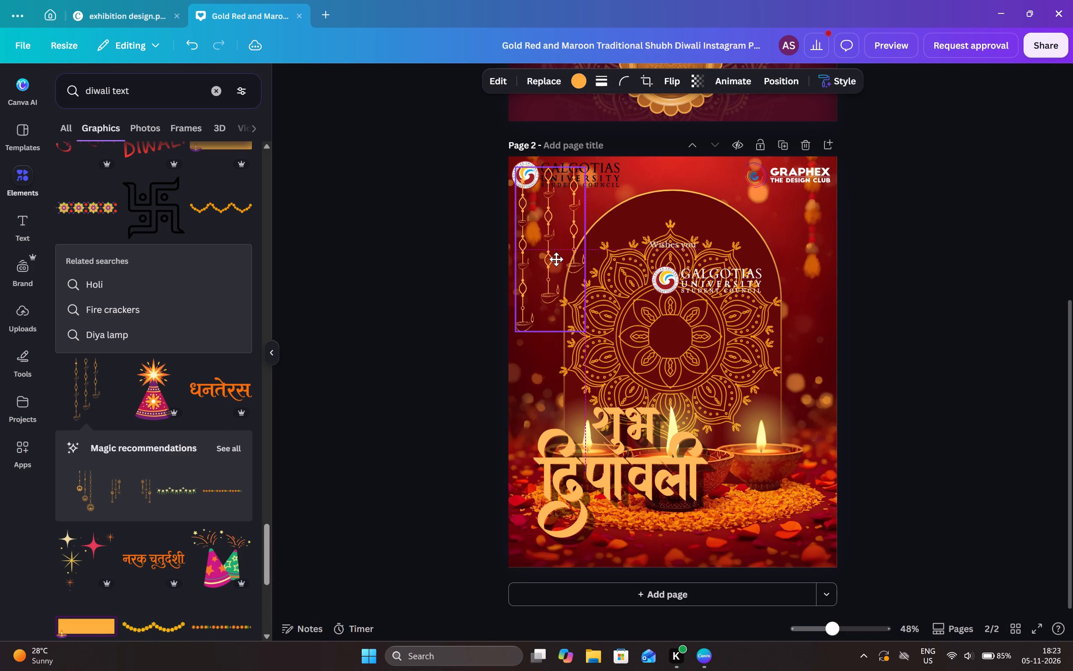
pyautogui.moveTo(556, 259); pyautogui.dragTo(555, 255)
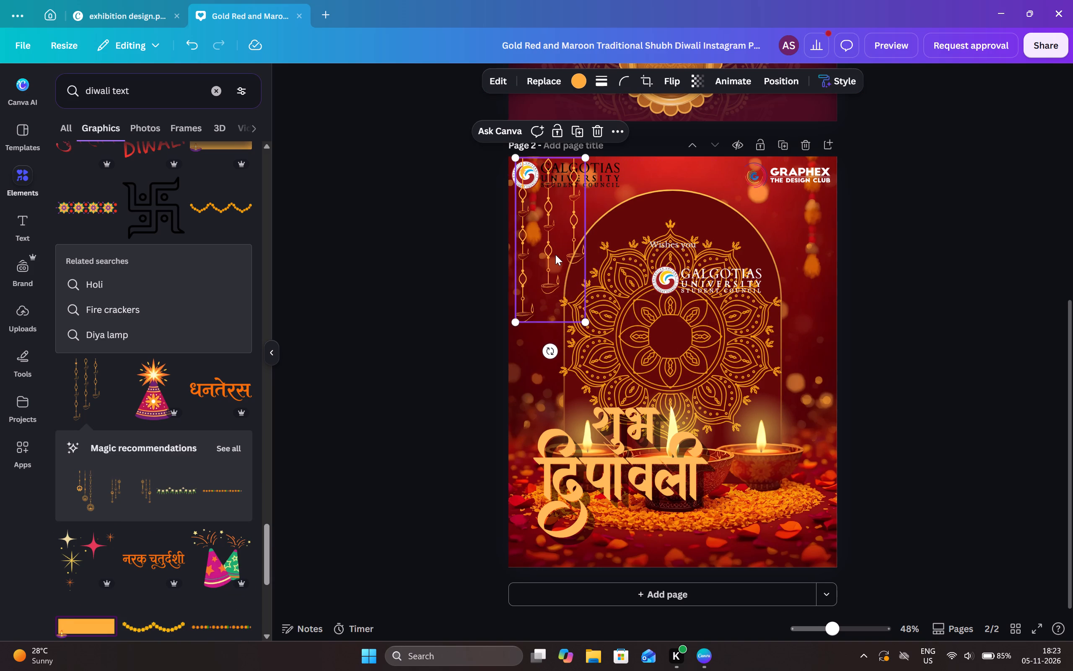
# Browse the Diwali graphics results for further decorations for page 2.
pyautogui.scroll(-4, 224, 457)
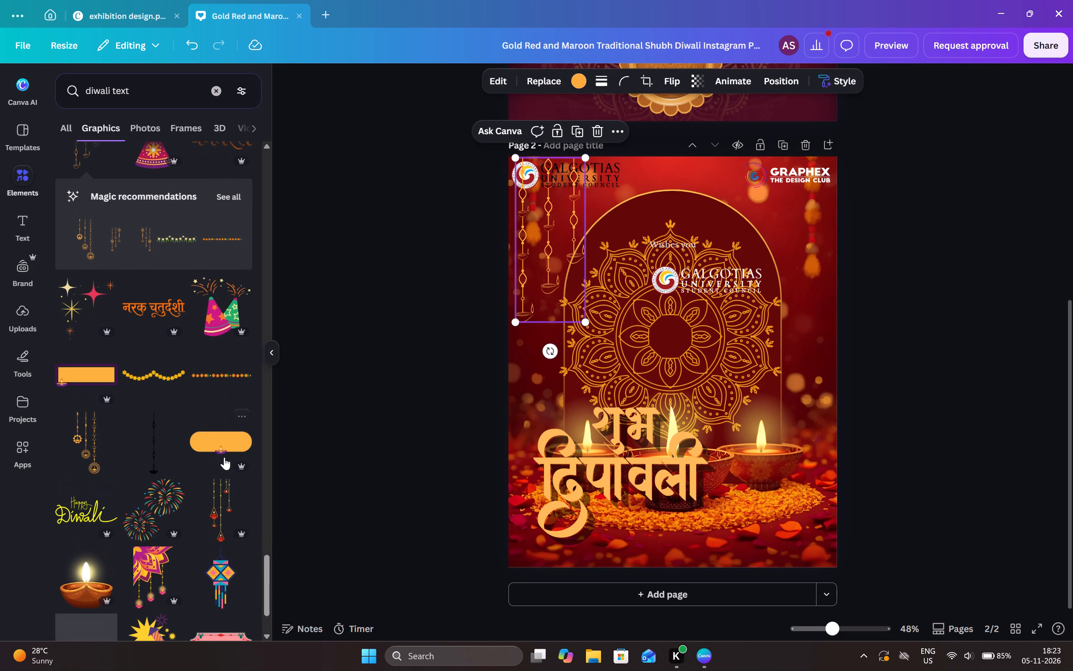
pyautogui.scroll(-3, 224, 456)
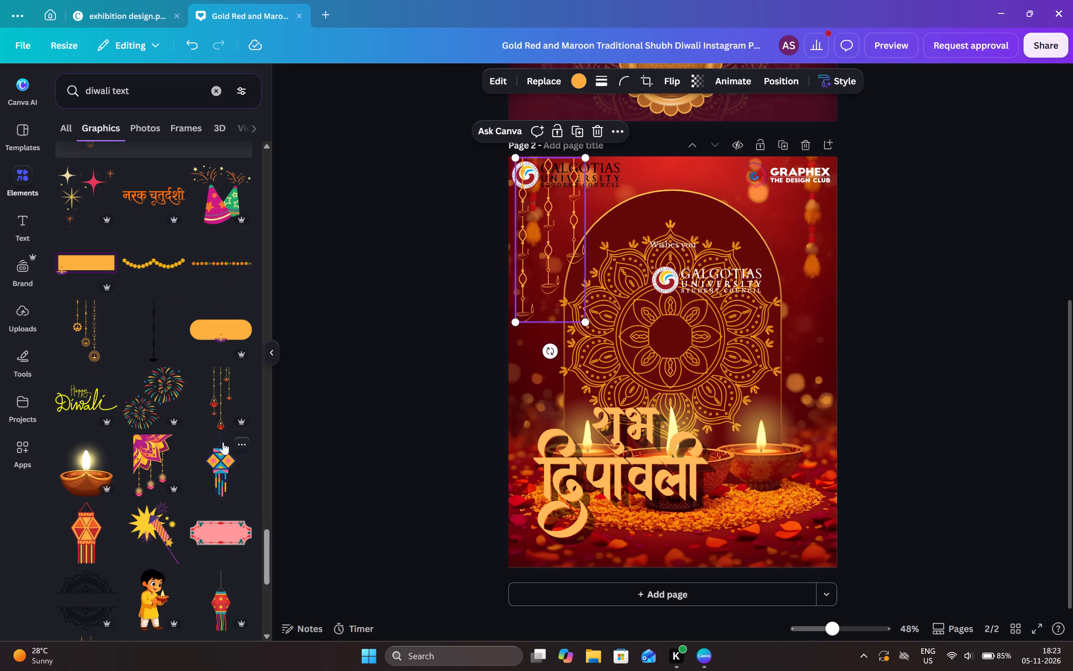
pyautogui.click(389, 355)
pyautogui.click(648, 349)
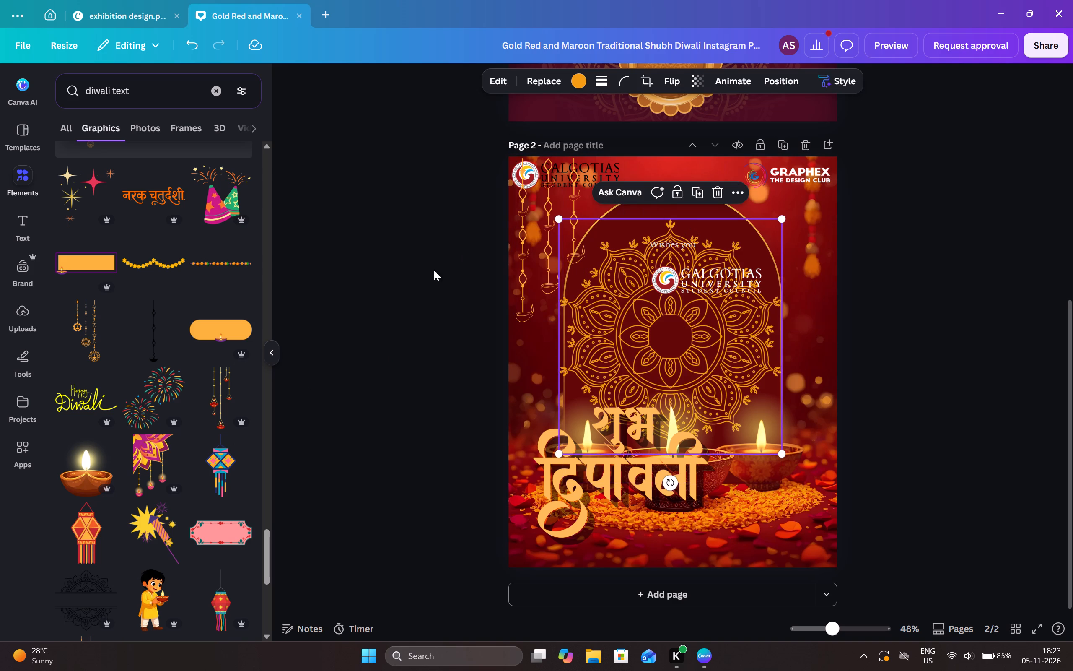
pyautogui.scroll(-6, 188, 442)
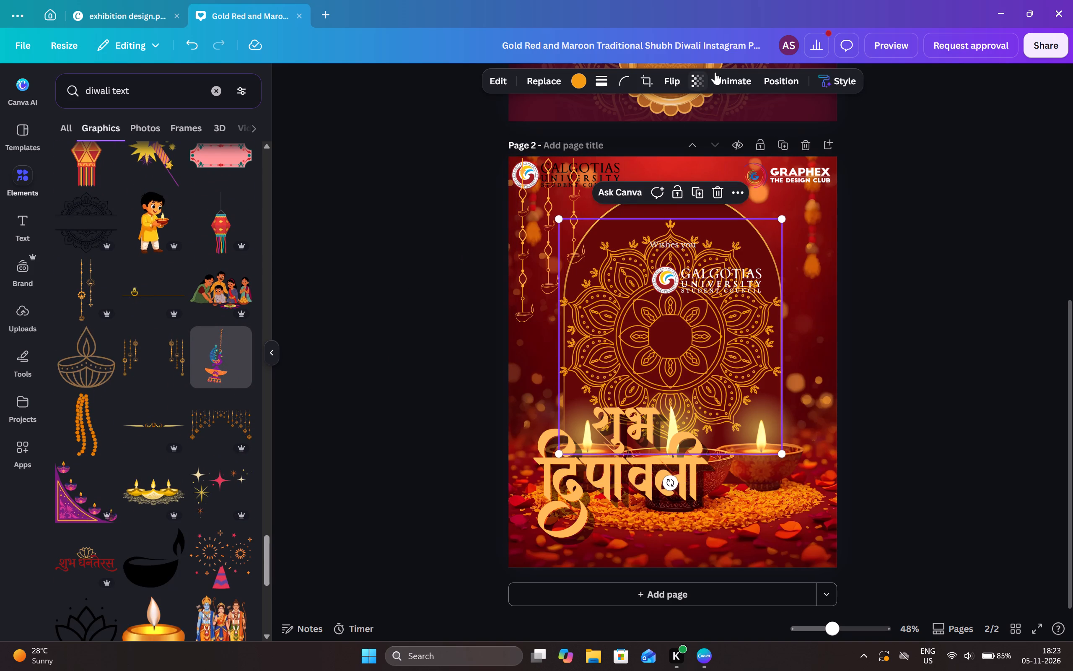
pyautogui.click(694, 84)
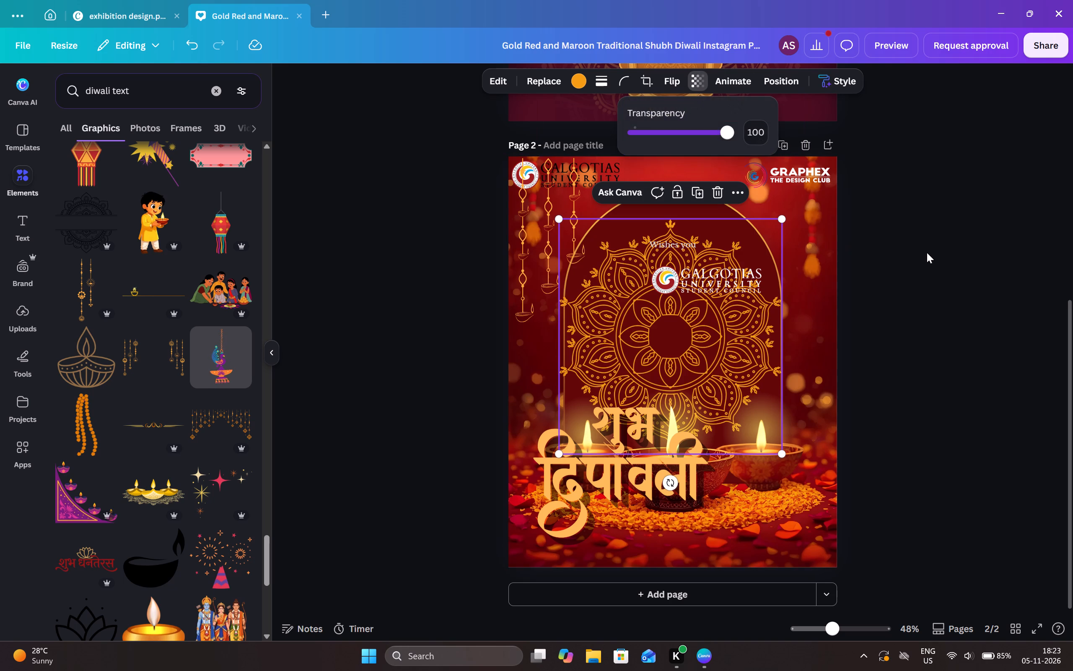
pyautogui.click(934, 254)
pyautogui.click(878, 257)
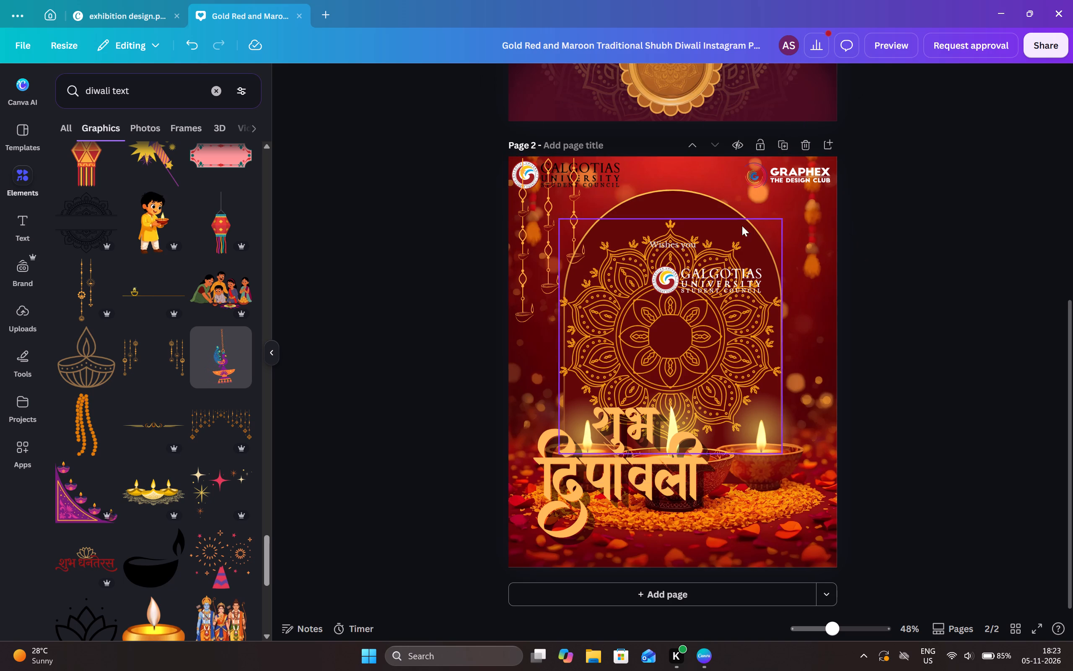
# Send the hanging diya strings backward in the layer order, behind the Galgotias University logo.
pyautogui.rightClick(542, 212)
pyautogui.click(590, 336)
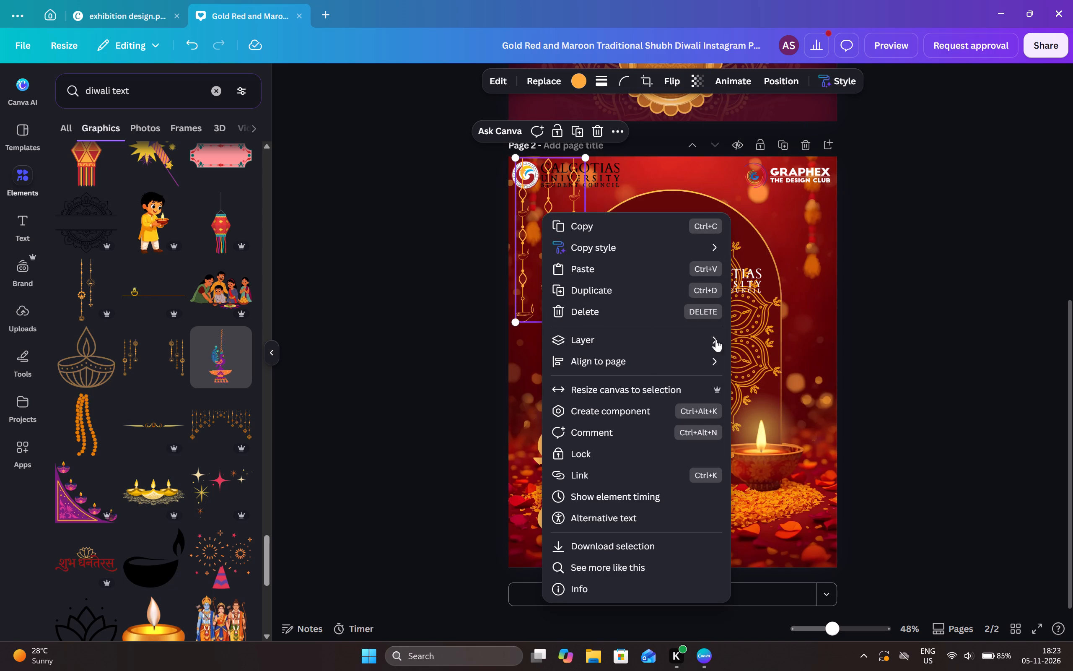
pyautogui.click(701, 339)
pyautogui.click(787, 379)
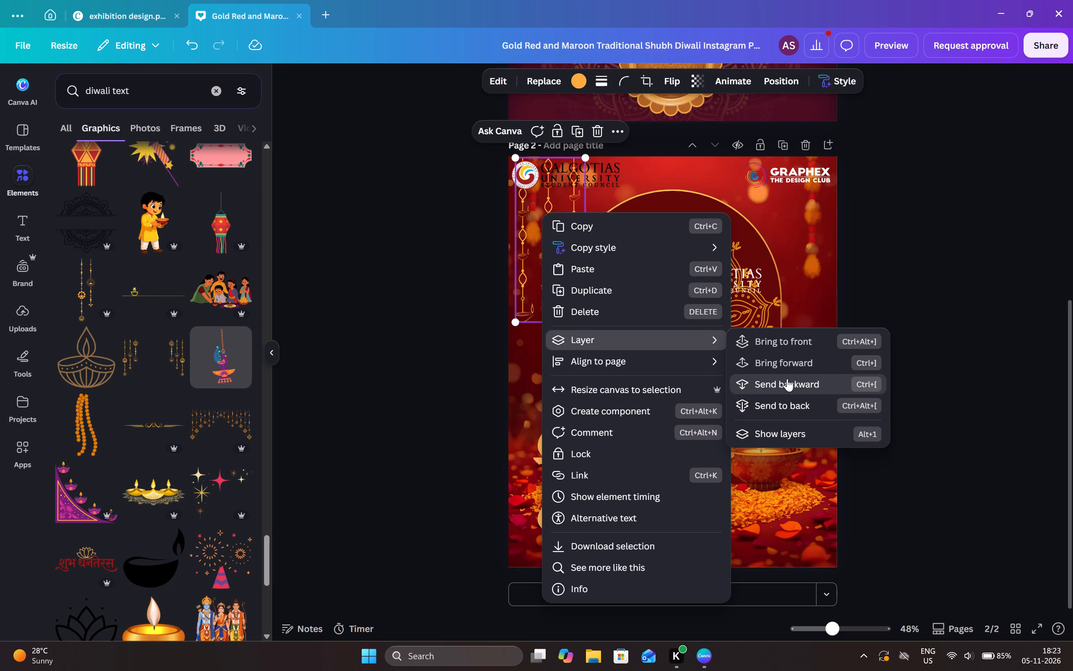
pyautogui.click(994, 196)
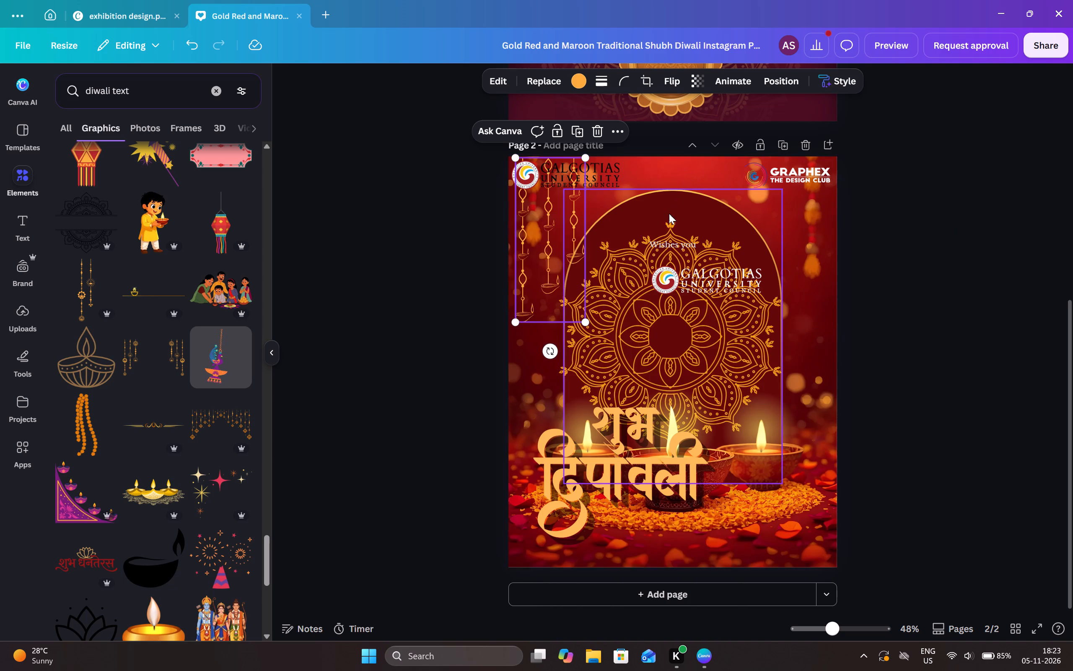
pyautogui.click(893, 216)
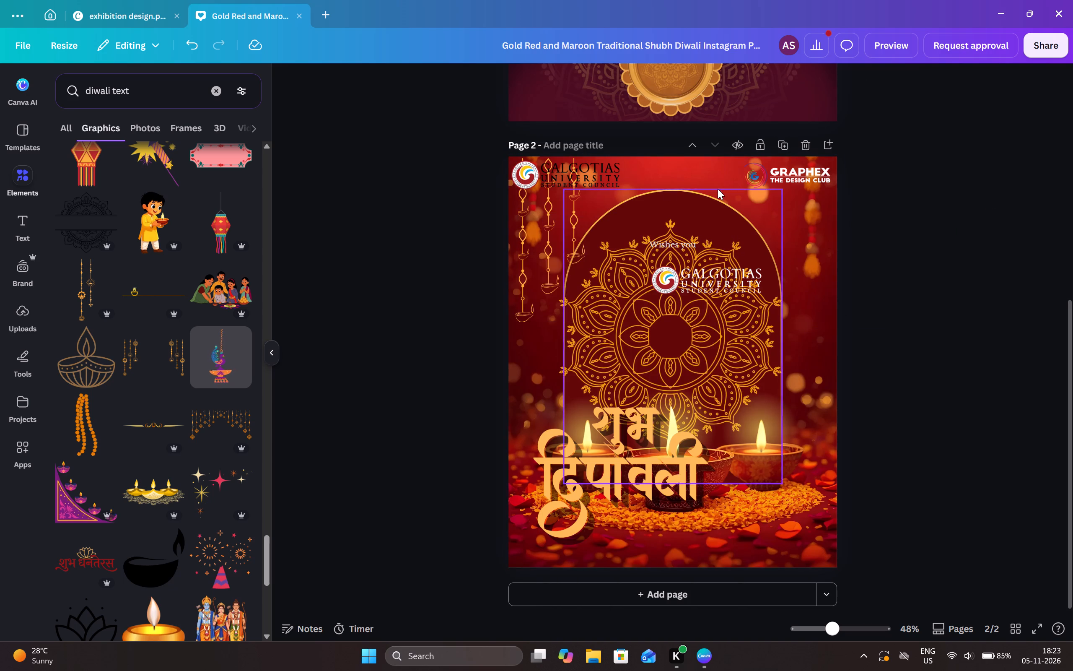
# Move the black-lettered Galgotias University logo down to the arch's left edge and put the white-lettered version in page 2's upper-left corner.
pyautogui.moveTo(603, 173); pyautogui.dragTo(631, 351)
pyautogui.moveTo(737, 286); pyautogui.dragTo(599, 179)
pyautogui.click(903, 176)
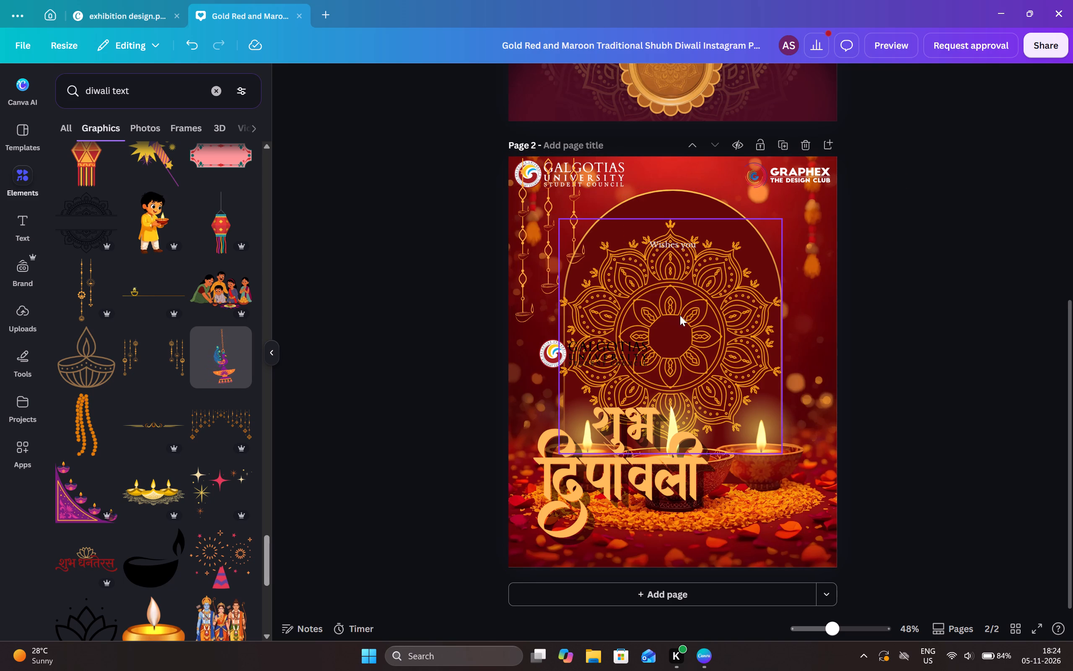
# Fade the golden mandala inside page 2's arch by setting its transparency to about 30.
pyautogui.click(729, 326)
pyautogui.click(703, 78)
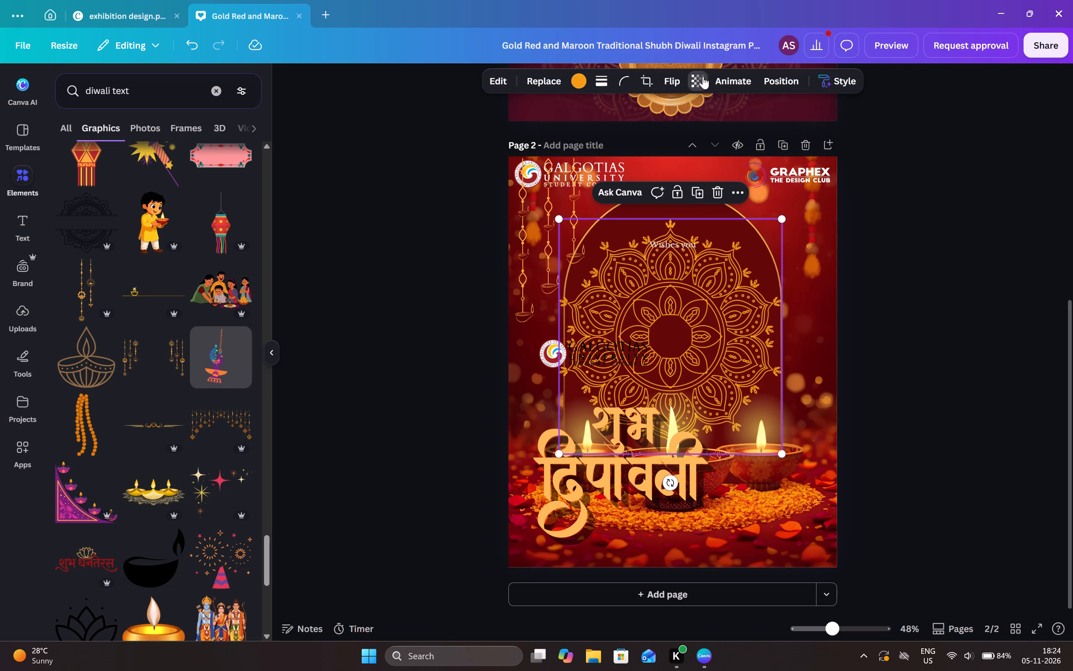
pyautogui.moveTo(728, 134); pyautogui.dragTo(671, 156)
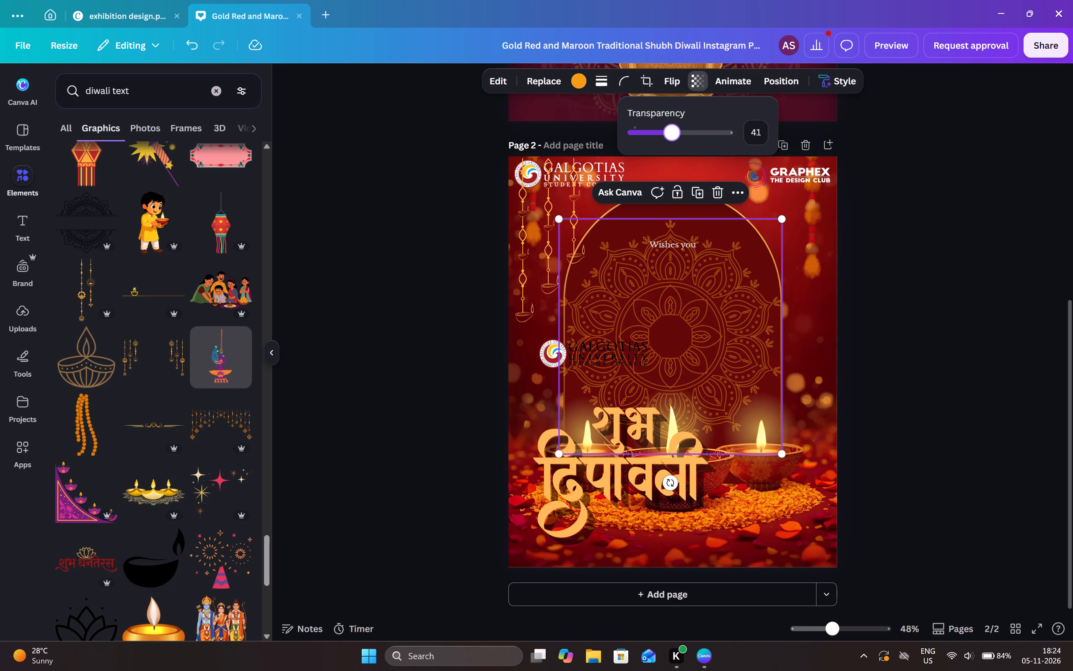
pyautogui.moveTo(671, 156); pyautogui.dragTo(663, 160)
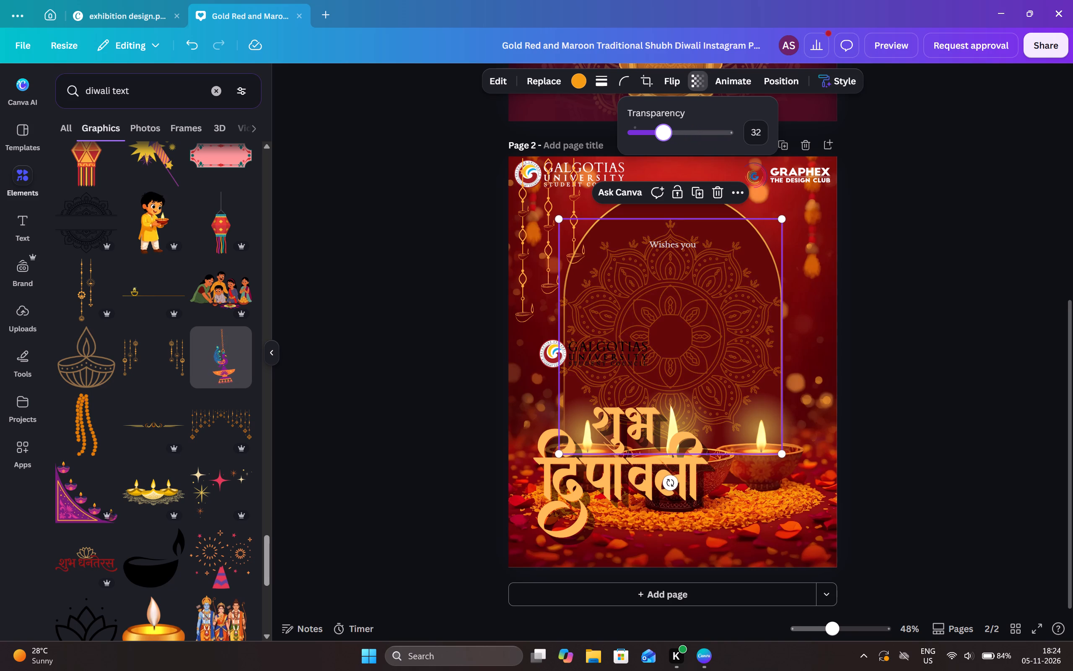
pyautogui.moveTo(663, 160); pyautogui.dragTo(661, 162)
pyautogui.click(933, 188)
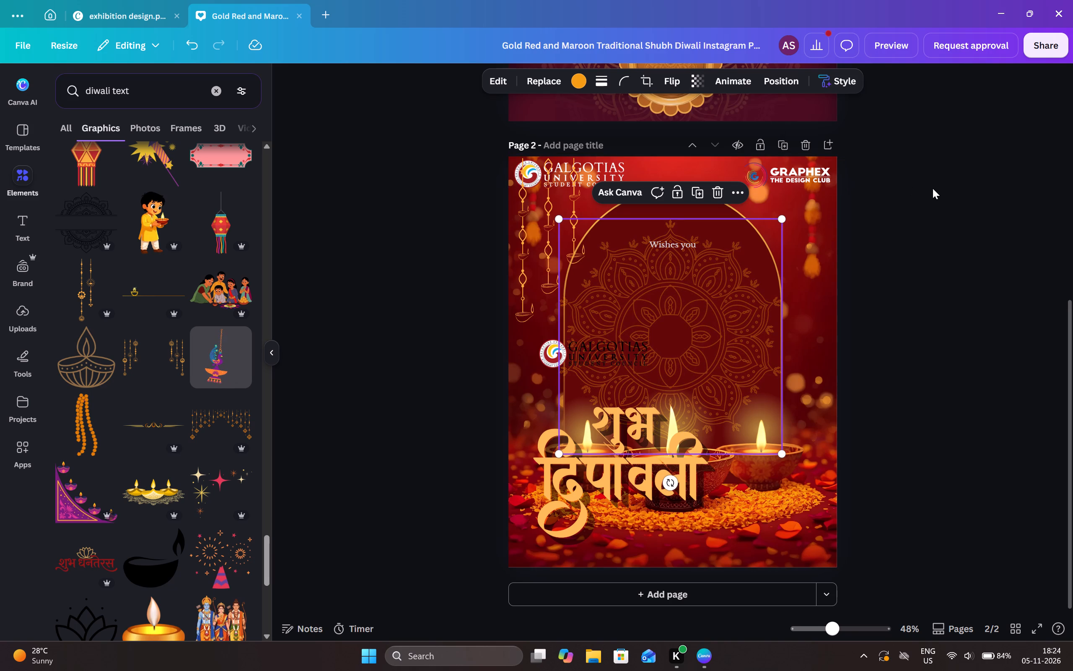
pyautogui.click(933, 188)
# Copy the round golden mandala from the diya group on page 1 and paste it onto page 2.
pyautogui.scroll(4, 945, 233)
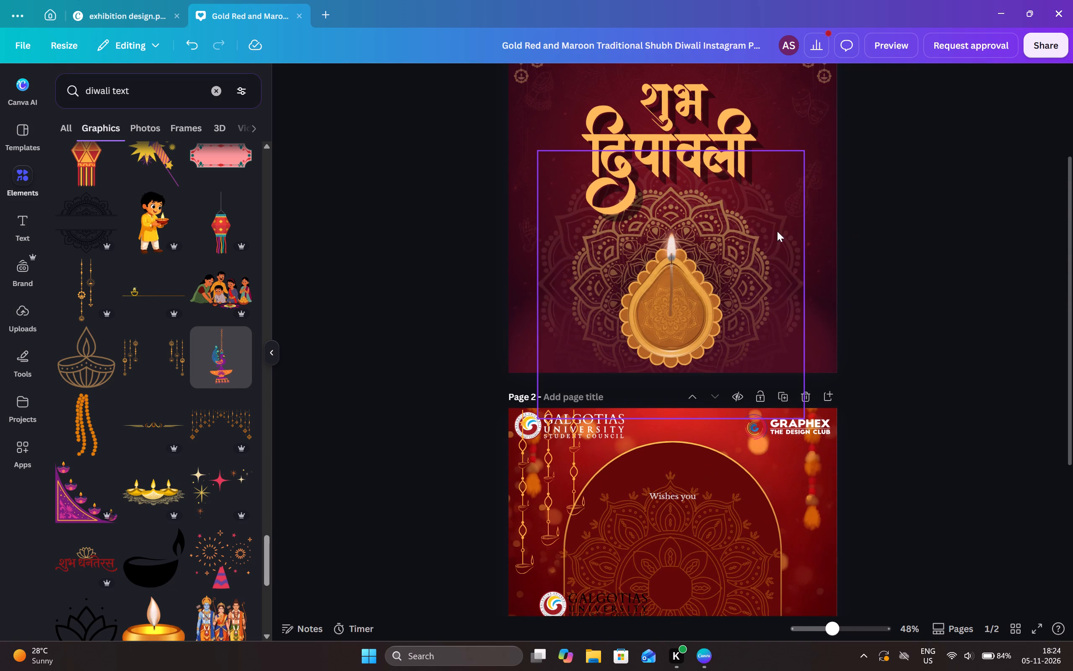
pyautogui.click(733, 239)
pyautogui.click(730, 239)
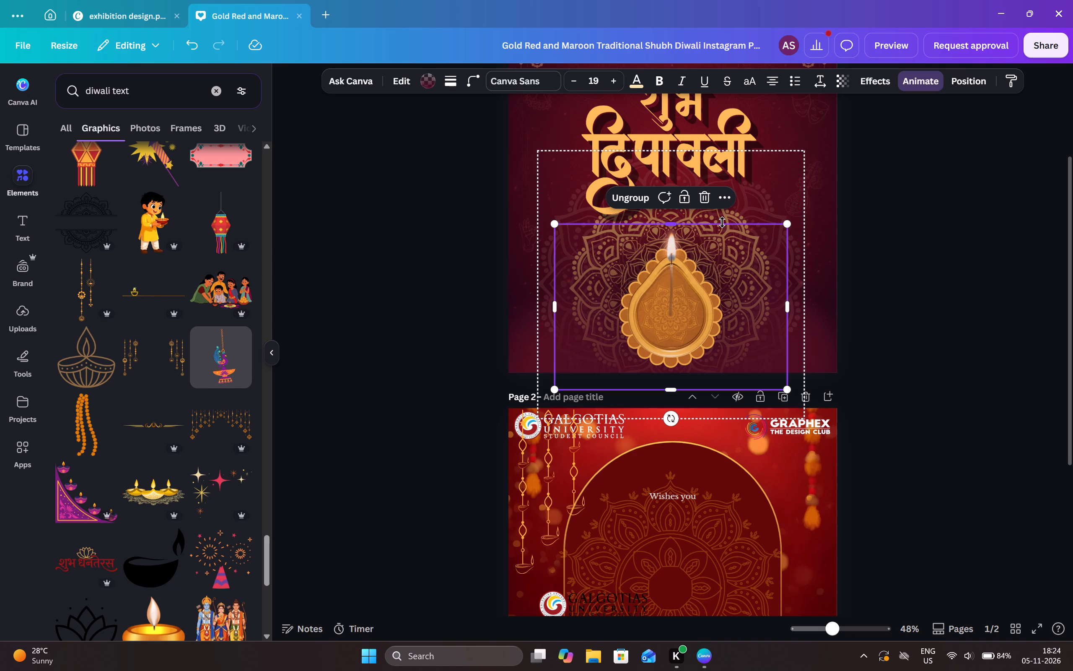
pyautogui.click(723, 213)
pyautogui.click(739, 253)
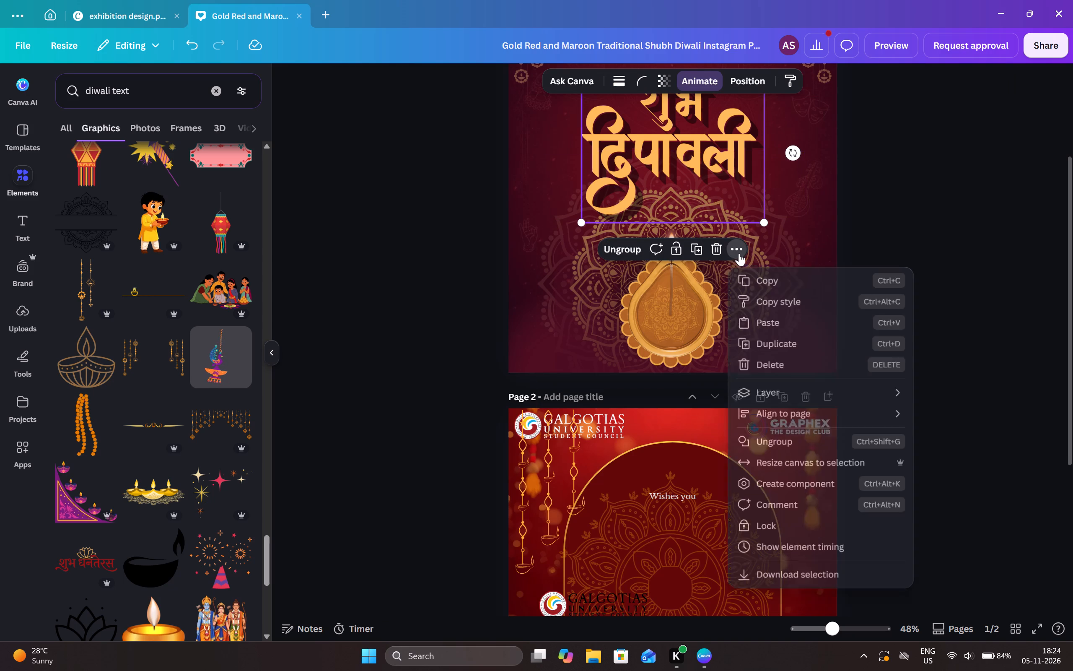
pyautogui.click(793, 392)
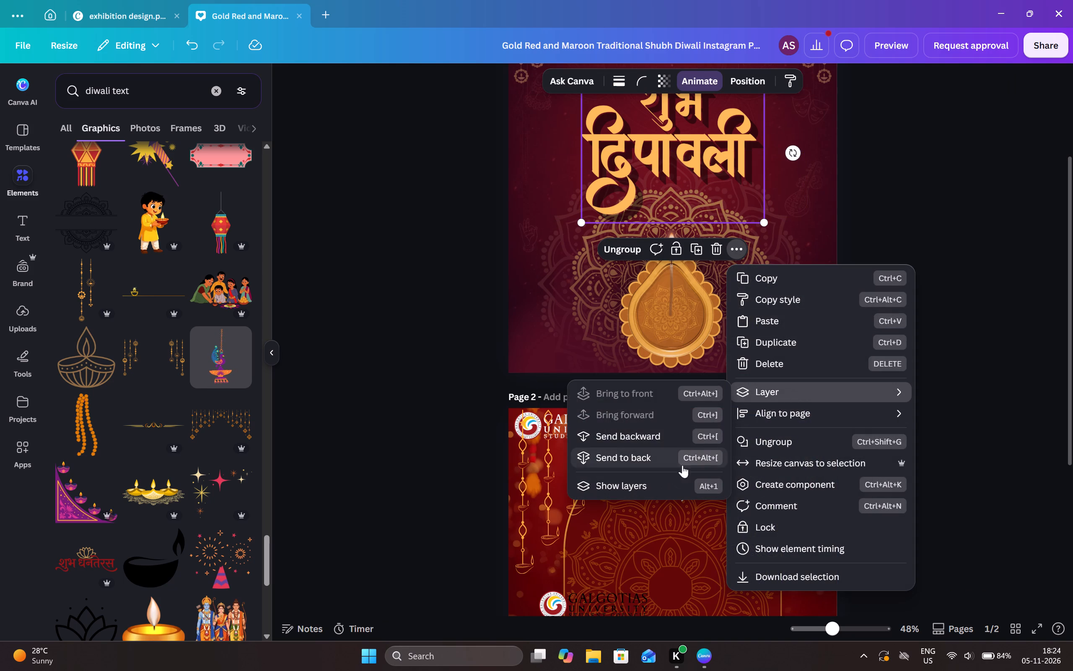
pyautogui.click(665, 480)
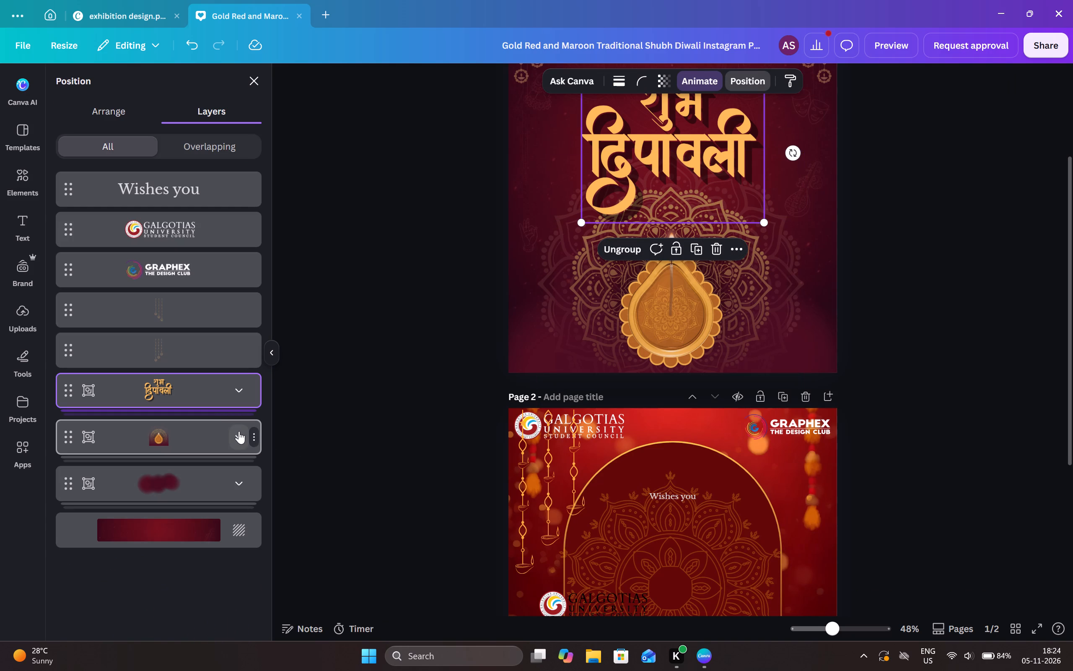
pyautogui.click(239, 432)
pyautogui.click(184, 588)
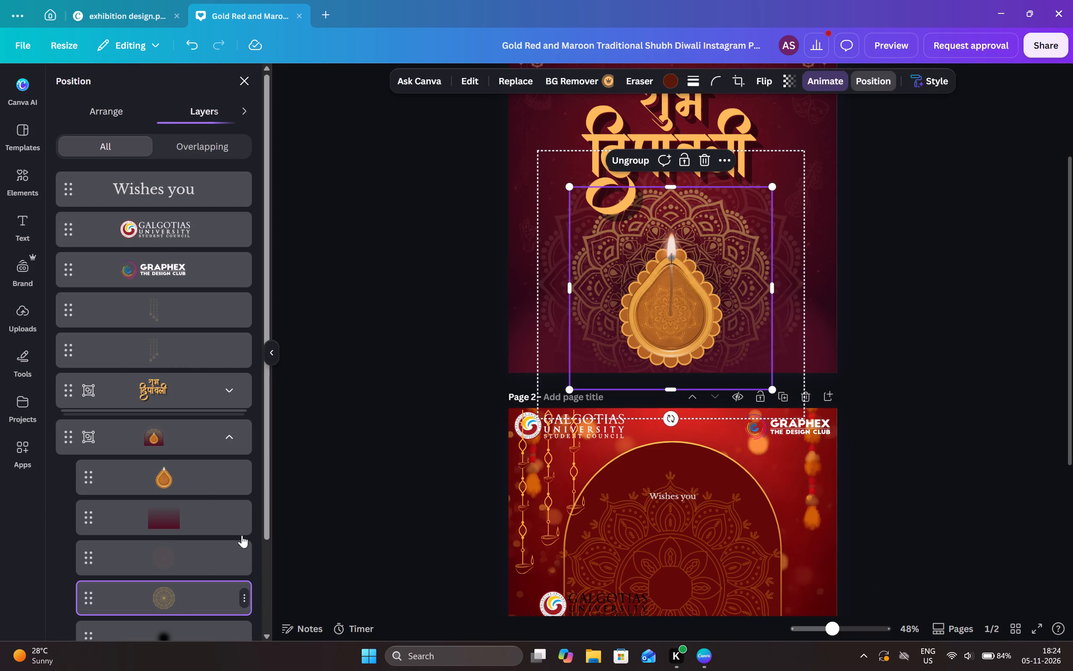
pyautogui.hotkey('ctrl', 'c')
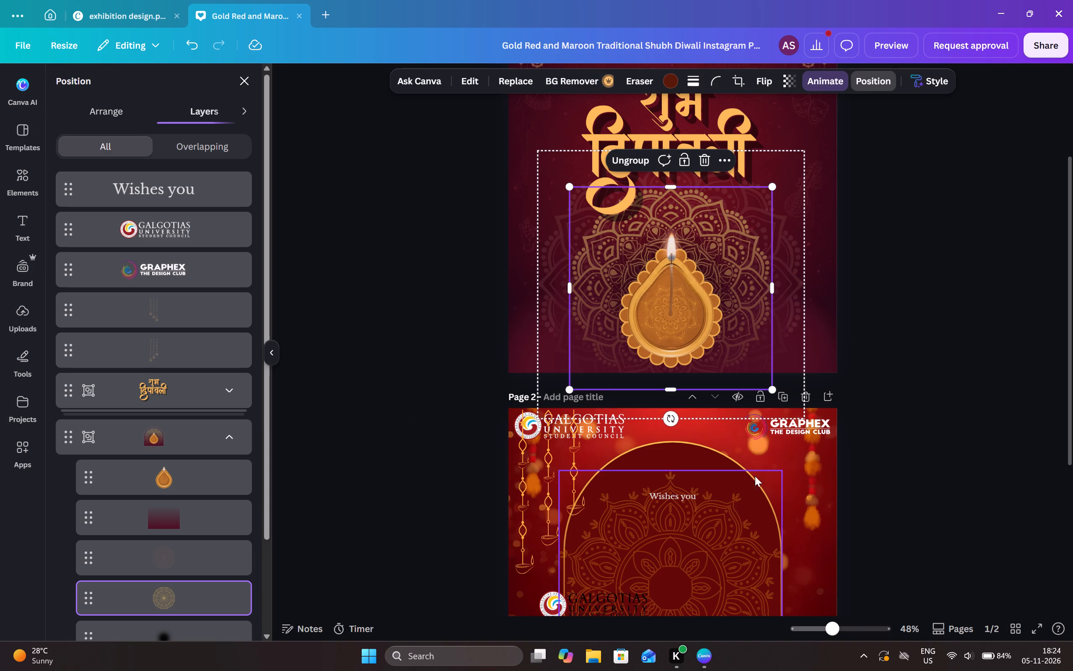
pyautogui.keyDown('ctrl'); pyautogui.click(813, 492); pyautogui.keyUp('ctrl')
pyautogui.hotkey('ctrl', 'v')
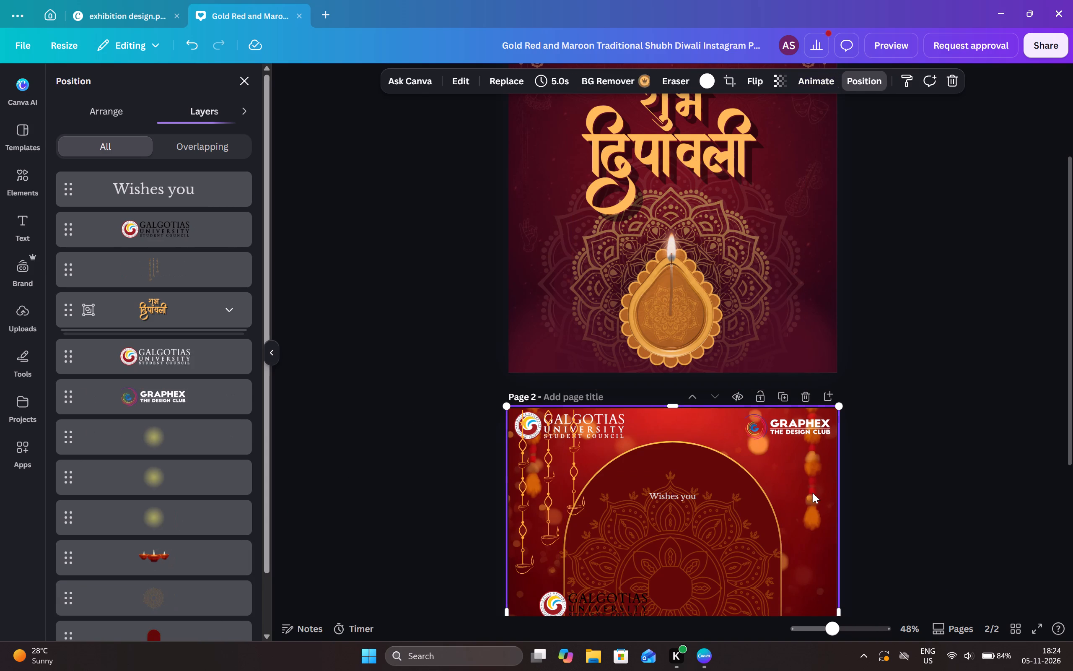
# Delete the old faded mandala from page 2's arch, keeping the newly pasted one.
pyautogui.scroll(-3, 876, 468)
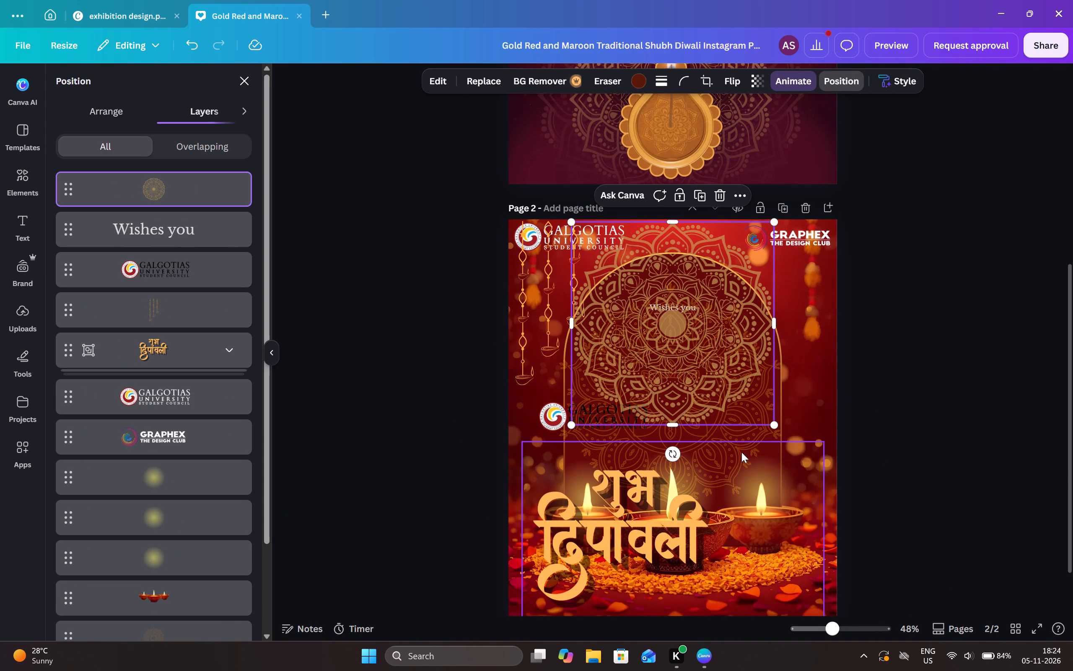
pyautogui.click(718, 436)
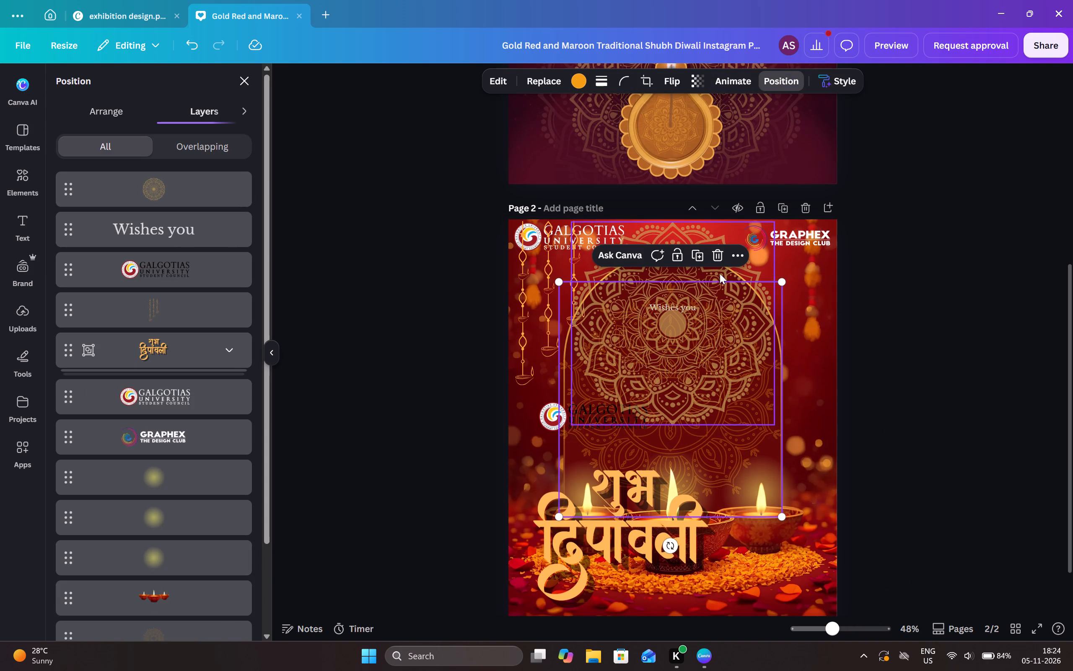
pyautogui.click(716, 256)
# Move the pasted mandala down into page 2's arch, enlarge it to about the arch's width and centre it between the arch's sides.
pyautogui.moveTo(709, 296); pyautogui.dragTo(708, 358)
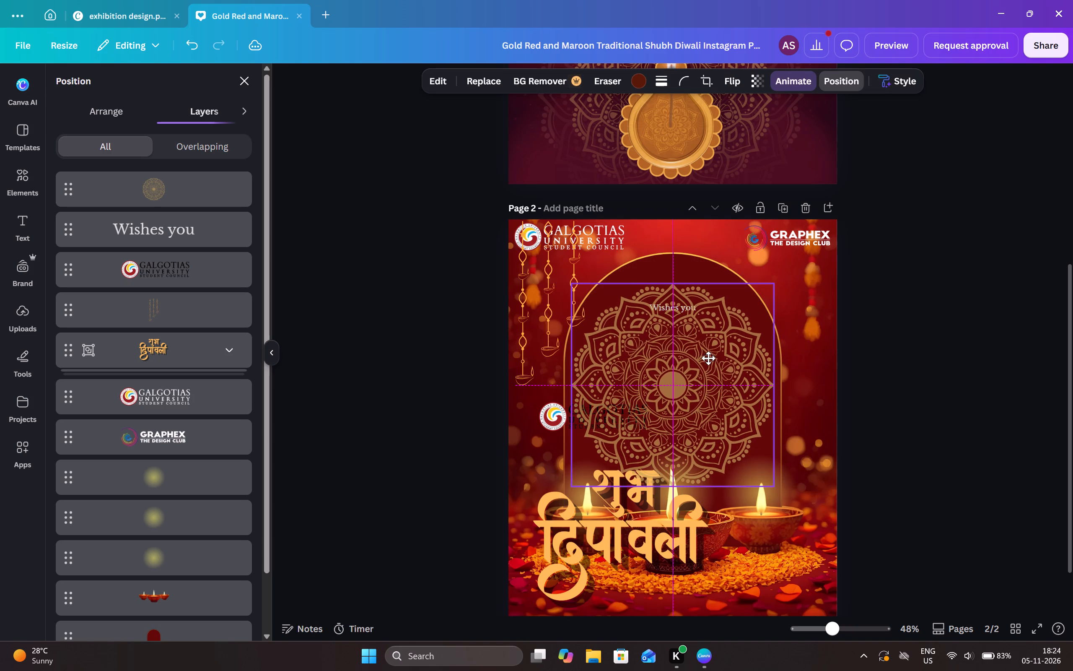
pyautogui.moveTo(708, 358); pyautogui.dragTo(708, 356)
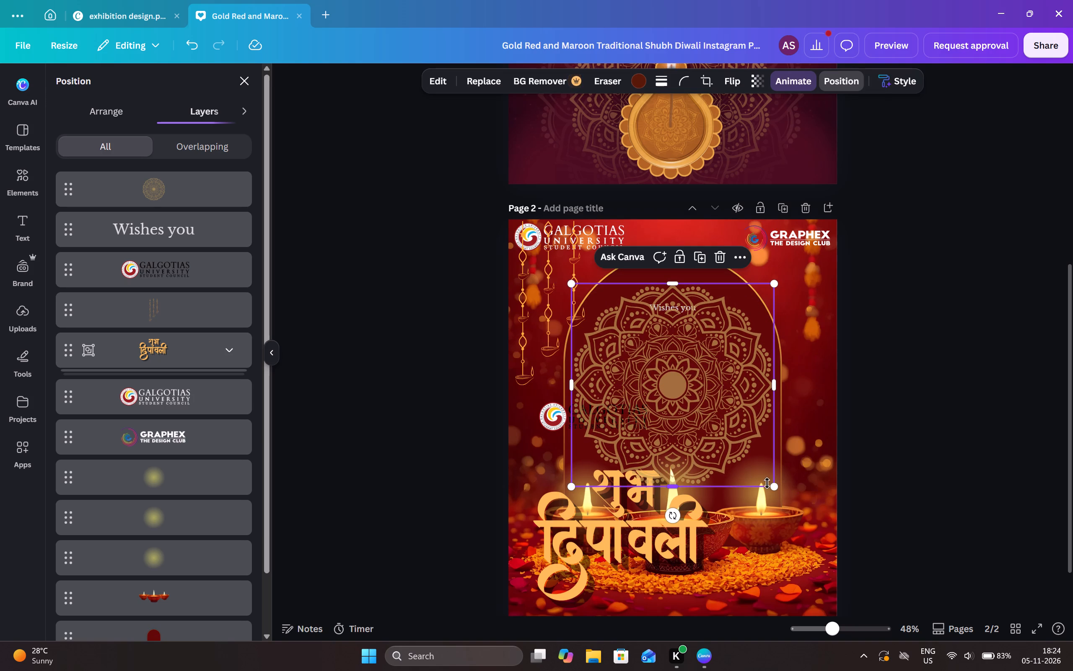
pyautogui.moveTo(777, 486); pyautogui.dragTo(784, 504)
pyautogui.moveTo(735, 421); pyautogui.dragTo(727, 422)
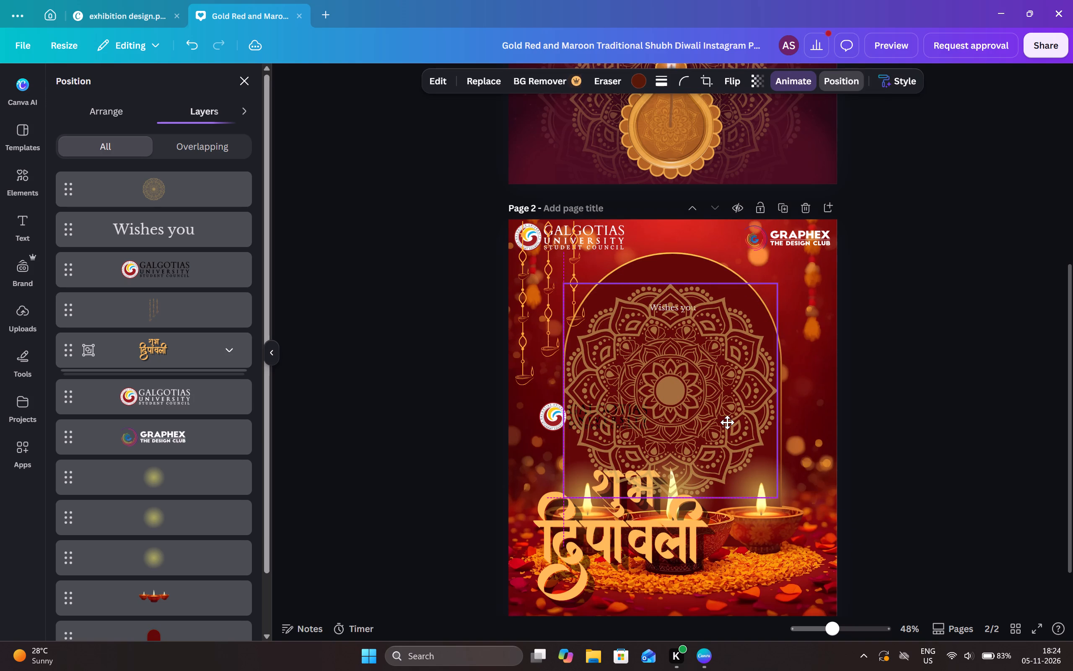
pyautogui.moveTo(727, 422); pyautogui.dragTo(730, 422)
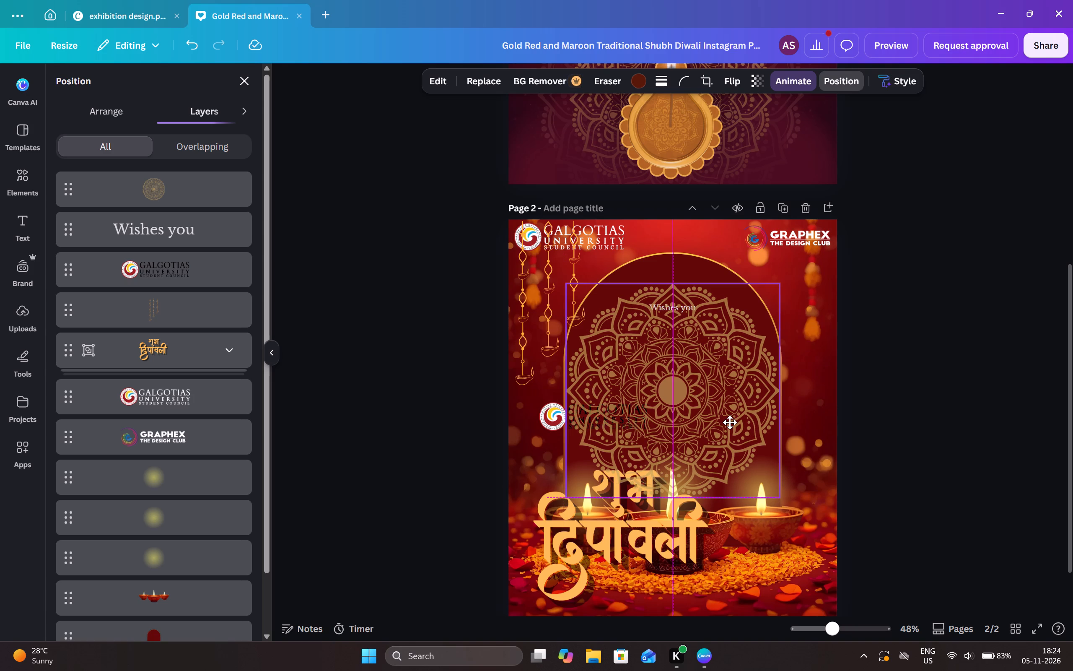
pyautogui.moveTo(730, 422); pyautogui.dragTo(729, 402)
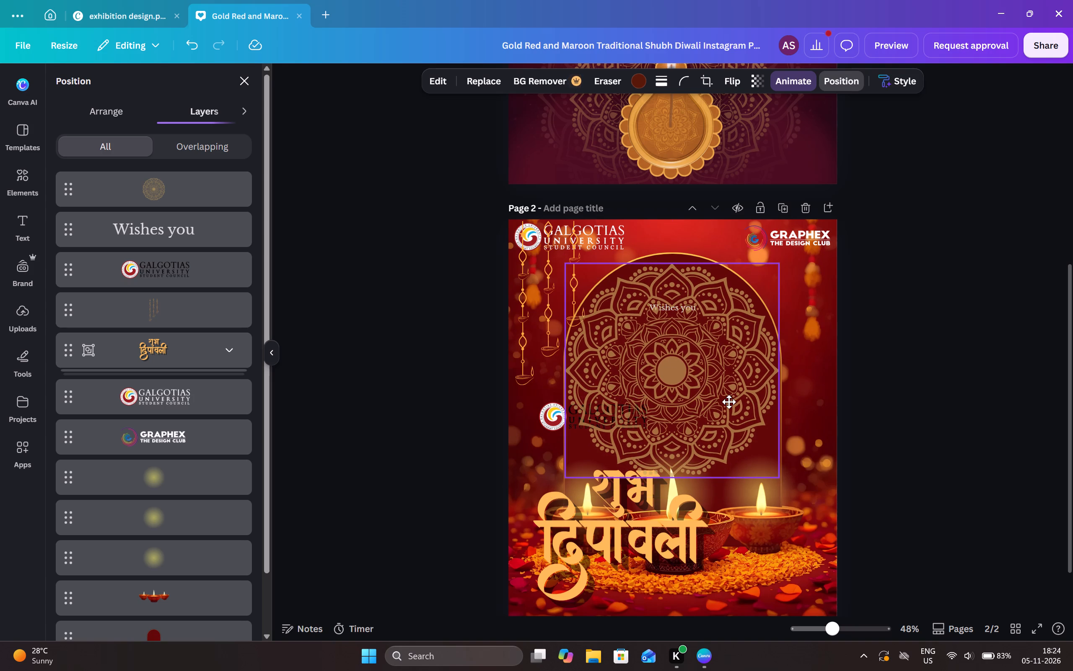
pyautogui.moveTo(729, 402); pyautogui.dragTo(730, 403)
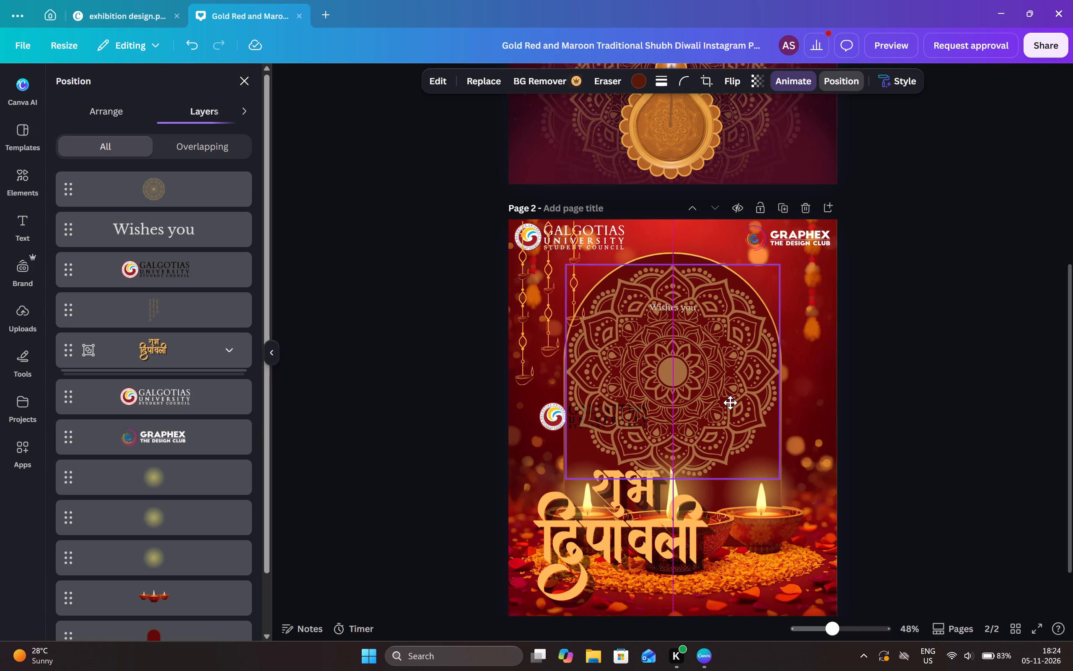
pyautogui.moveTo(730, 403); pyautogui.dragTo(732, 424)
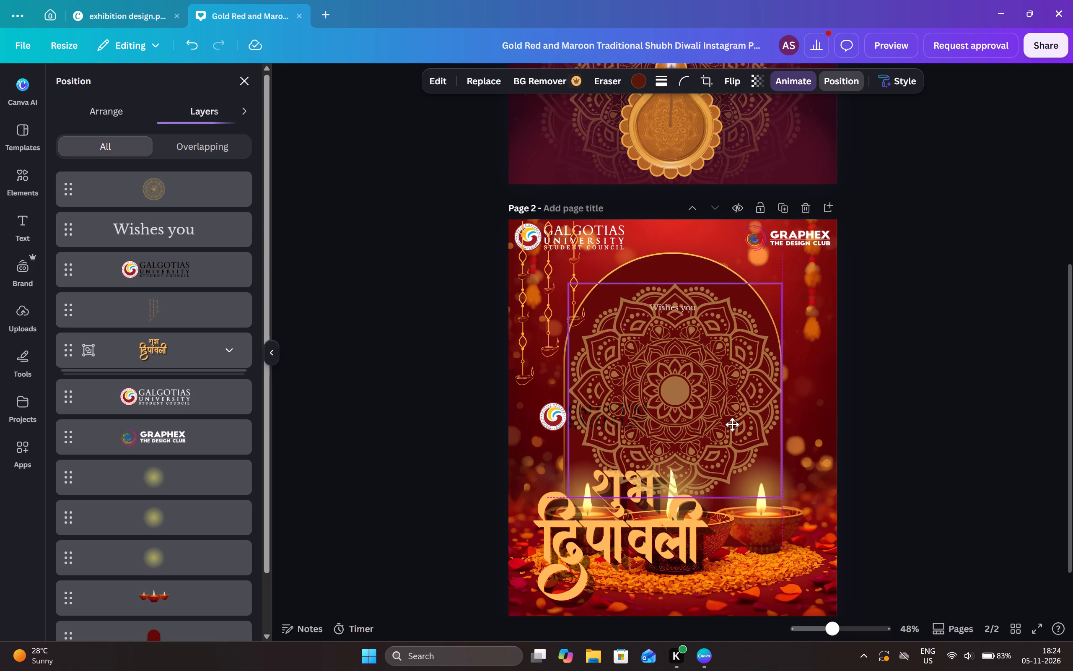
pyautogui.moveTo(732, 424); pyautogui.dragTo(731, 427)
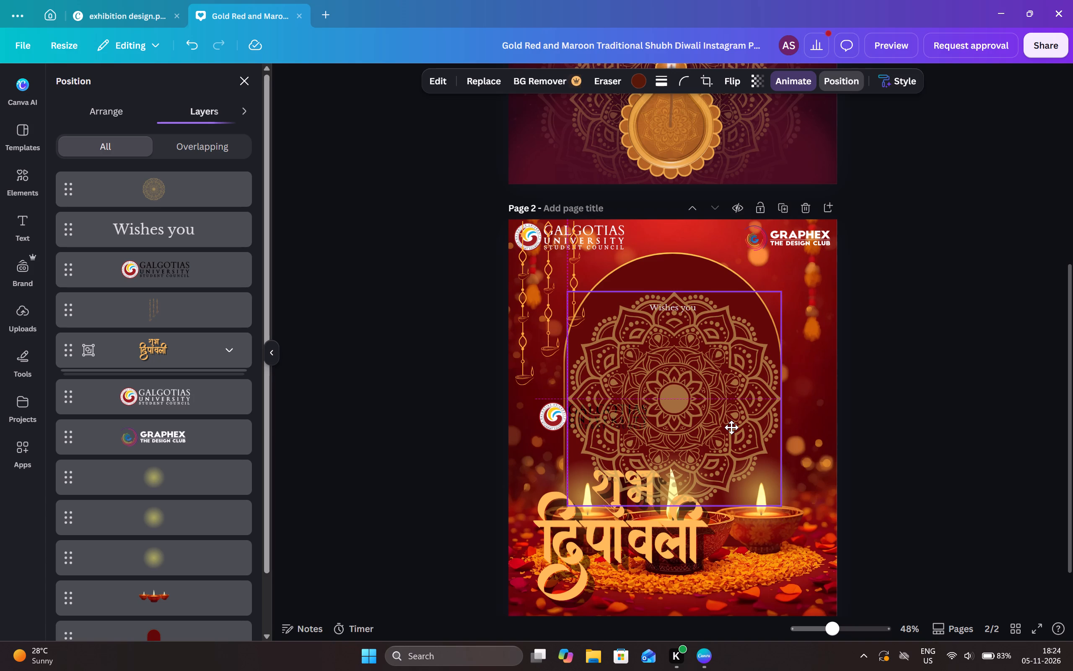
pyautogui.moveTo(731, 427); pyautogui.dragTo(731, 427)
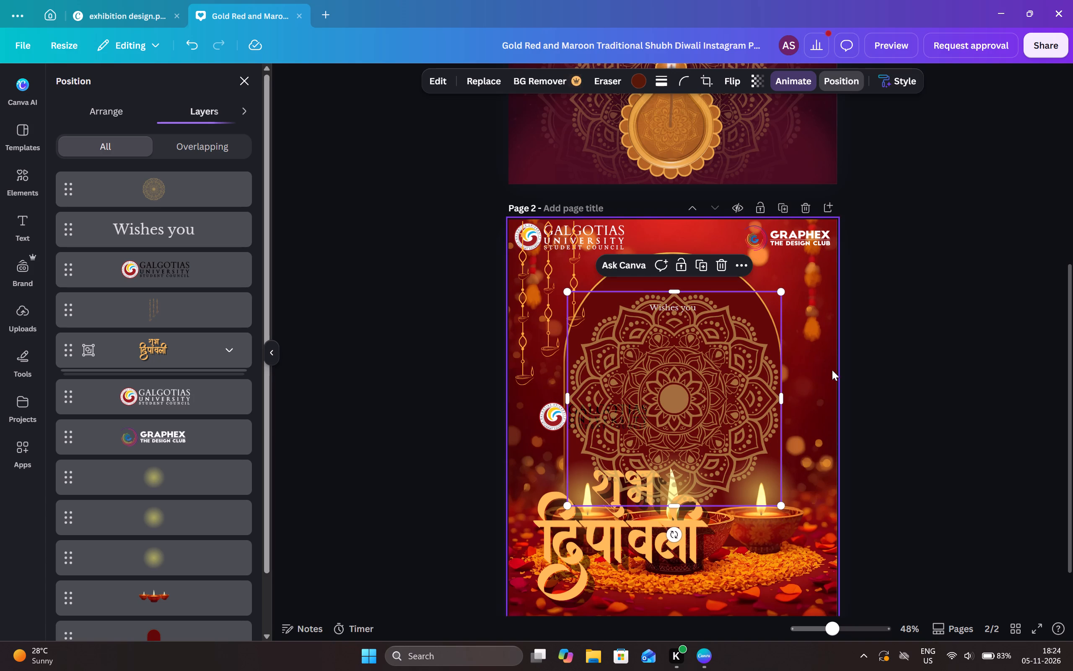
# Fade the new mandala in page 2's arch by setting its transparency to 30.
pyautogui.click(760, 77)
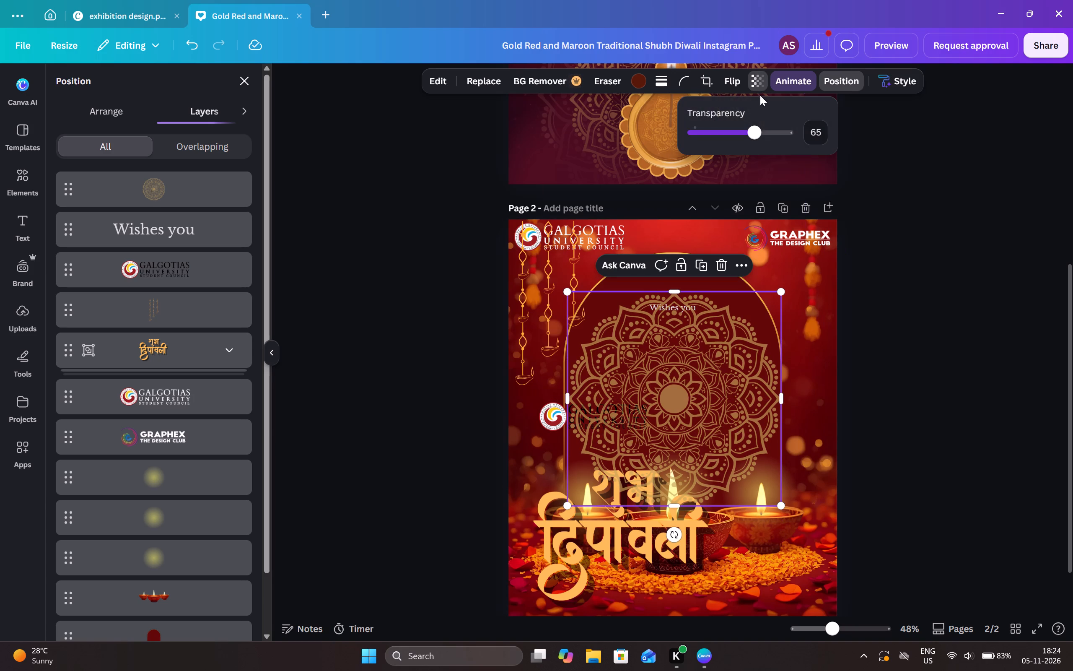
pyautogui.moveTo(760, 135); pyautogui.dragTo(741, 145)
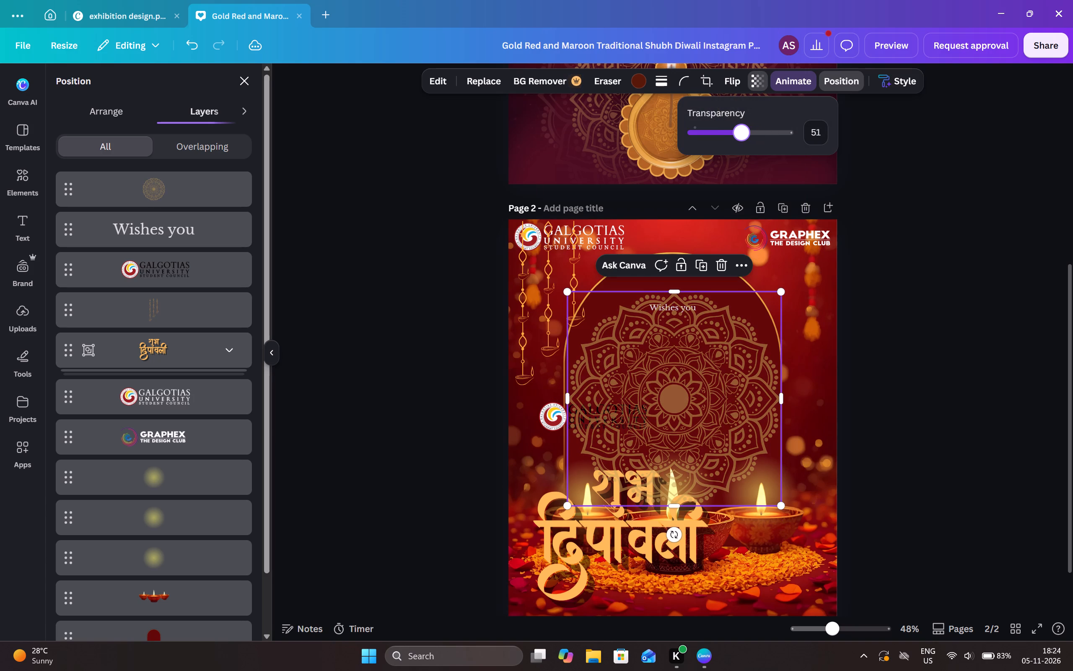
pyautogui.moveTo(741, 145); pyautogui.dragTo(728, 152)
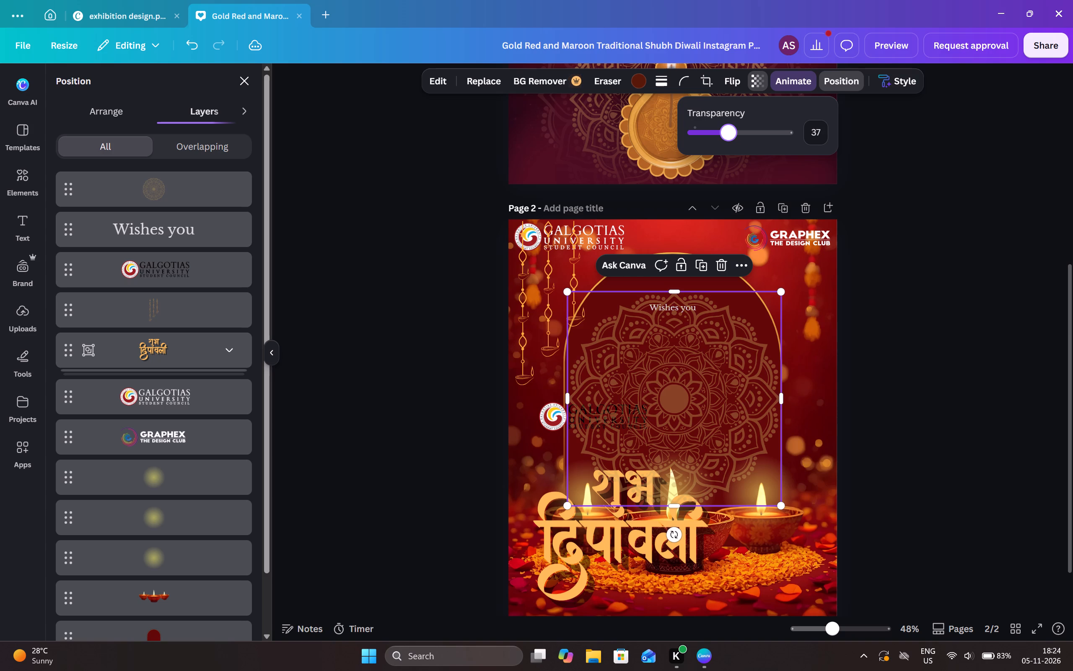
pyautogui.moveTo(728, 152); pyautogui.dragTo(720, 156)
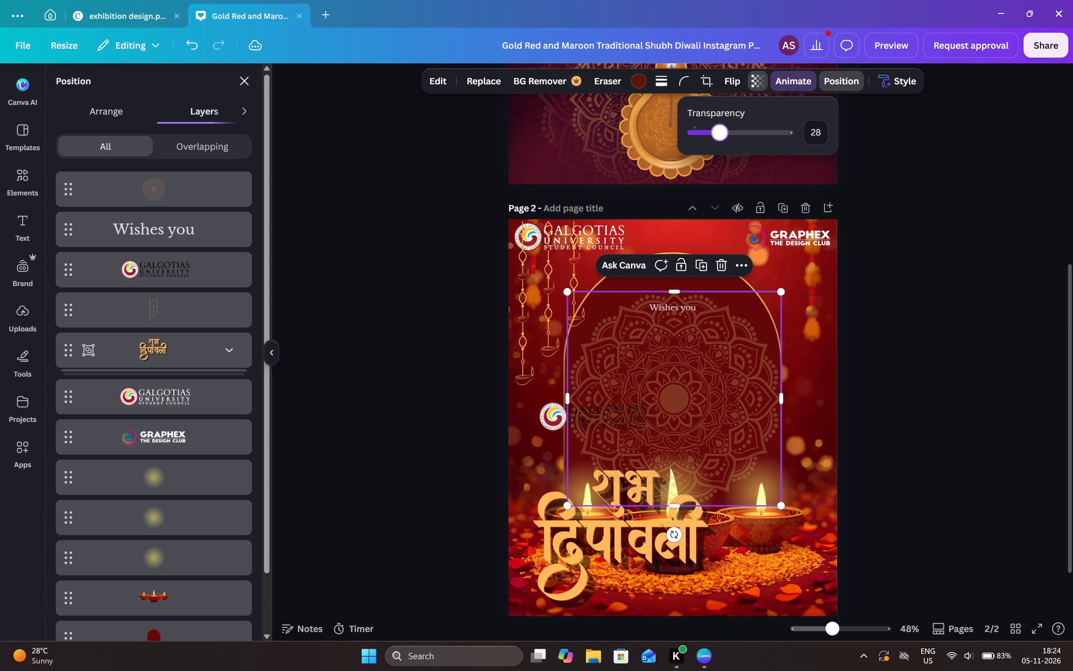
pyautogui.moveTo(720, 156); pyautogui.dragTo(721, 155)
pyautogui.click(899, 292)
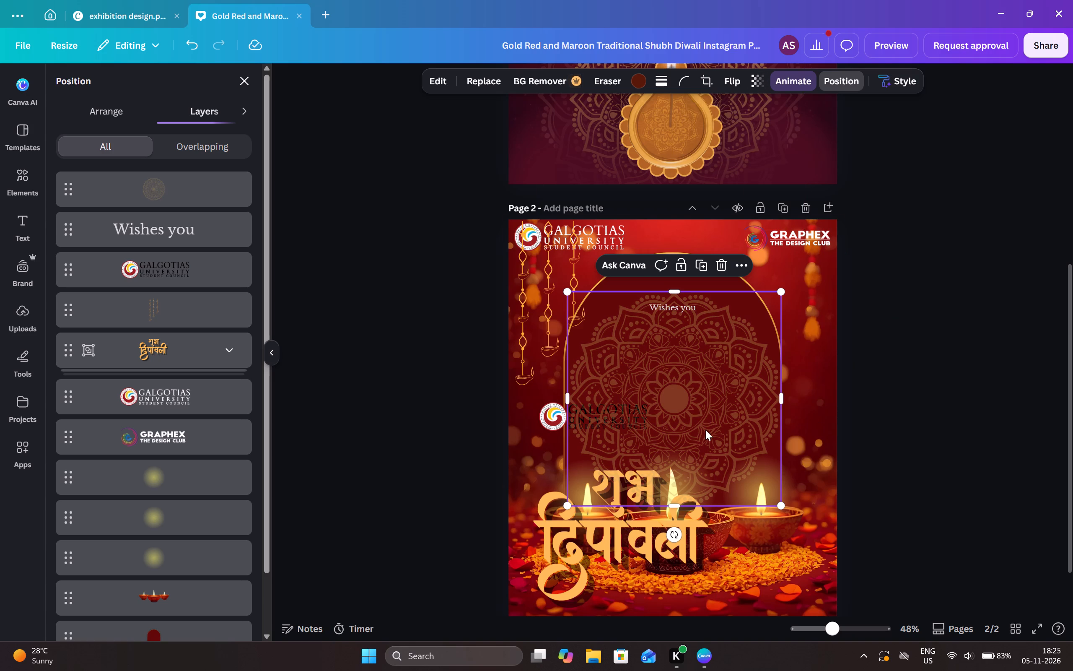
# Reorder the mandala to sit just above the dark red arch and behind the diyas, logos and text.
pyautogui.click(736, 266)
pyautogui.click(787, 418)
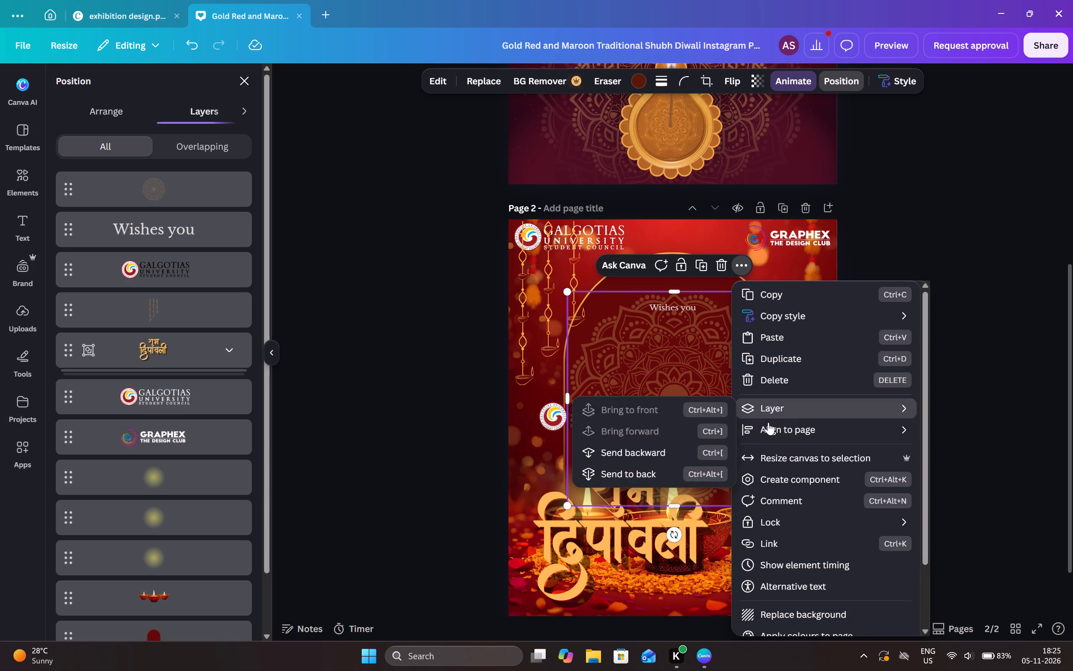
pyautogui.click(666, 472)
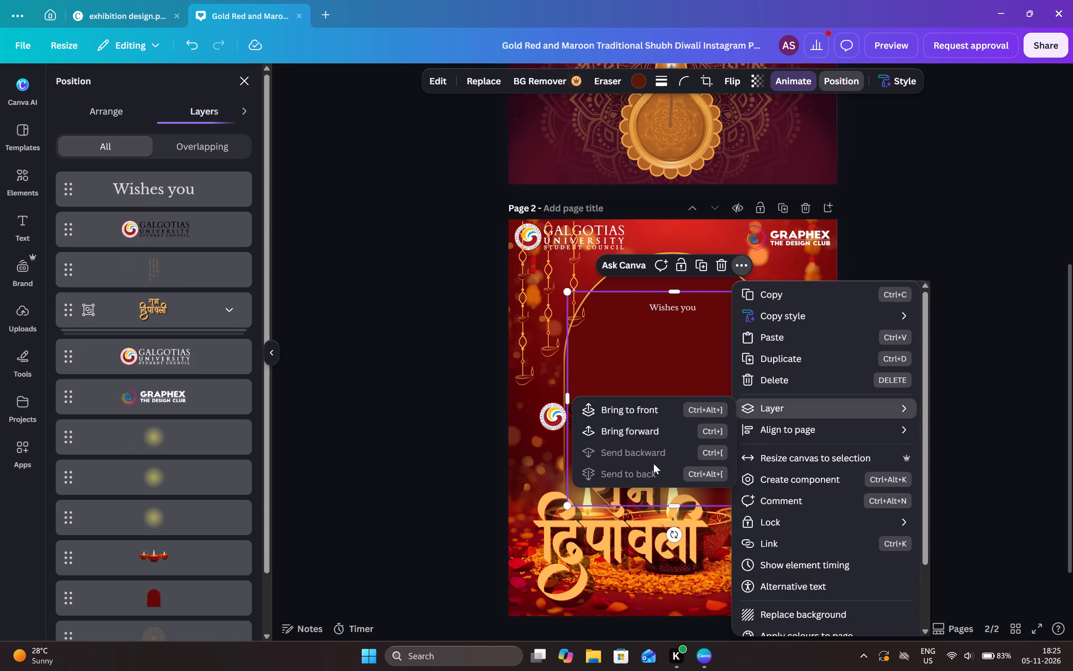
pyautogui.click(650, 433)
pyautogui.click(908, 234)
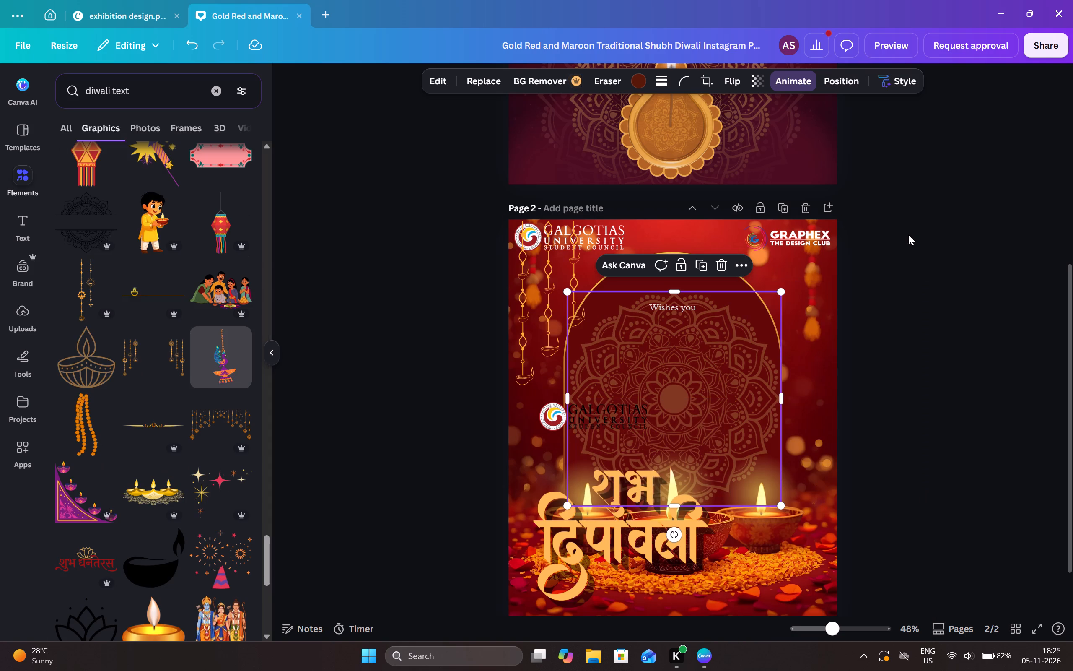
pyautogui.click(908, 234)
# Replace the white-lettered Galgotias University logo in page 2's upper-left corner with the black-lettered version, deleting the white one.
pyautogui.moveTo(609, 427); pyautogui.dragTo(597, 275)
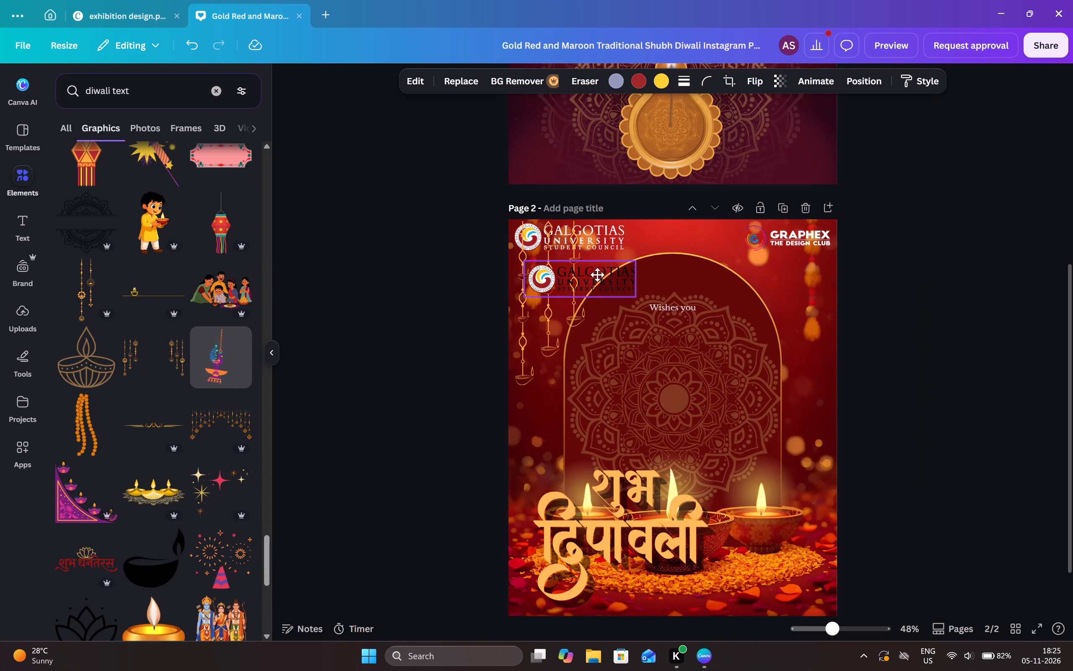
pyautogui.moveTo(597, 275); pyautogui.dragTo(684, 280)
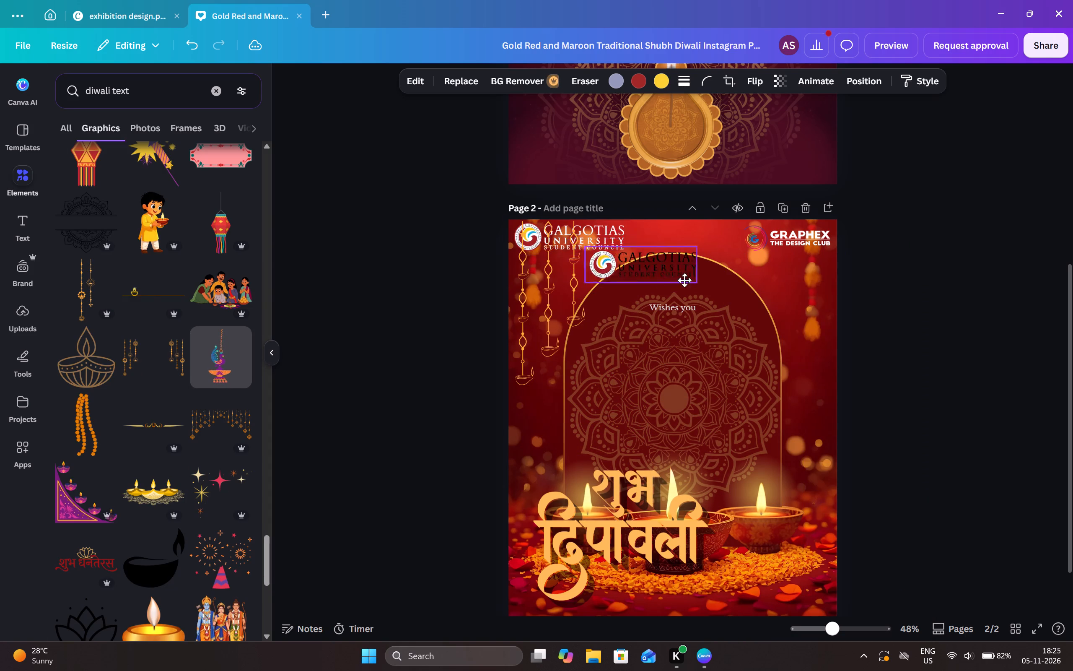
pyautogui.moveTo(684, 280); pyautogui.dragTo(691, 281)
pyautogui.click(577, 244)
pyautogui.click(605, 226)
pyautogui.click(619, 198)
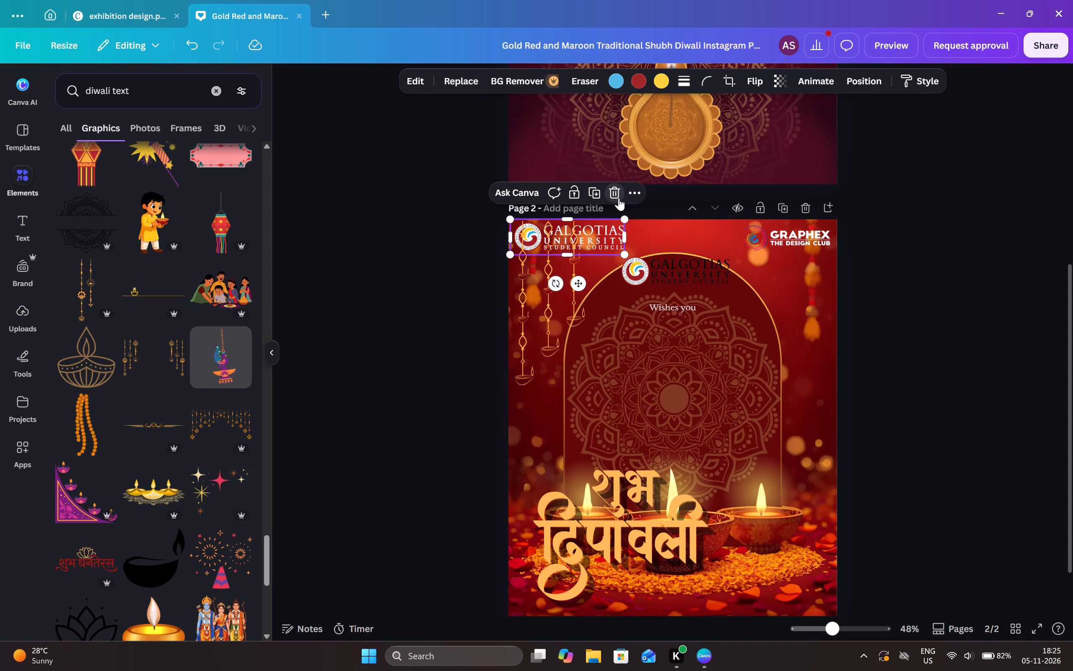
pyautogui.moveTo(667, 269); pyautogui.dragTo(564, 235)
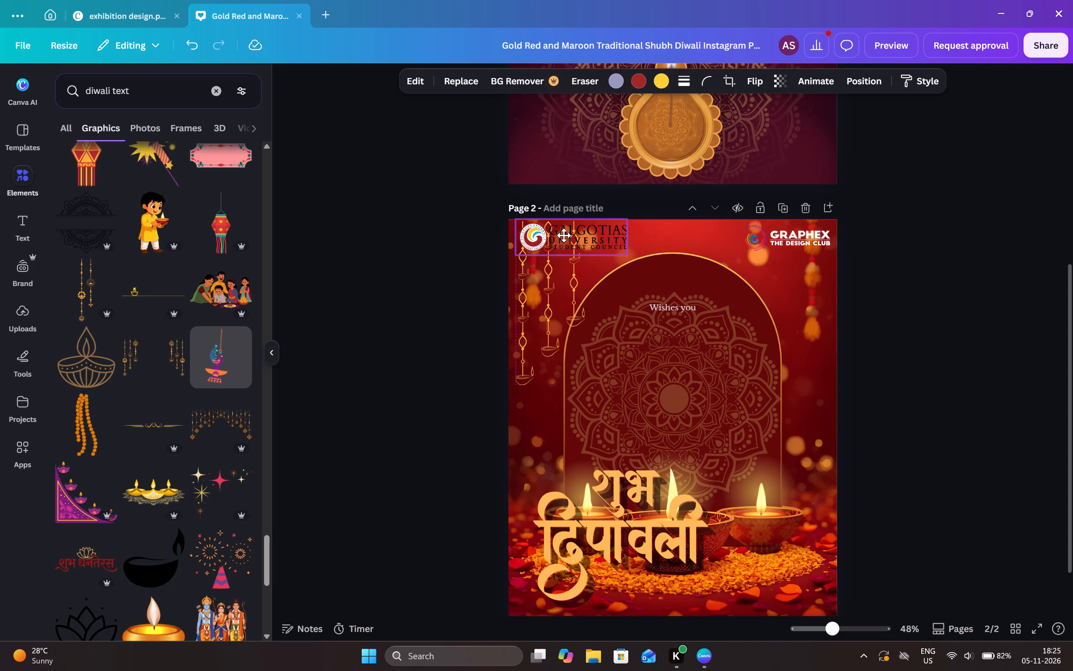
pyautogui.moveTo(564, 235); pyautogui.dragTo(558, 237)
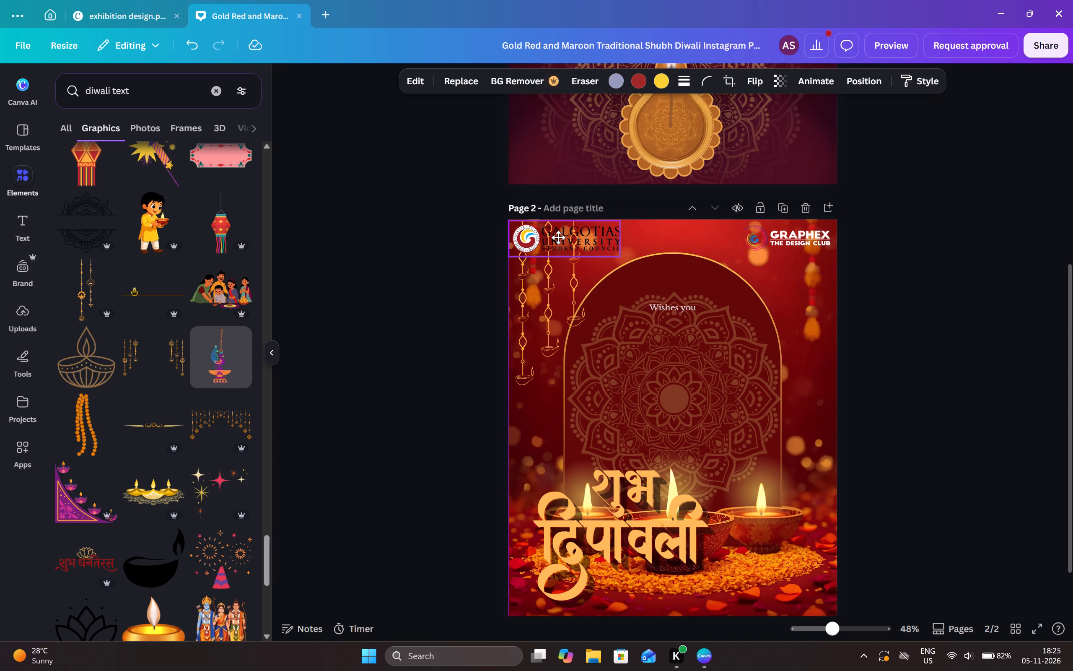
pyautogui.moveTo(558, 237); pyautogui.dragTo(558, 235)
pyautogui.click(929, 241)
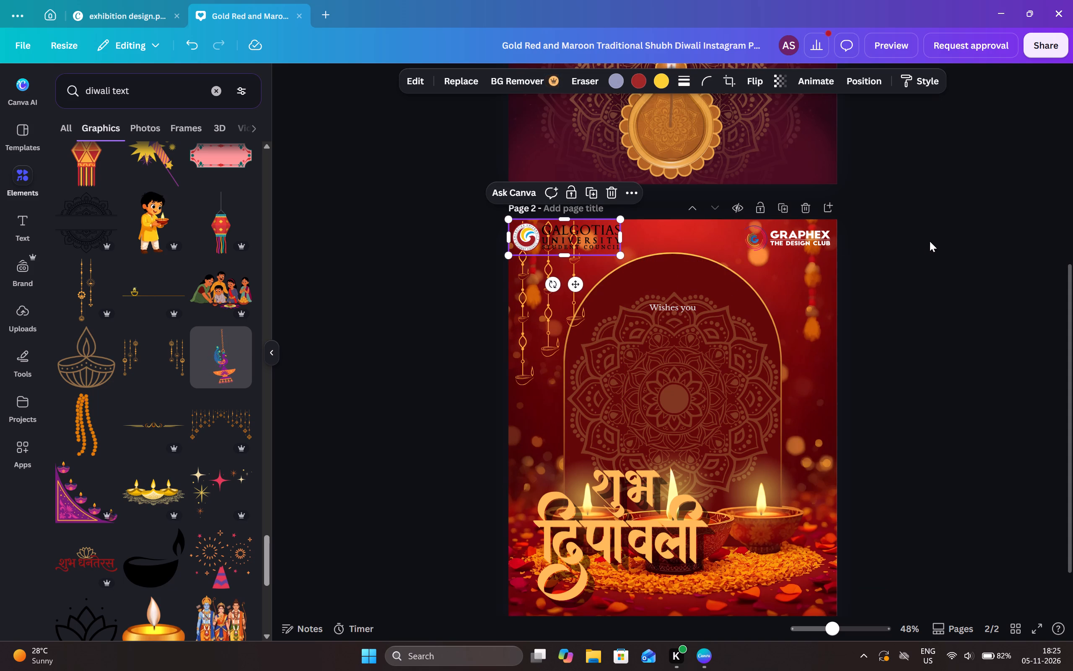
# Move the golden शुभ दिपावली lettering group up into page 2's arch, centred below "Wishes you" and above the diyas.
pyautogui.moveTo(642, 523); pyautogui.dragTo(684, 384)
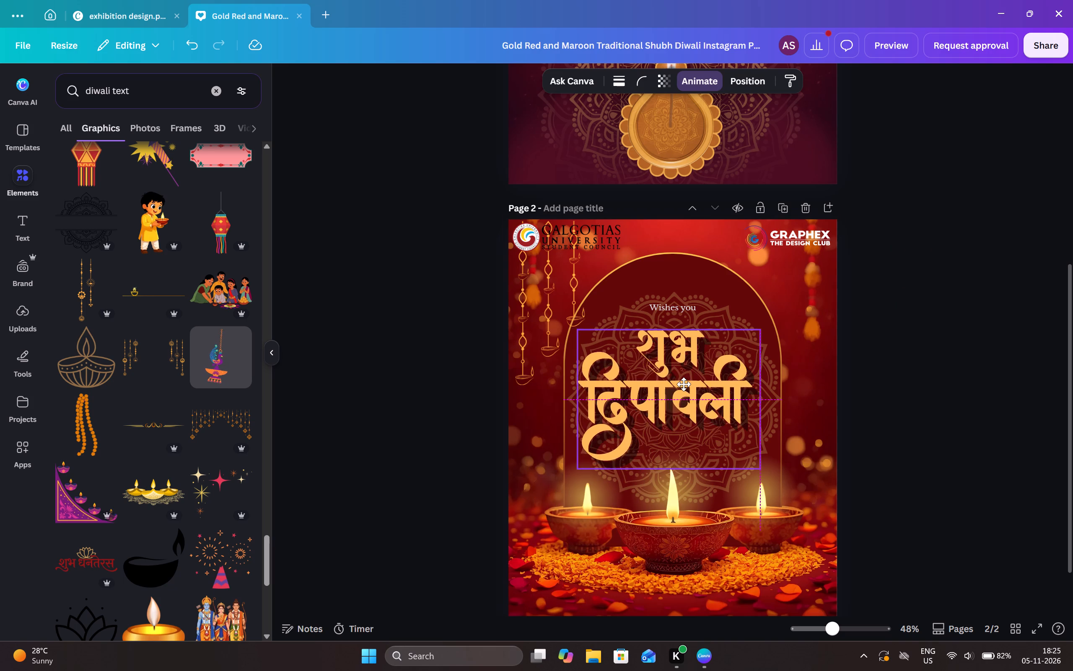
pyautogui.moveTo(684, 384); pyautogui.dragTo(690, 391)
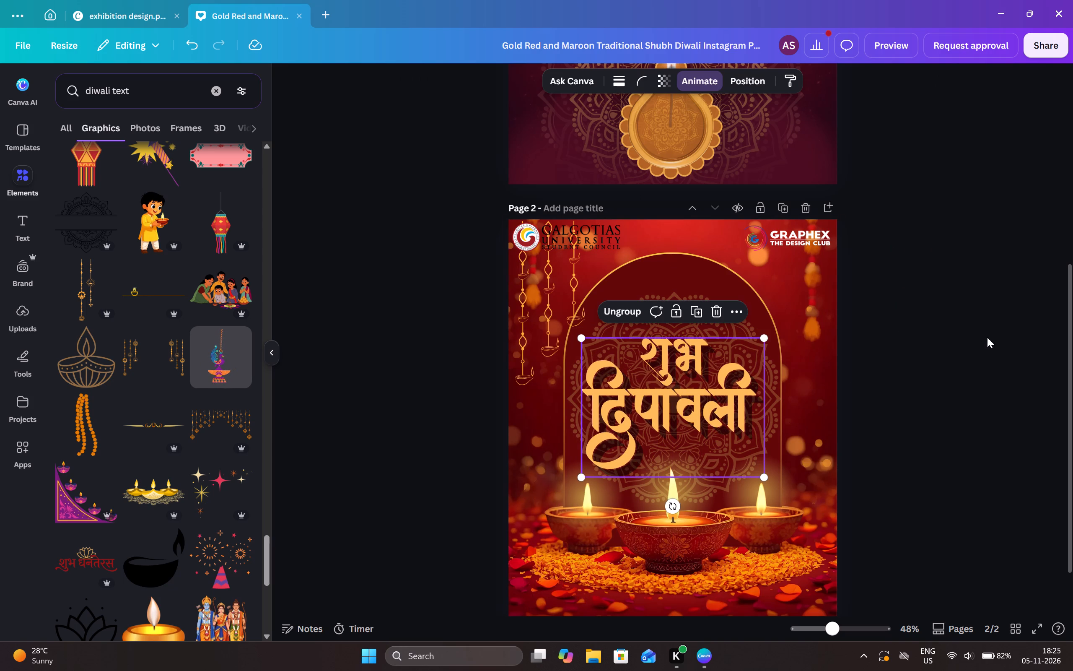
pyautogui.scroll(-1, 987, 337)
pyautogui.click(984, 323)
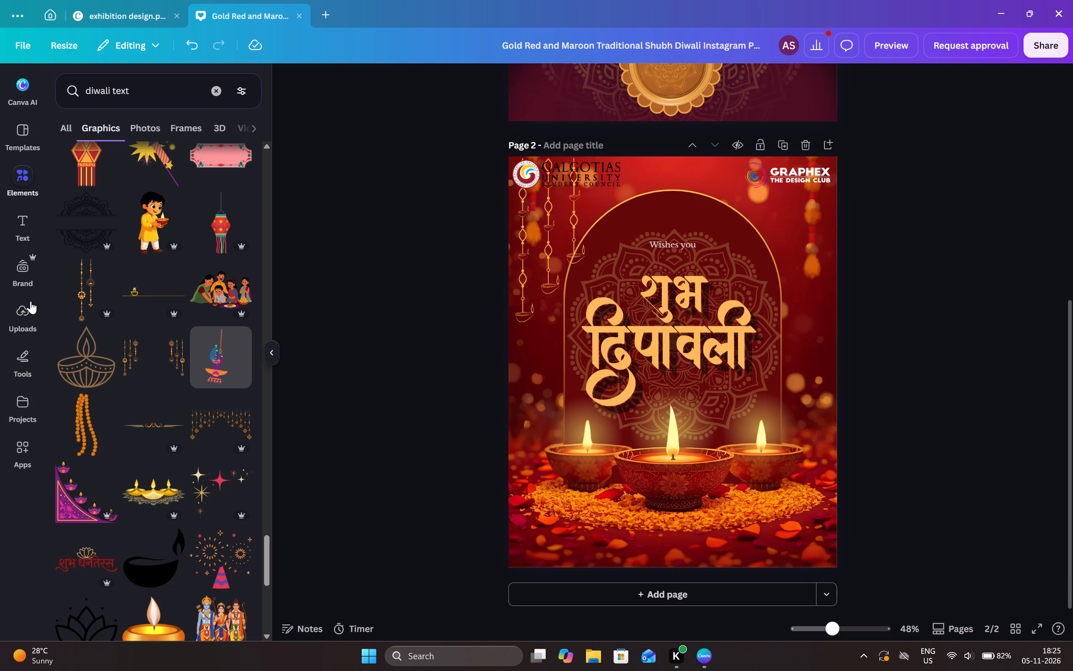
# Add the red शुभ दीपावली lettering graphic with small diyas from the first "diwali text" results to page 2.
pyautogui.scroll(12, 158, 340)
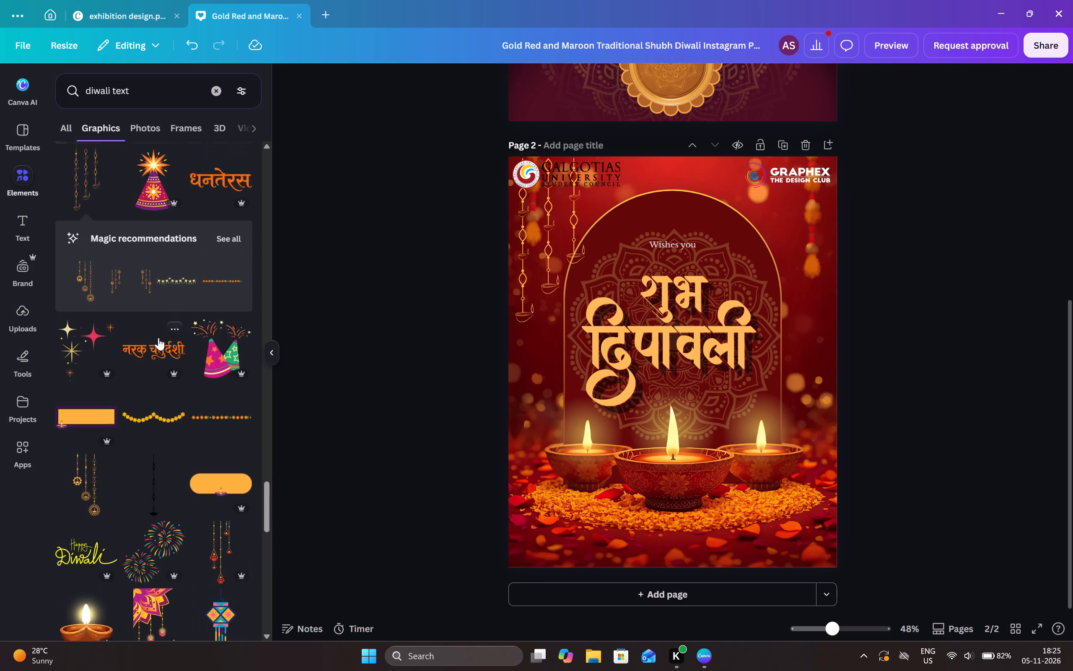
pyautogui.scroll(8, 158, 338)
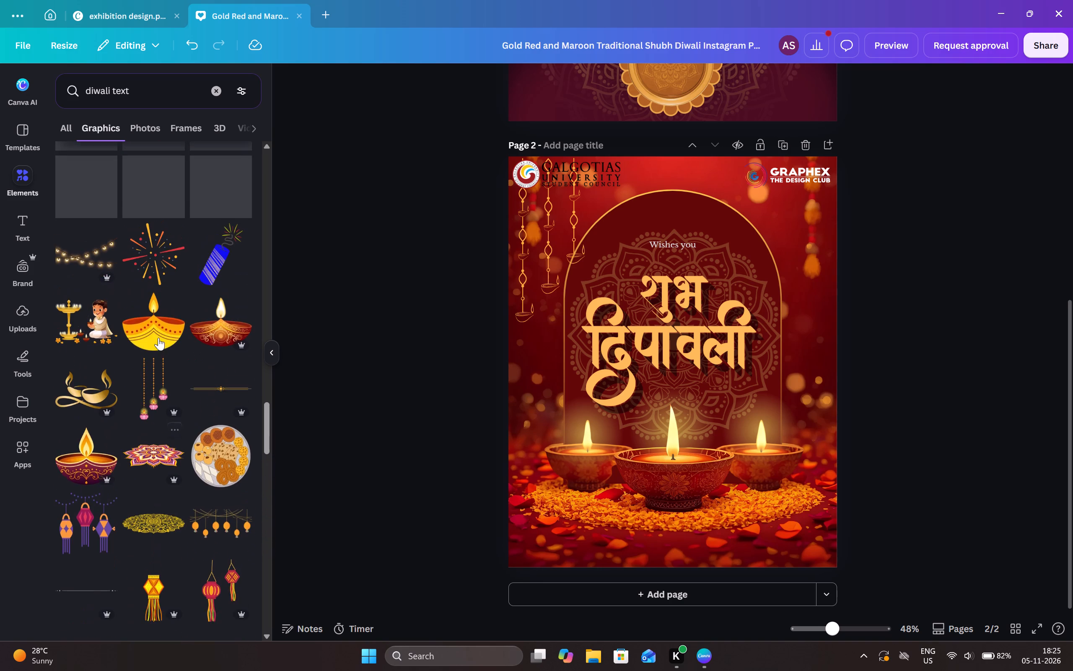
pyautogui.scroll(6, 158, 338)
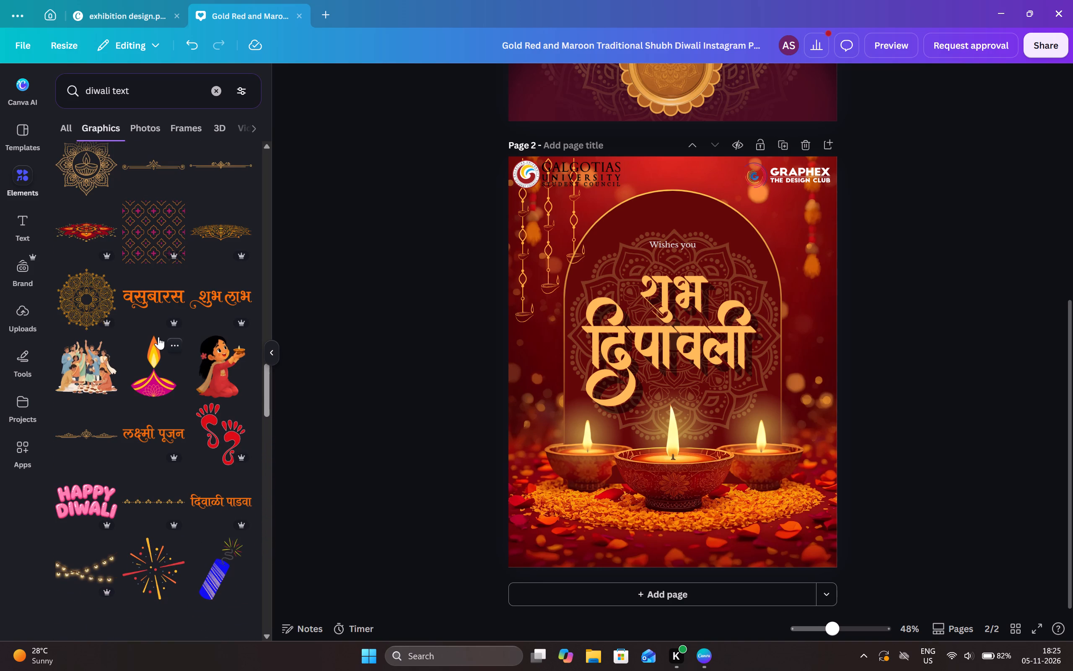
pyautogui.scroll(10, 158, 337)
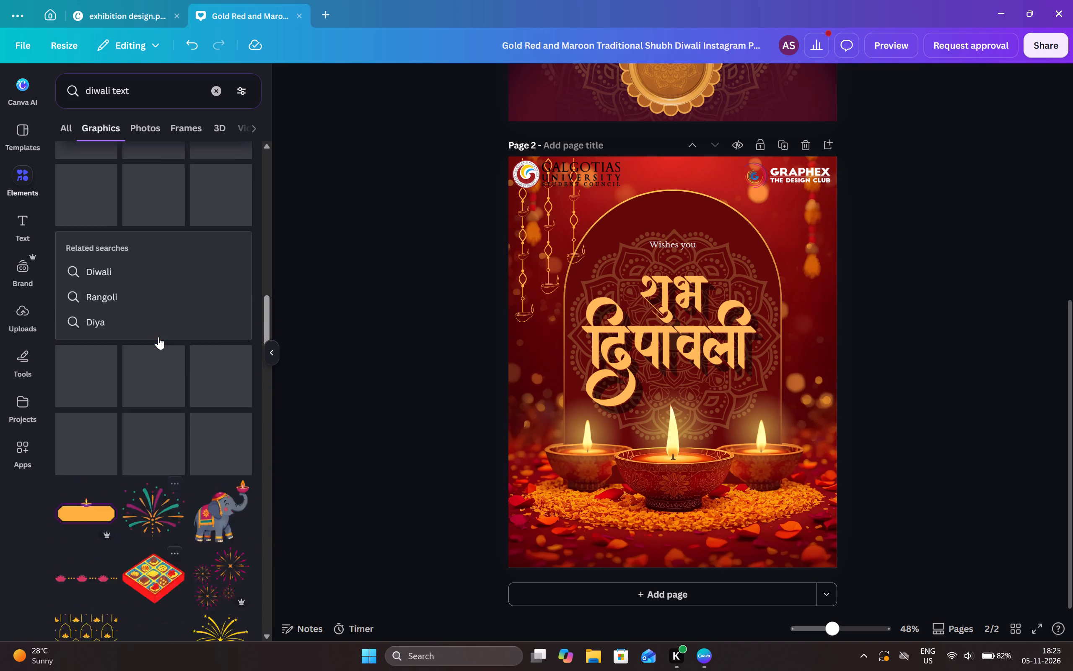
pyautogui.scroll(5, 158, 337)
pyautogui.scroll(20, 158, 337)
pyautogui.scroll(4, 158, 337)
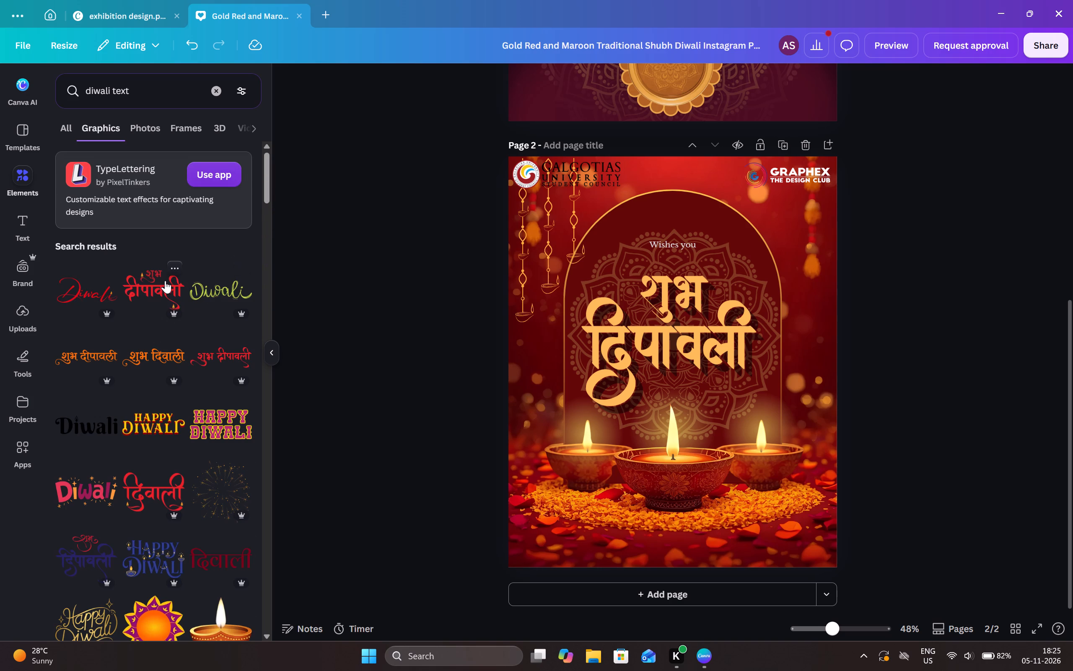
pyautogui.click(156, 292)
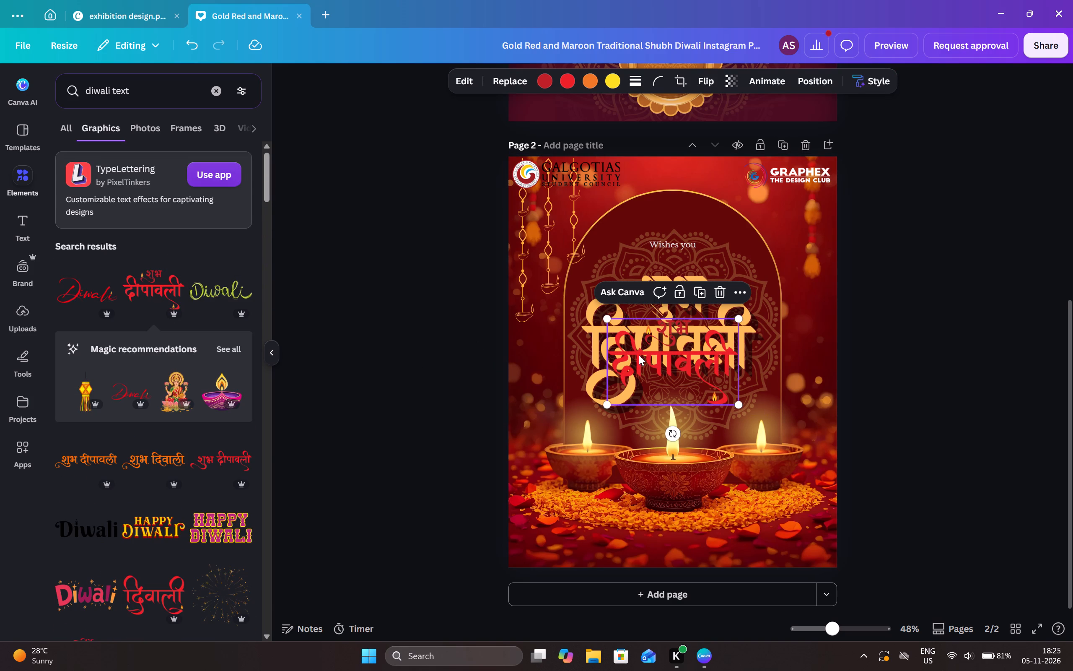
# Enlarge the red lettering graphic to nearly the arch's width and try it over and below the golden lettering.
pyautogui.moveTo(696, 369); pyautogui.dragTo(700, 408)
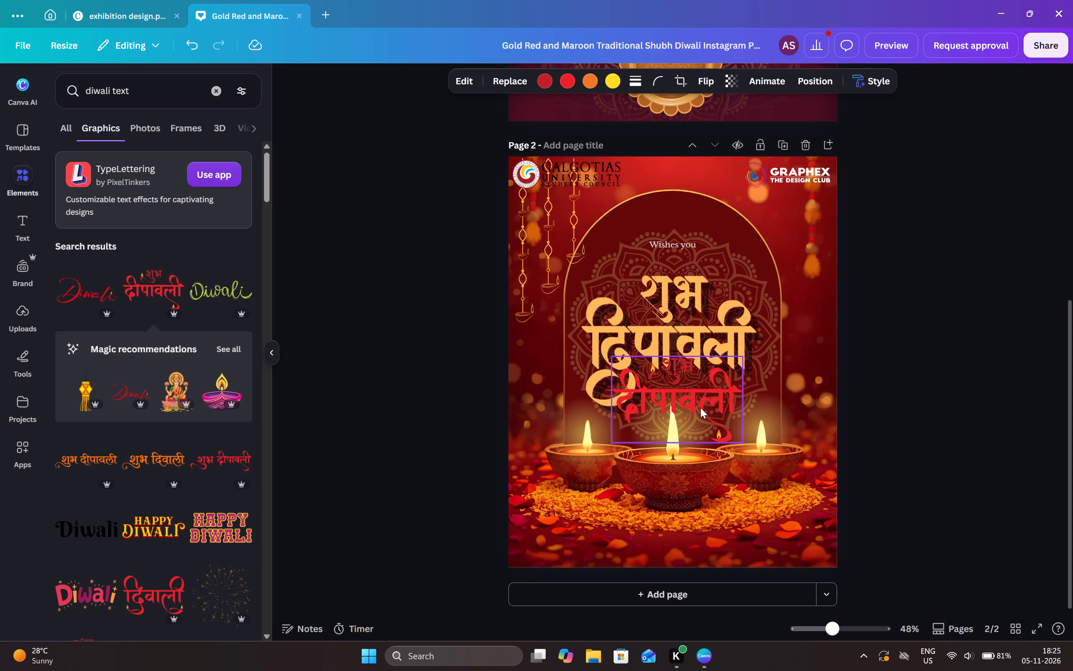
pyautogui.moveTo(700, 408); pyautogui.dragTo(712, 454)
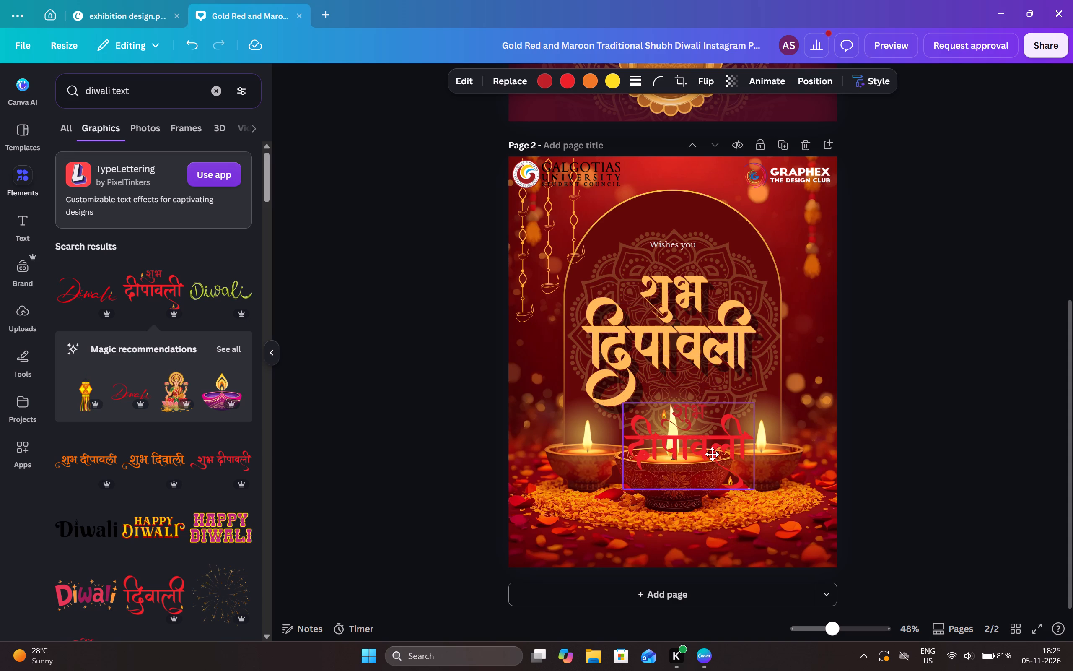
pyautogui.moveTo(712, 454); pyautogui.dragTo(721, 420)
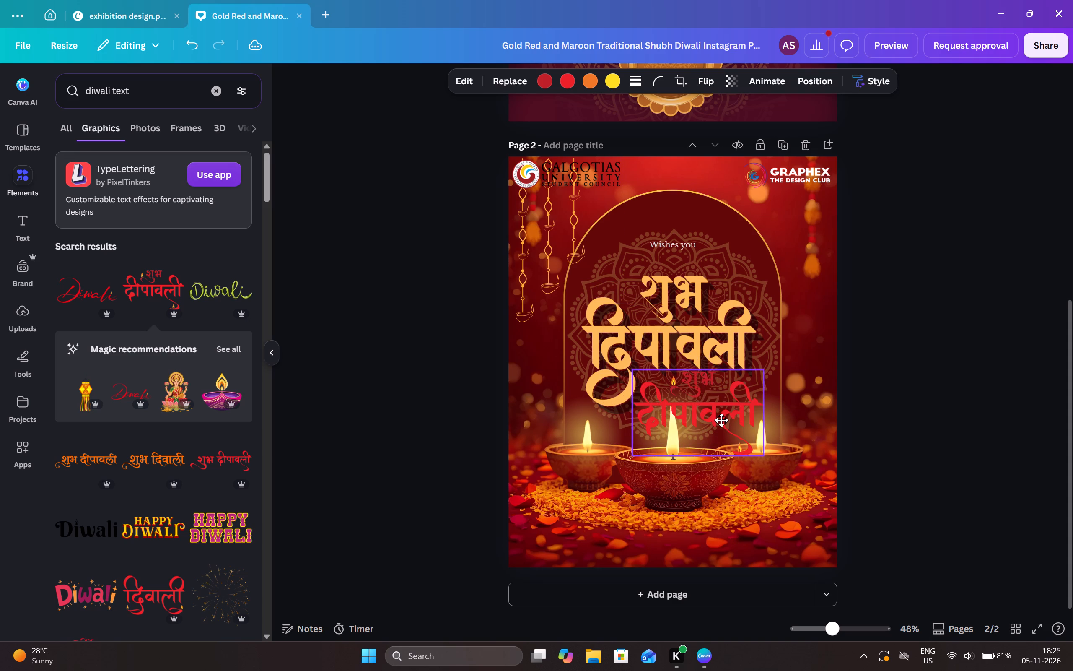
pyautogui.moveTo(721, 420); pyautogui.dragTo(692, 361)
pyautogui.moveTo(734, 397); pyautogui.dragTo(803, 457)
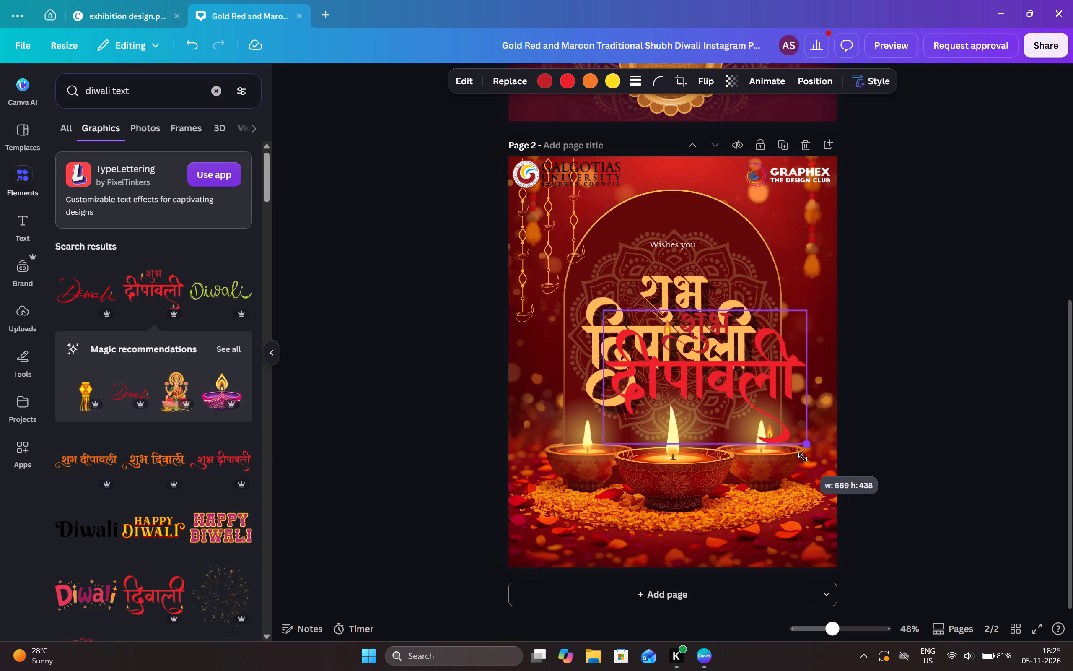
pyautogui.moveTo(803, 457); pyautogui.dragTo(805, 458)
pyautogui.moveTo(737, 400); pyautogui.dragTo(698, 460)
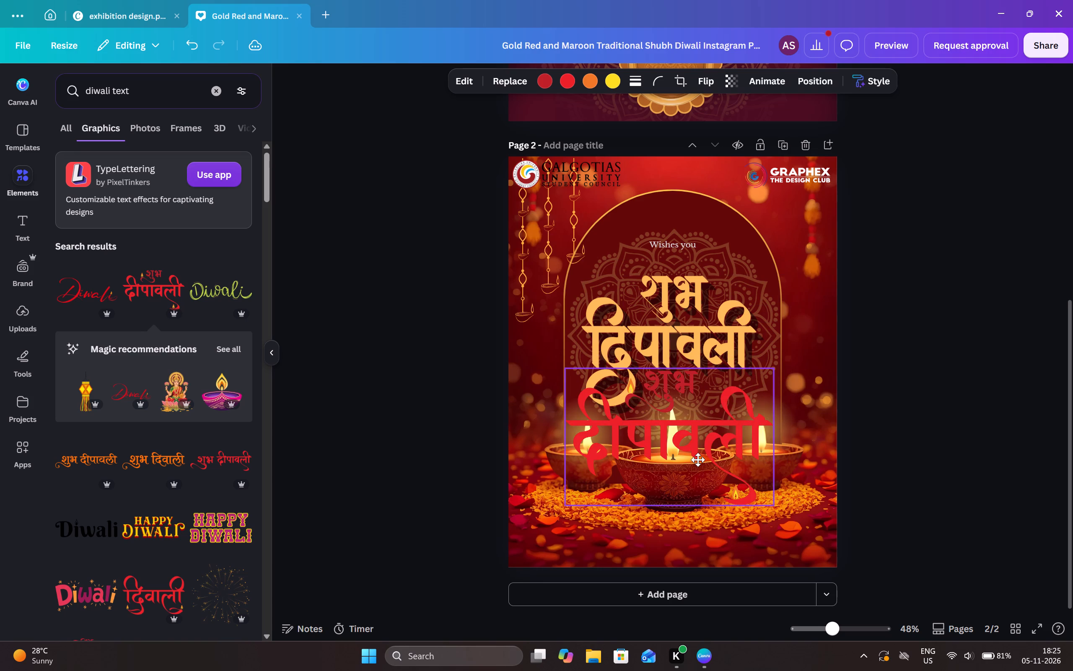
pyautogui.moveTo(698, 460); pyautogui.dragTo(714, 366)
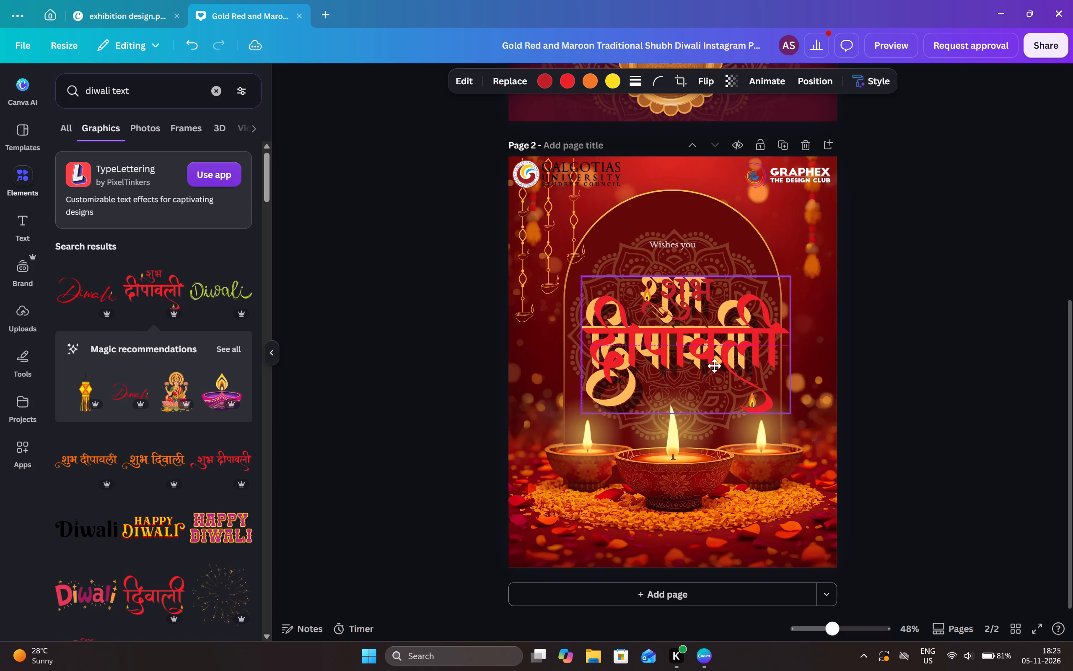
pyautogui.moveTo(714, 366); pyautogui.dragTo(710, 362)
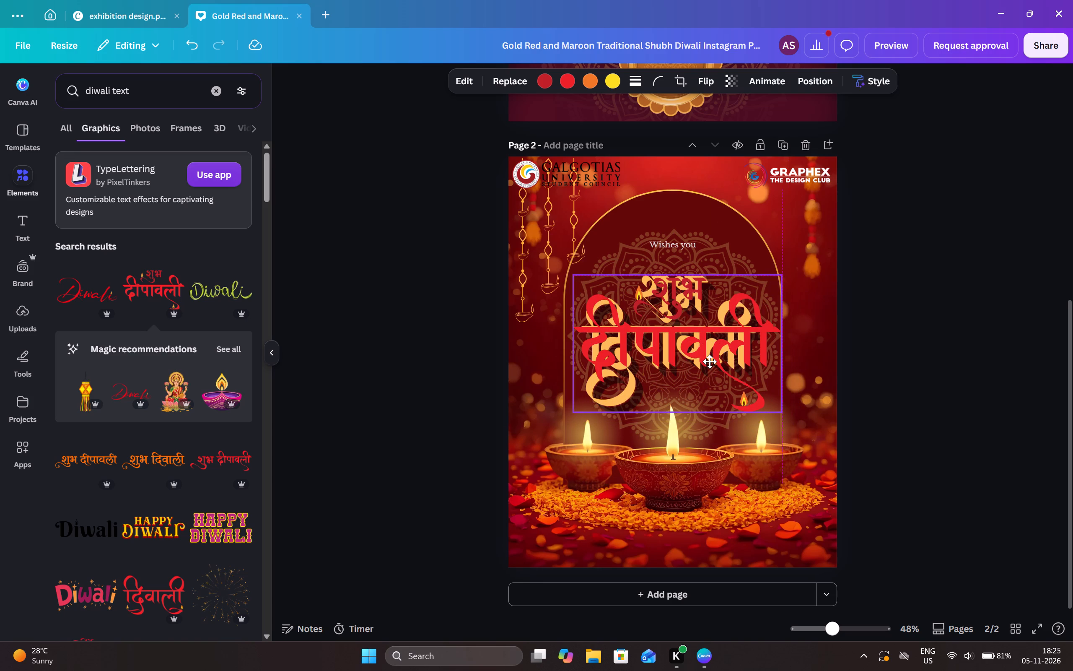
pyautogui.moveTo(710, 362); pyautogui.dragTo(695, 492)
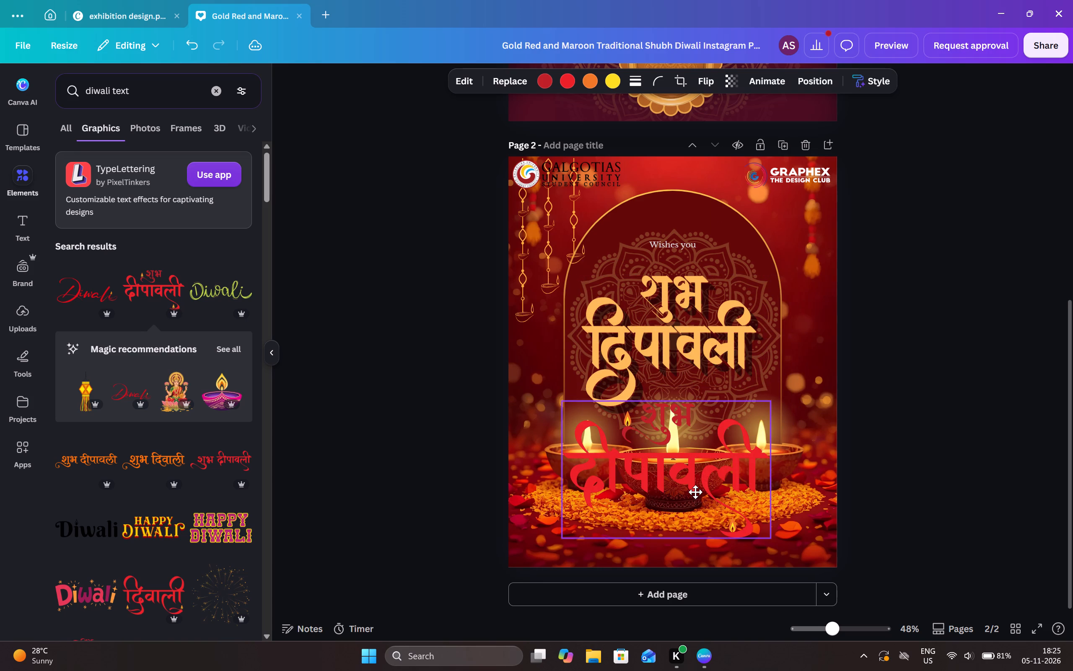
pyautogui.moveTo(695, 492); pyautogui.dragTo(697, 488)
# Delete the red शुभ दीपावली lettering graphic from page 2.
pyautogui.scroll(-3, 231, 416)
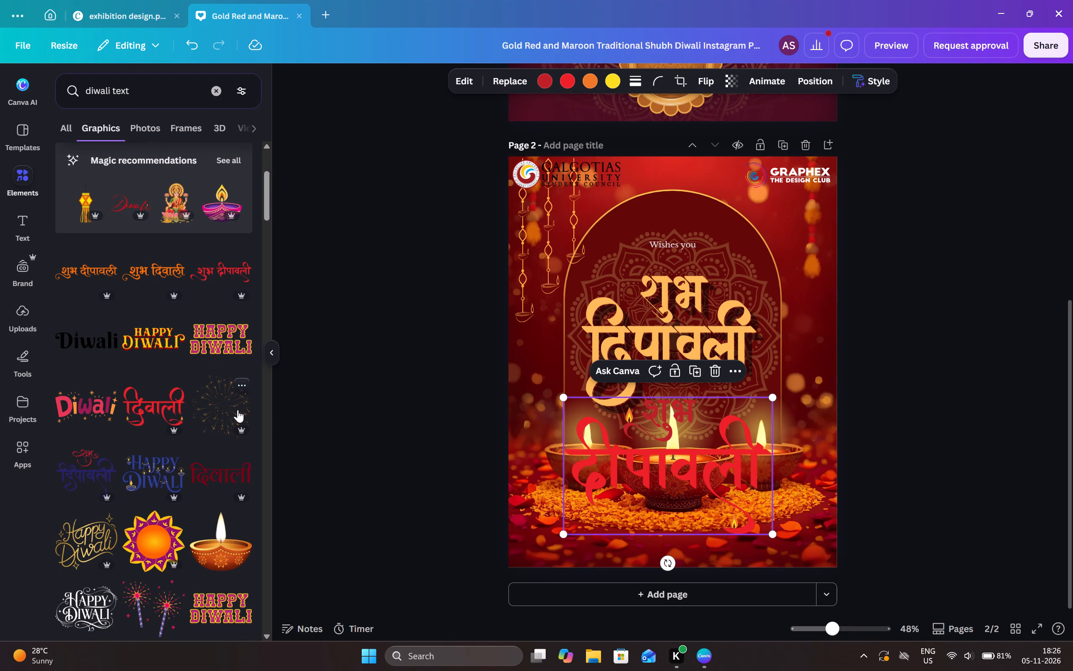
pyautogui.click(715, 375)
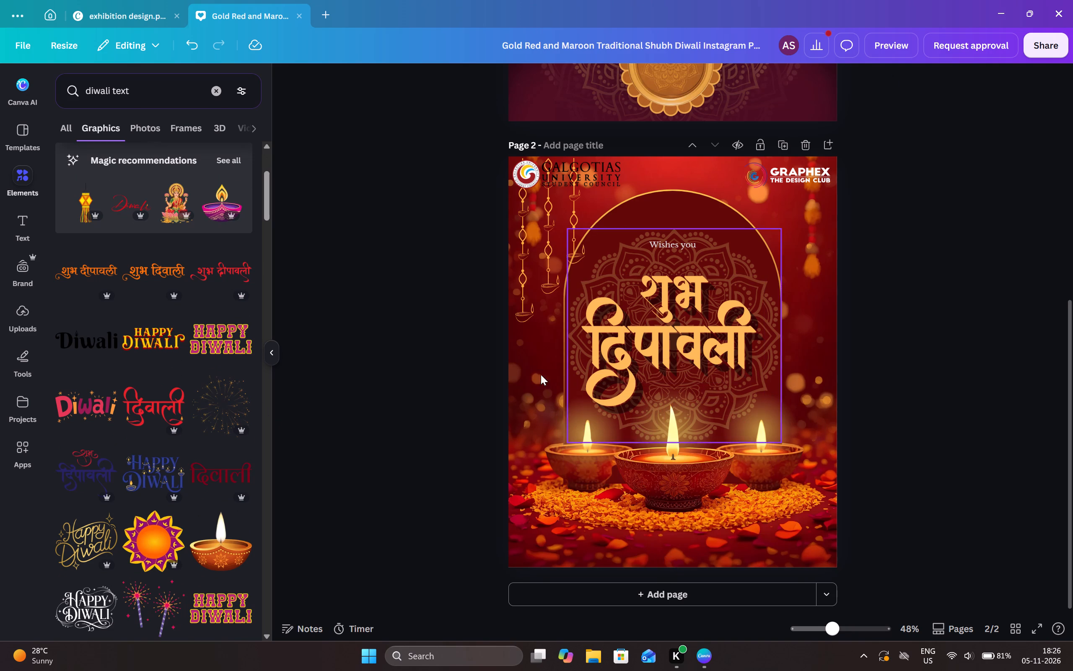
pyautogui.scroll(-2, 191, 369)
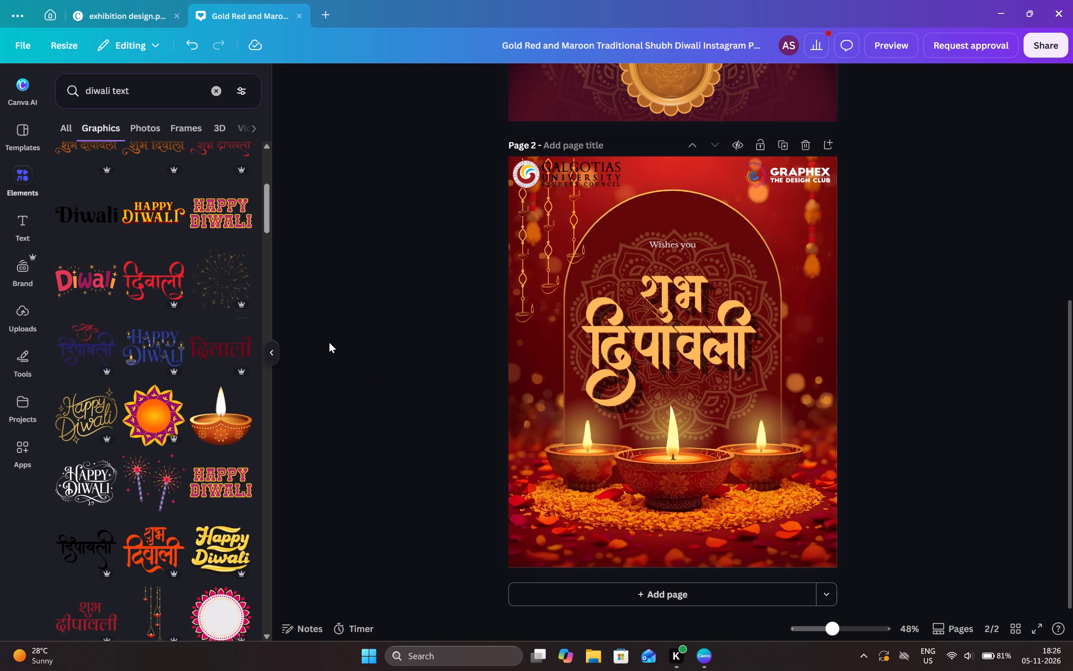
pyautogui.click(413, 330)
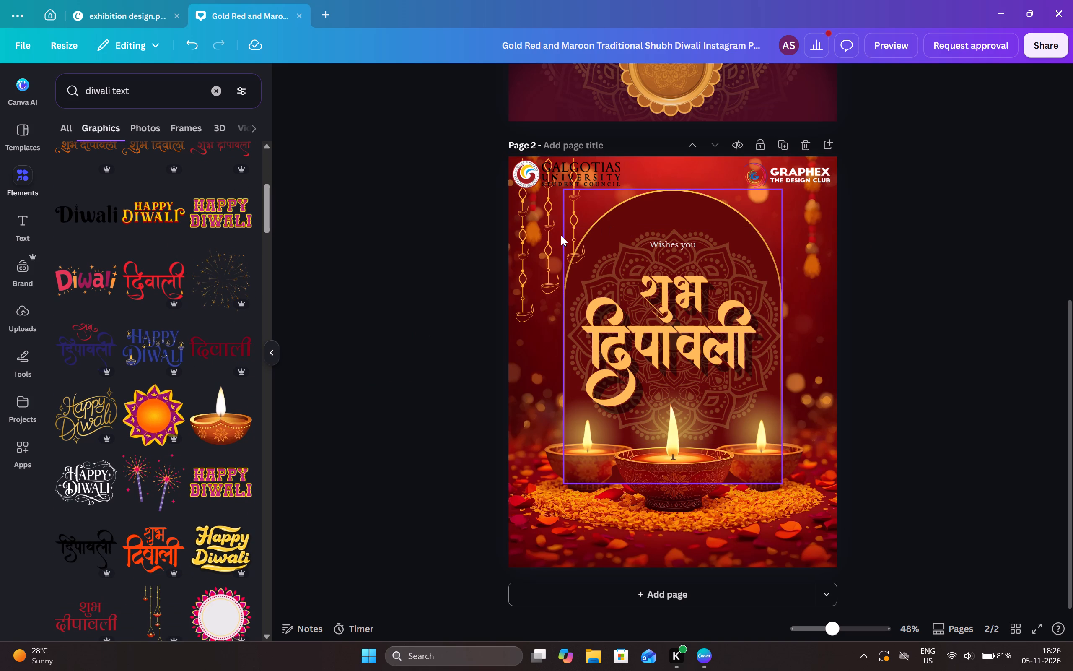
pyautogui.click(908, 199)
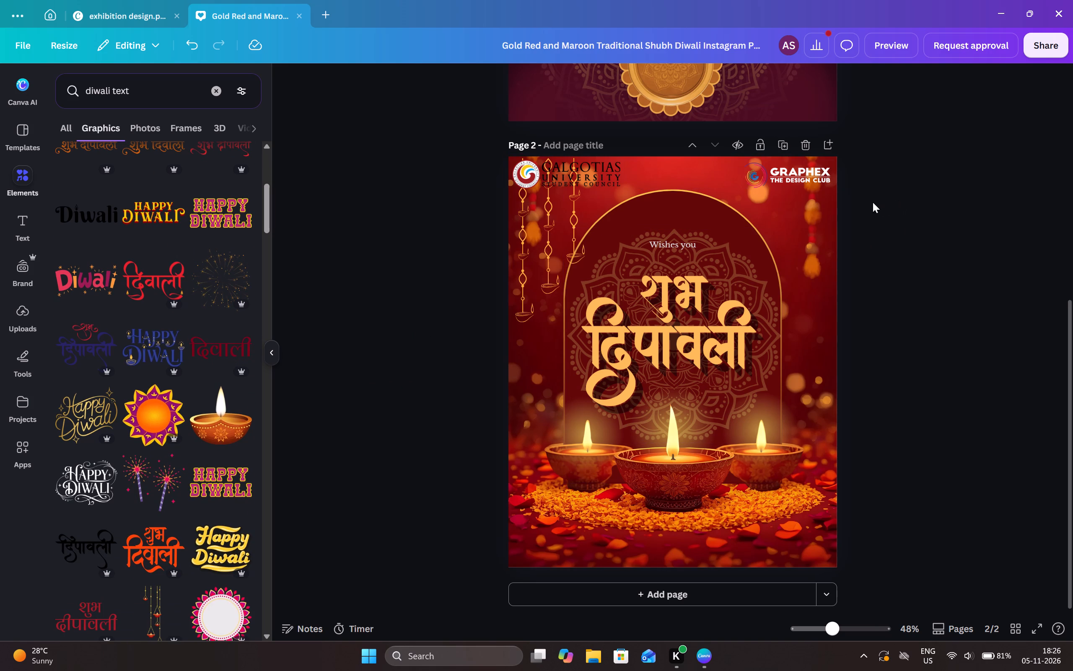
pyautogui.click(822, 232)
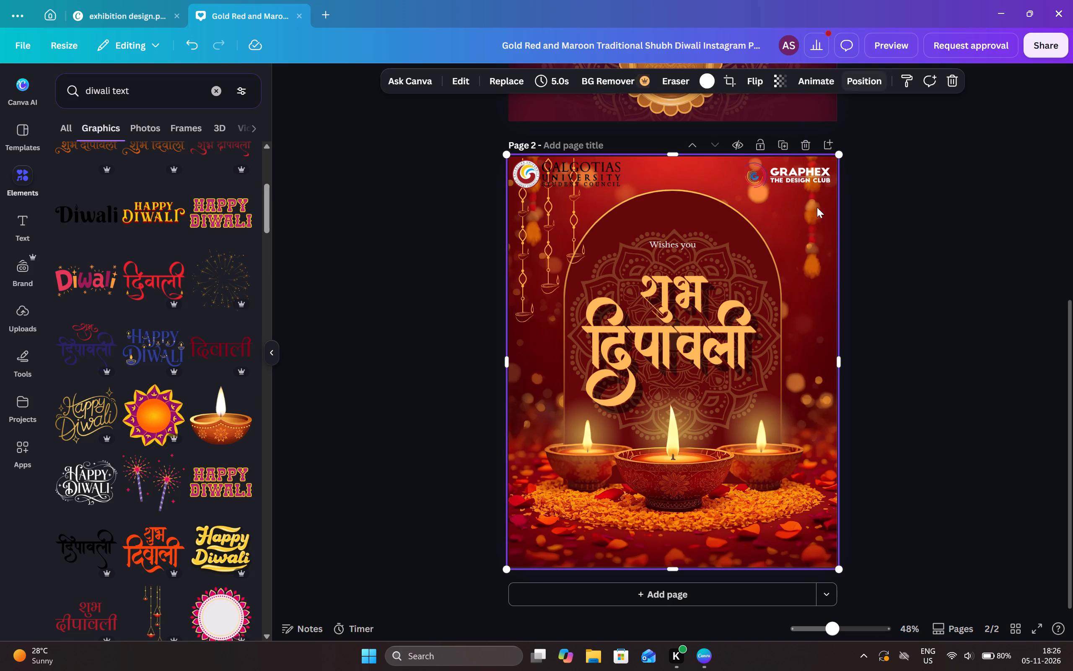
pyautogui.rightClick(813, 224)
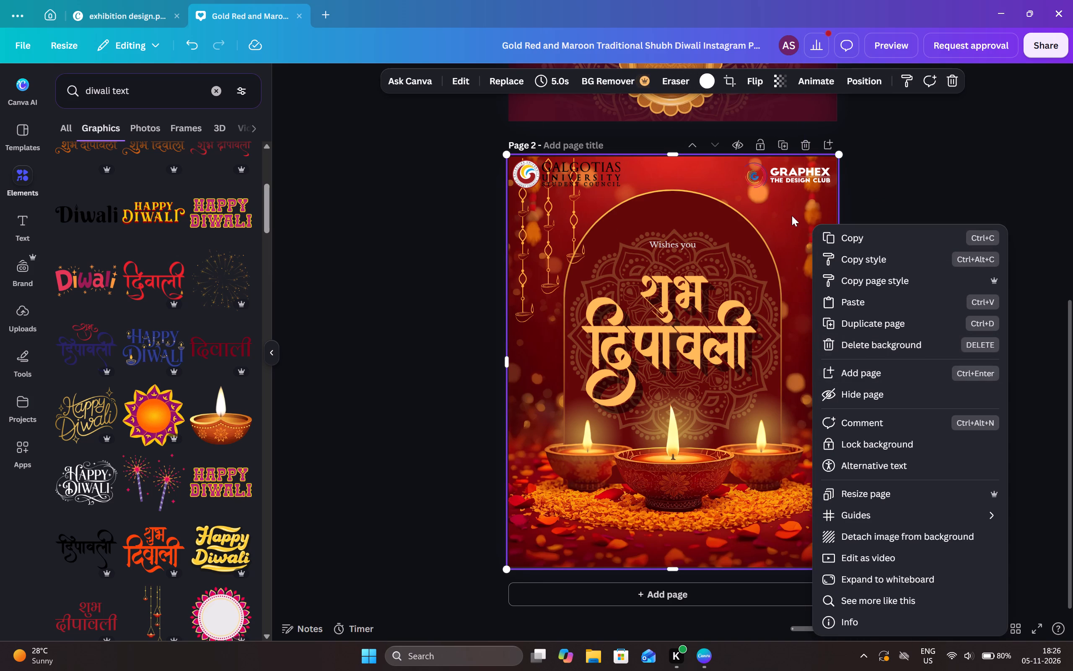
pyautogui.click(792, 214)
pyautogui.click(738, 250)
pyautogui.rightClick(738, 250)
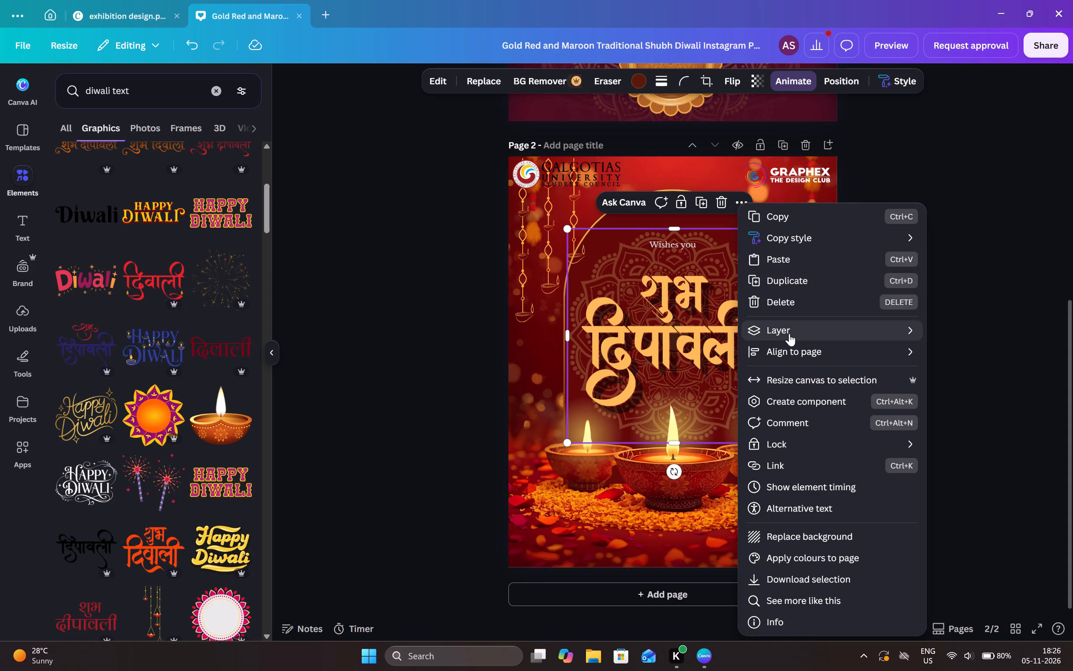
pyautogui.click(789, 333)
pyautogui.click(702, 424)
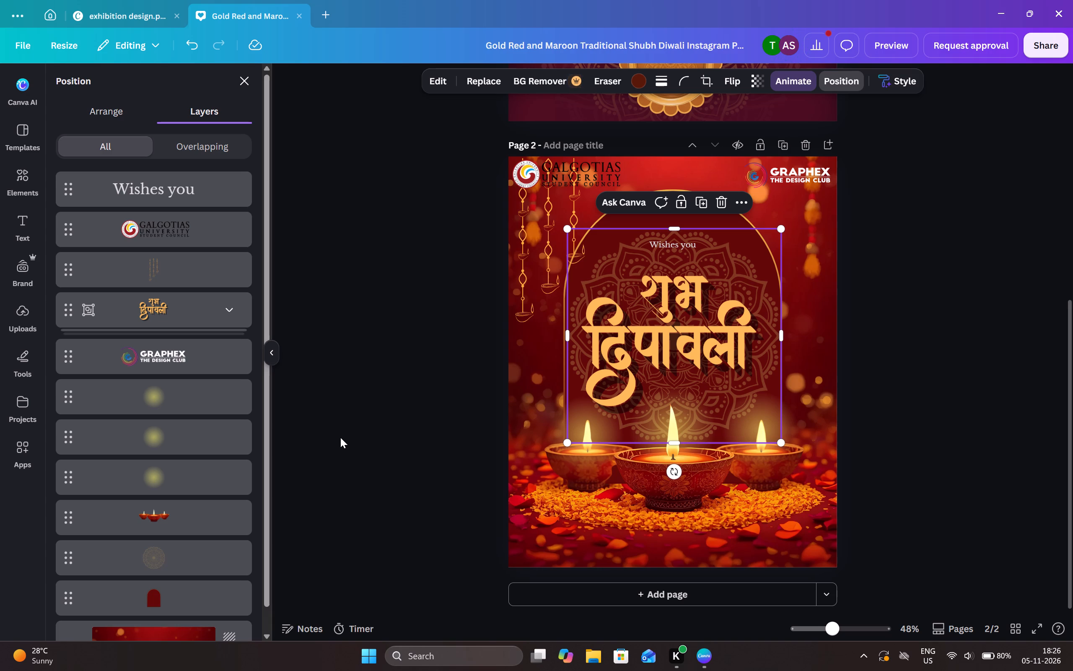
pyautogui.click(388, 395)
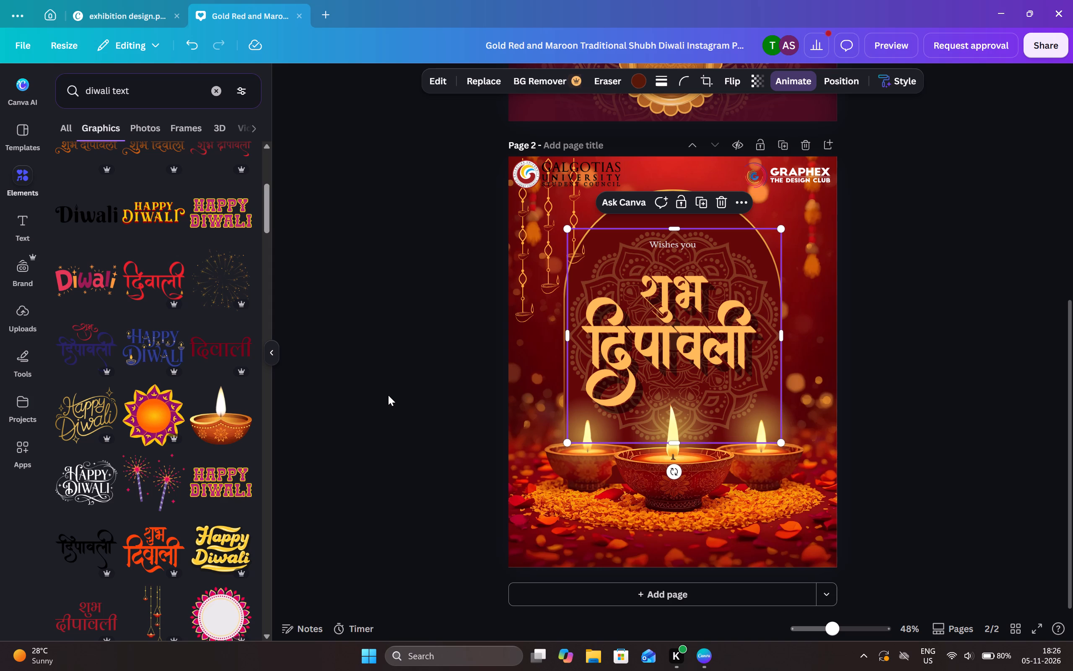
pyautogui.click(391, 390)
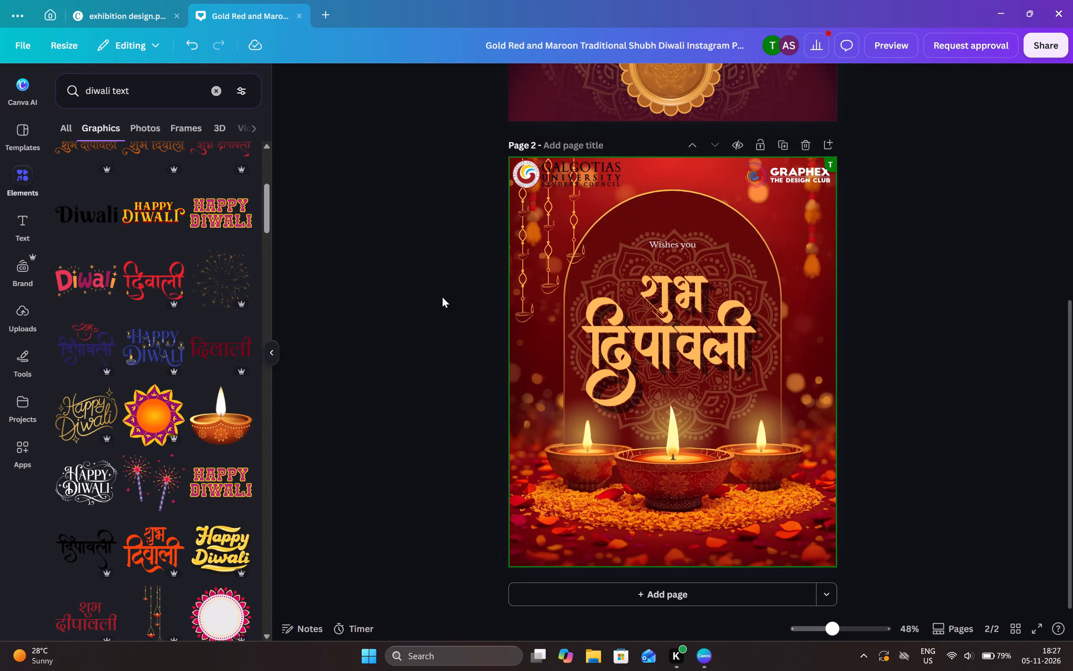
# Fade page 2's red background image slightly by setting its transparency to 88.
pyautogui.click(696, 163)
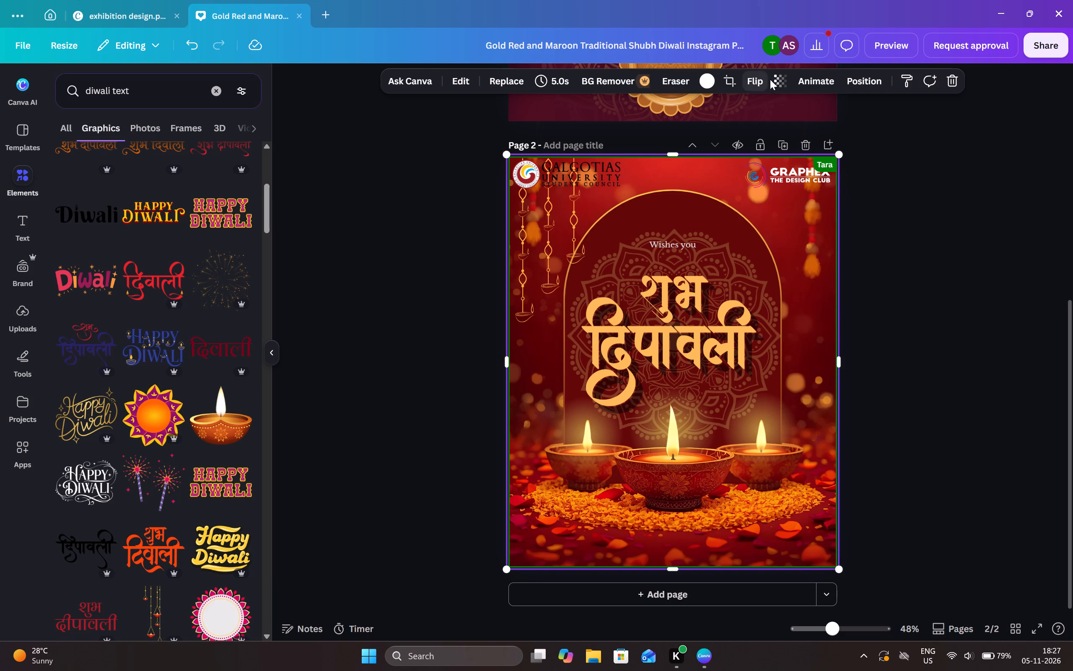
pyautogui.click(776, 79)
pyautogui.moveTo(809, 131); pyautogui.dragTo(789, 133)
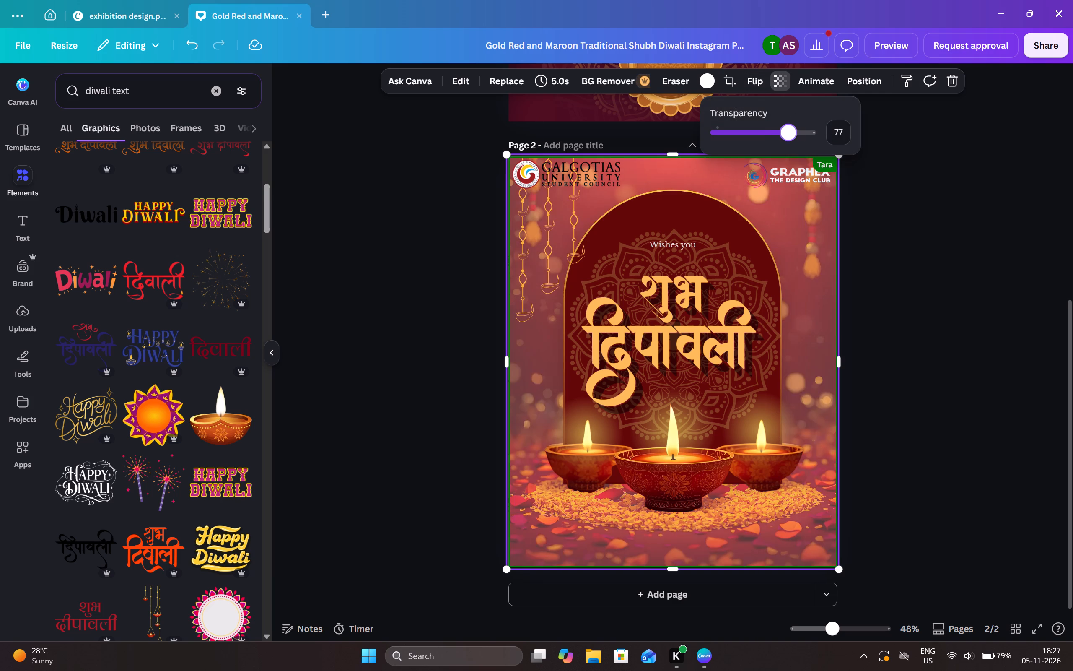
pyautogui.moveTo(789, 133); pyautogui.dragTo(771, 141)
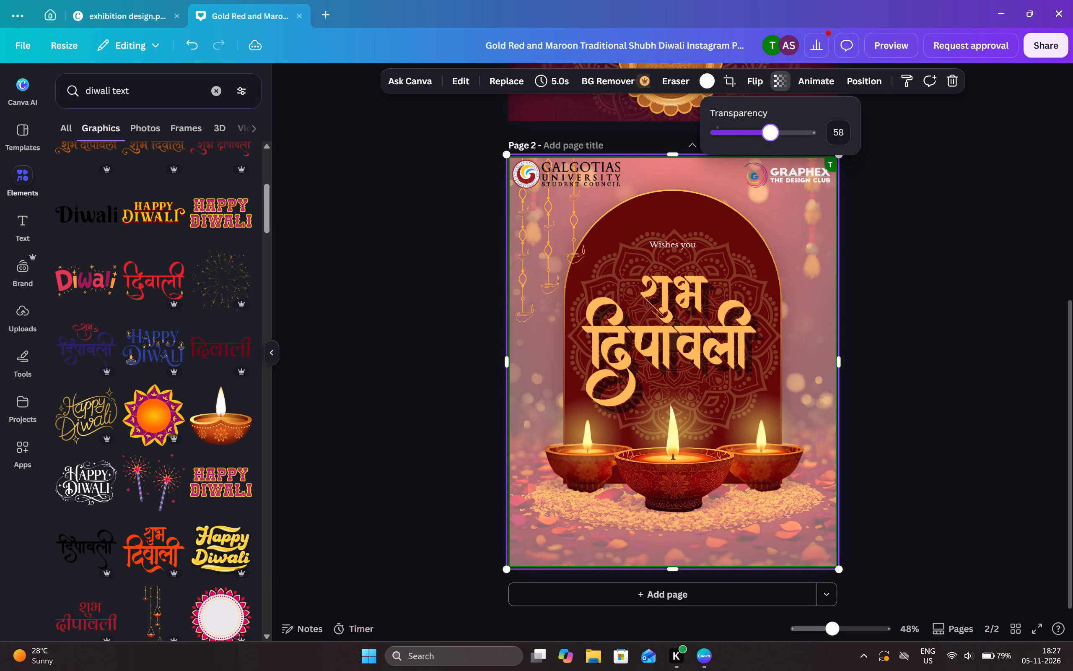
pyautogui.moveTo(771, 141); pyautogui.dragTo(837, 147)
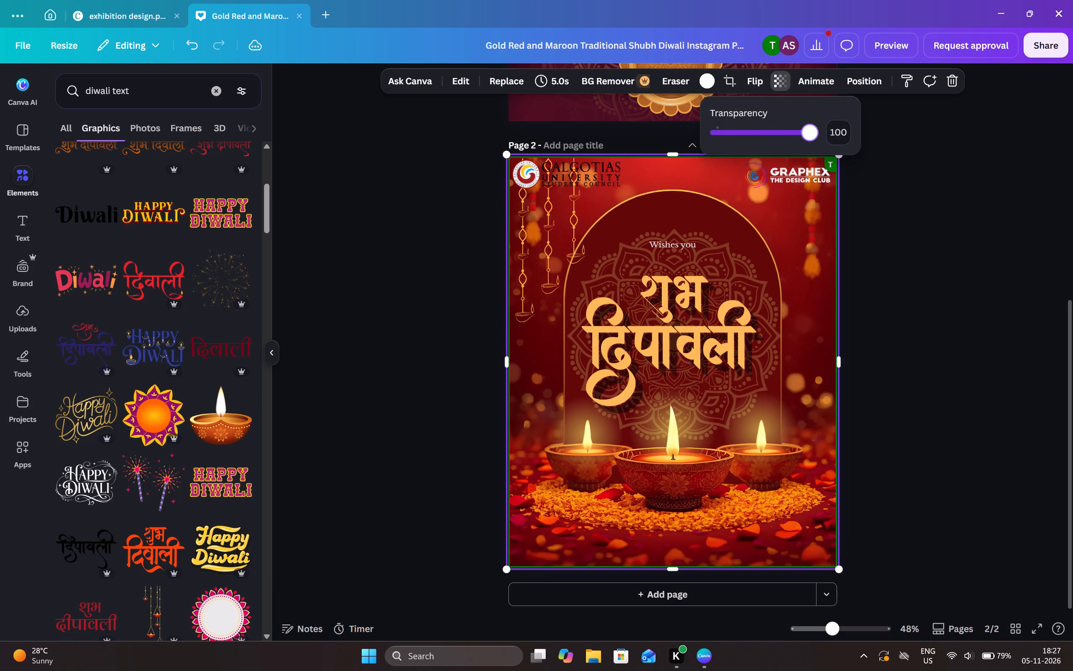
pyautogui.moveTo(837, 147); pyautogui.dragTo(808, 145)
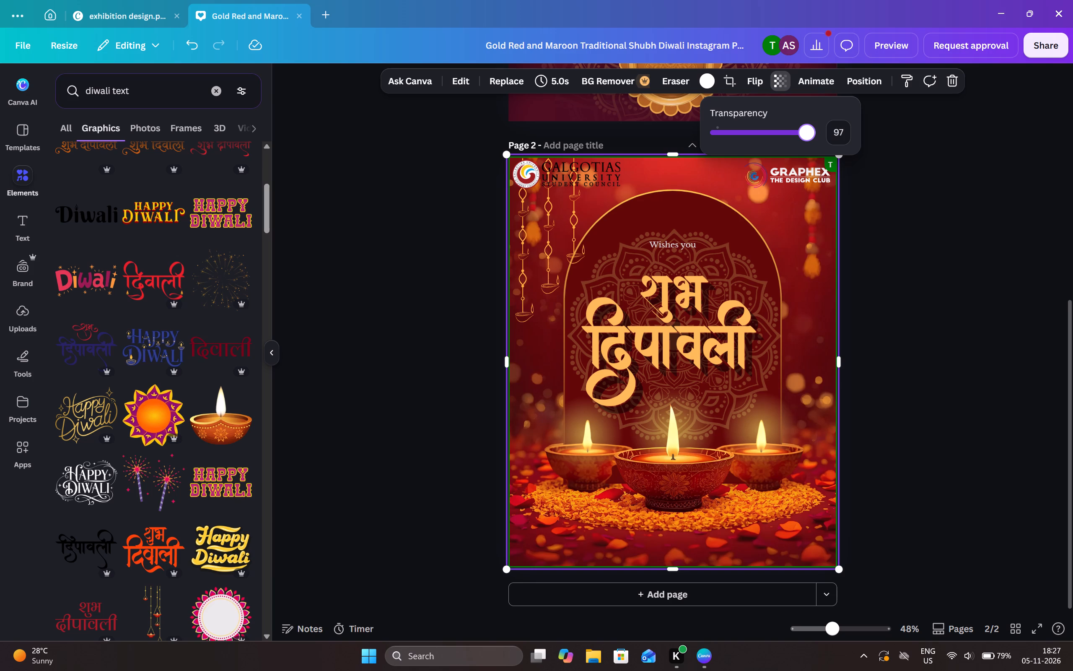
pyautogui.moveTo(808, 145); pyautogui.dragTo(803, 145)
pyautogui.moveTo(803, 145); pyautogui.dragTo(799, 145)
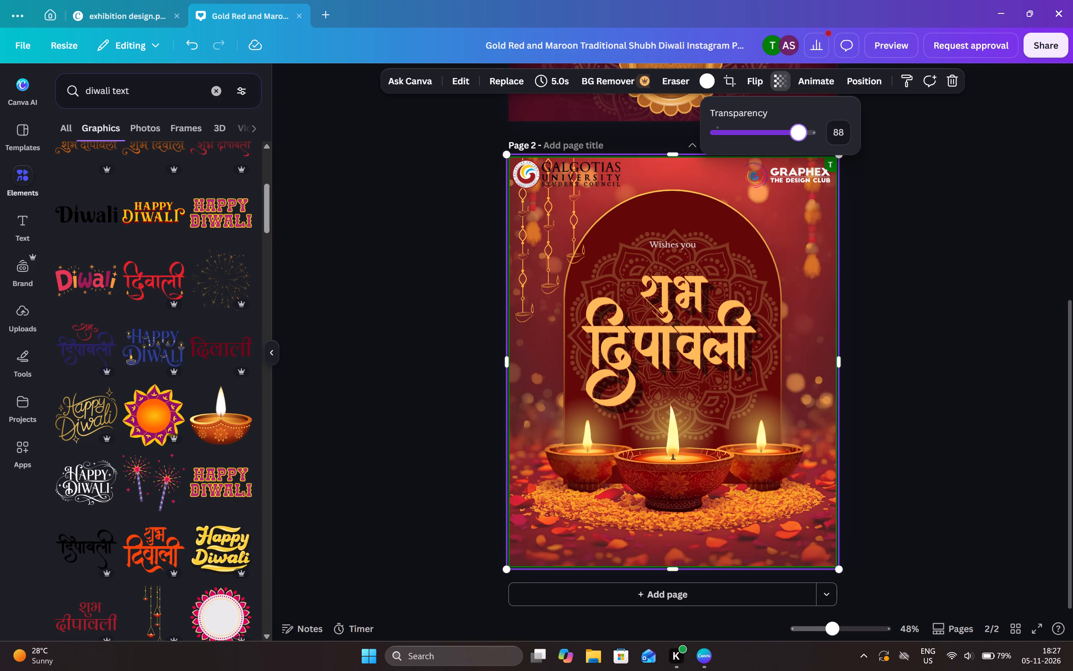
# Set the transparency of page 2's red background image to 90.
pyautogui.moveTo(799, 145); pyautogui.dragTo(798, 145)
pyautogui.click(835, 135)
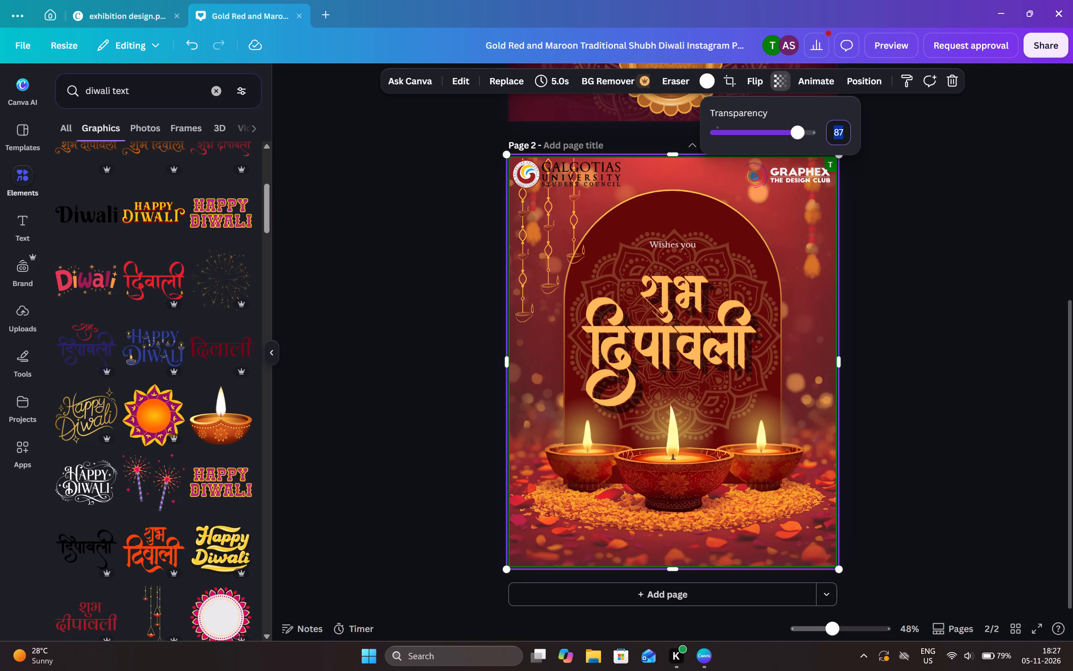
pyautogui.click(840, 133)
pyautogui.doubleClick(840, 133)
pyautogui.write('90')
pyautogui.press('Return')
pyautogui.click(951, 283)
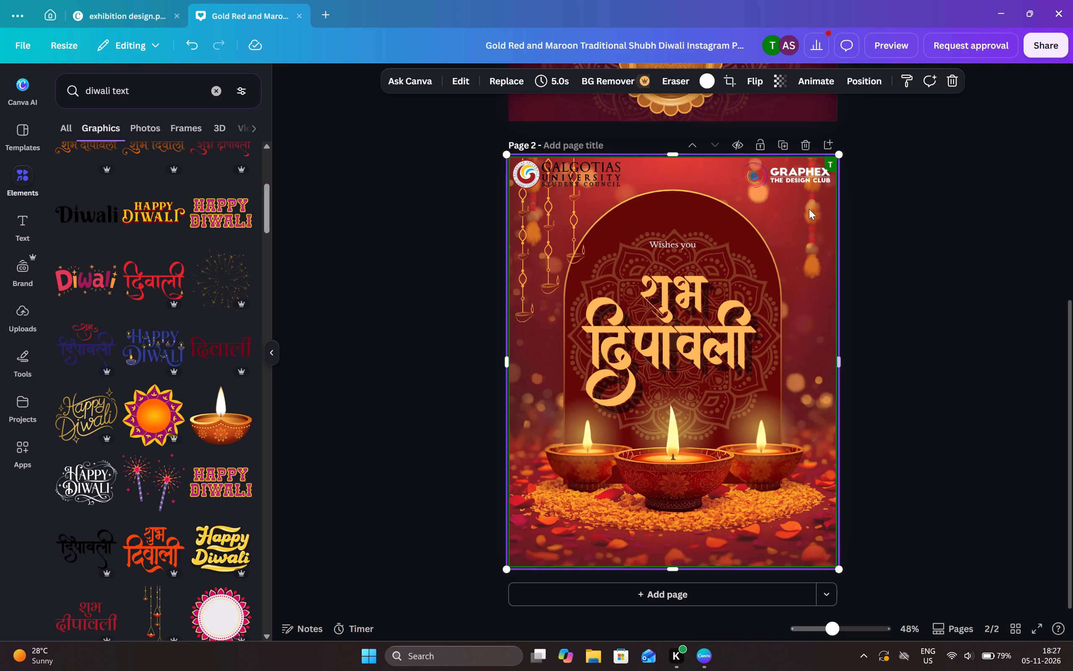
# Change the colour behind page 2's faded background image, trying Darkcrimson #500e21 before applying the dark maroon gradient from the background colours.
pyautogui.click(709, 78)
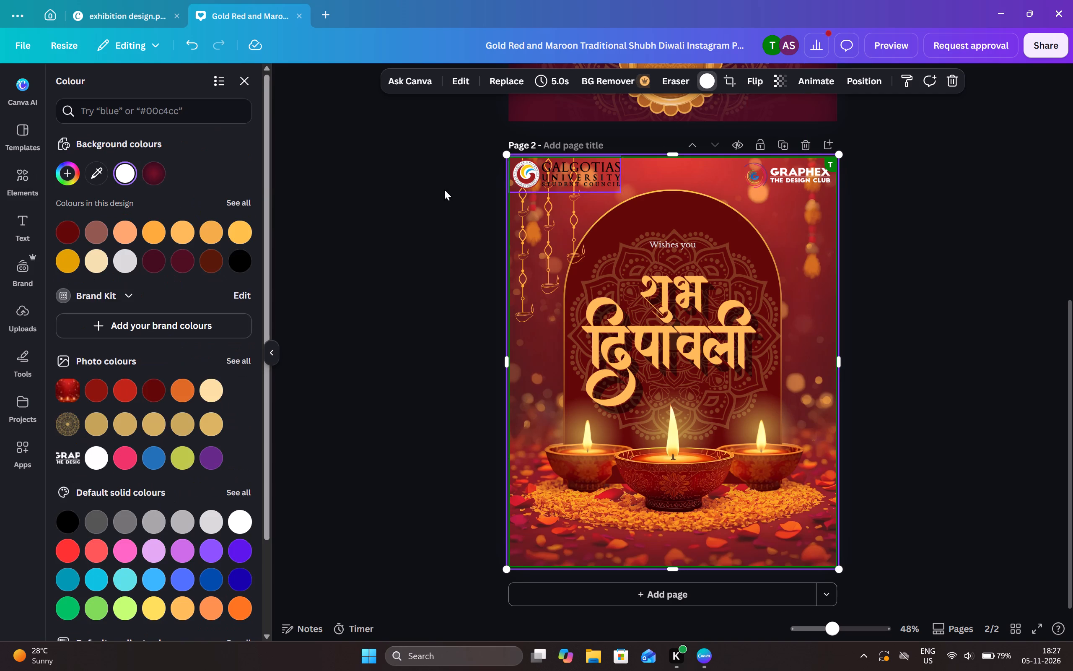
pyautogui.click(186, 259)
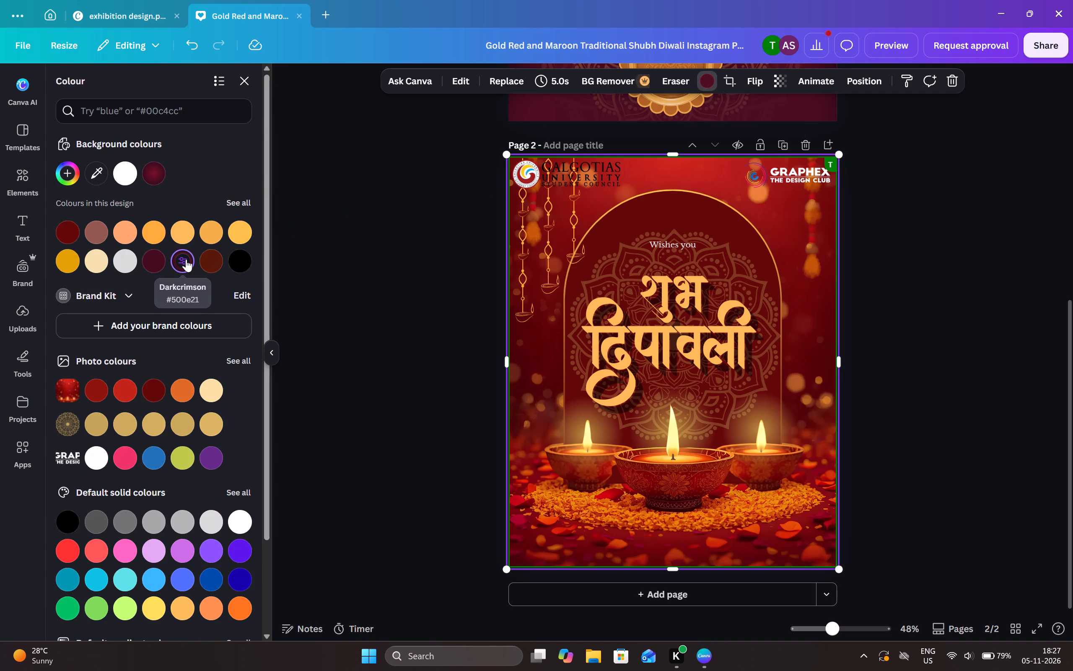
pyautogui.click(157, 173)
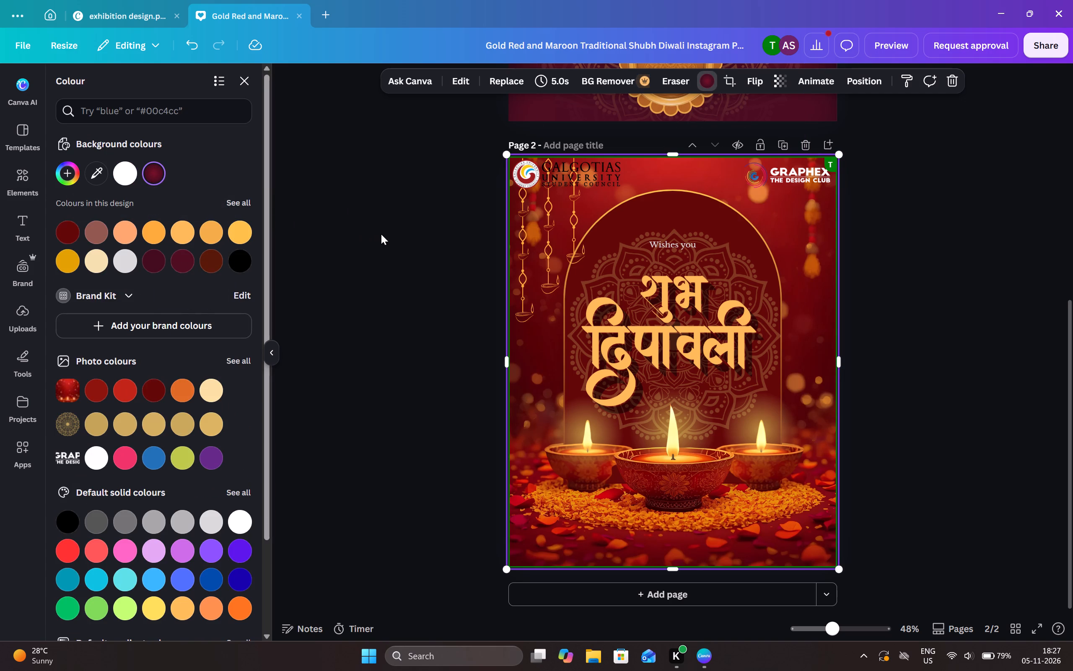
pyautogui.click(811, 227)
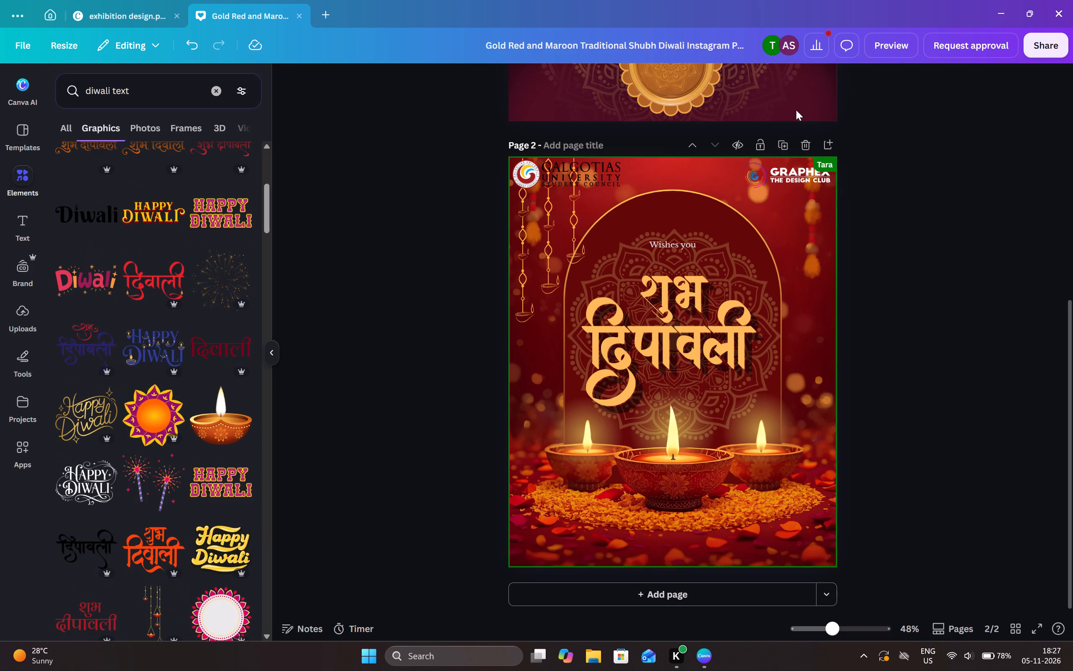
# Compare stronger and weaker fades on page 2's background image and settle its transparency at 80.
pyautogui.click(793, 221)
pyautogui.click(780, 86)
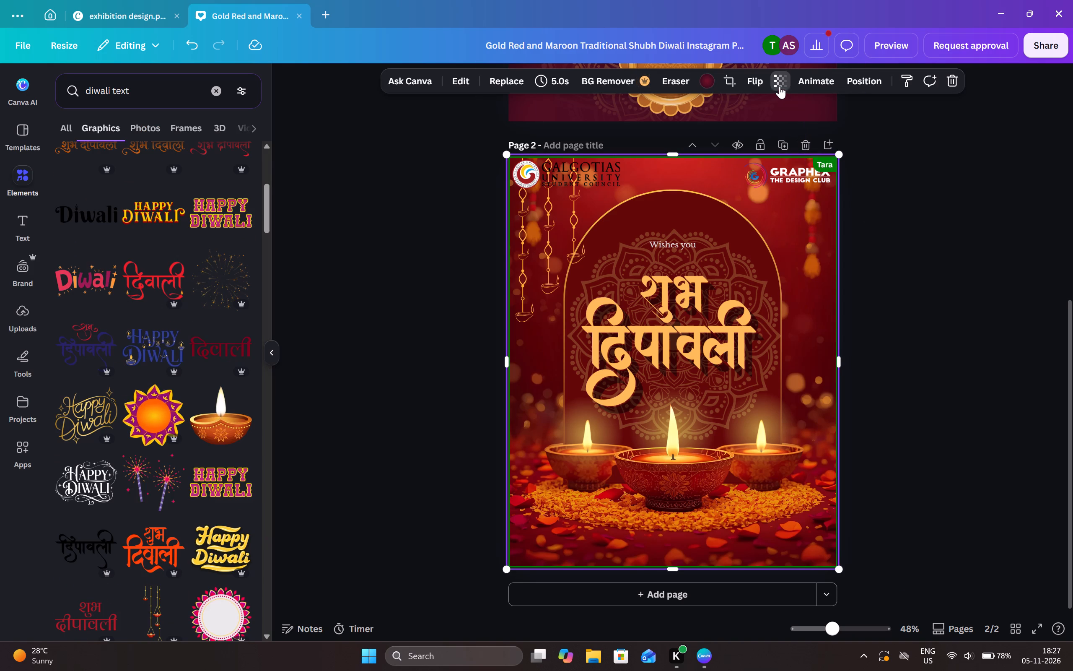
pyautogui.moveTo(799, 133); pyautogui.dragTo(767, 158)
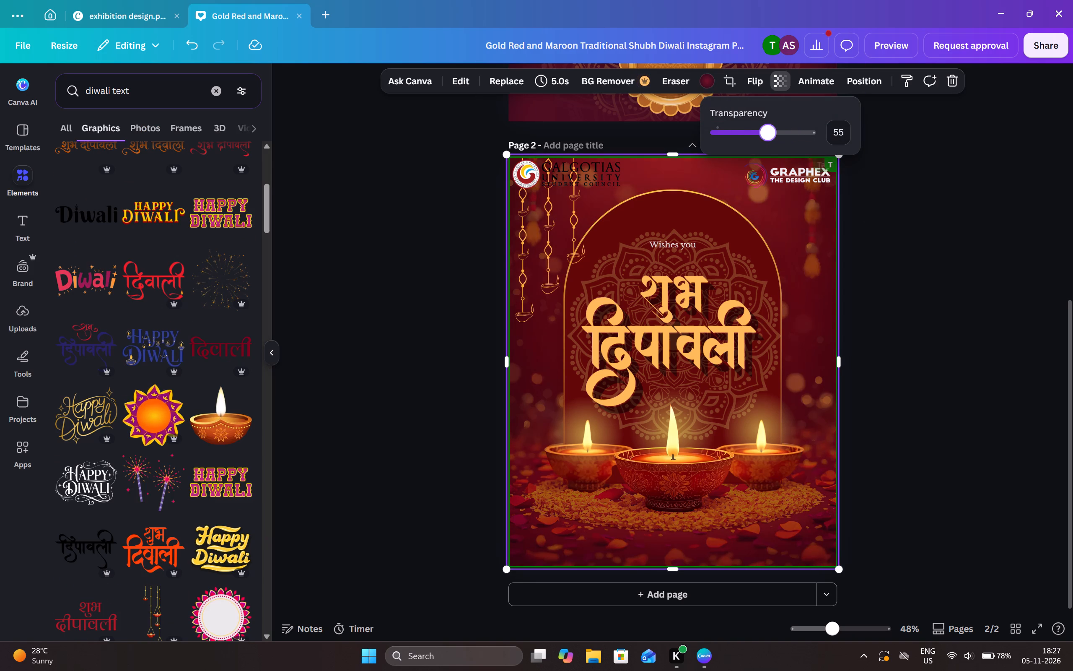
pyautogui.moveTo(767, 158); pyautogui.dragTo(745, 168)
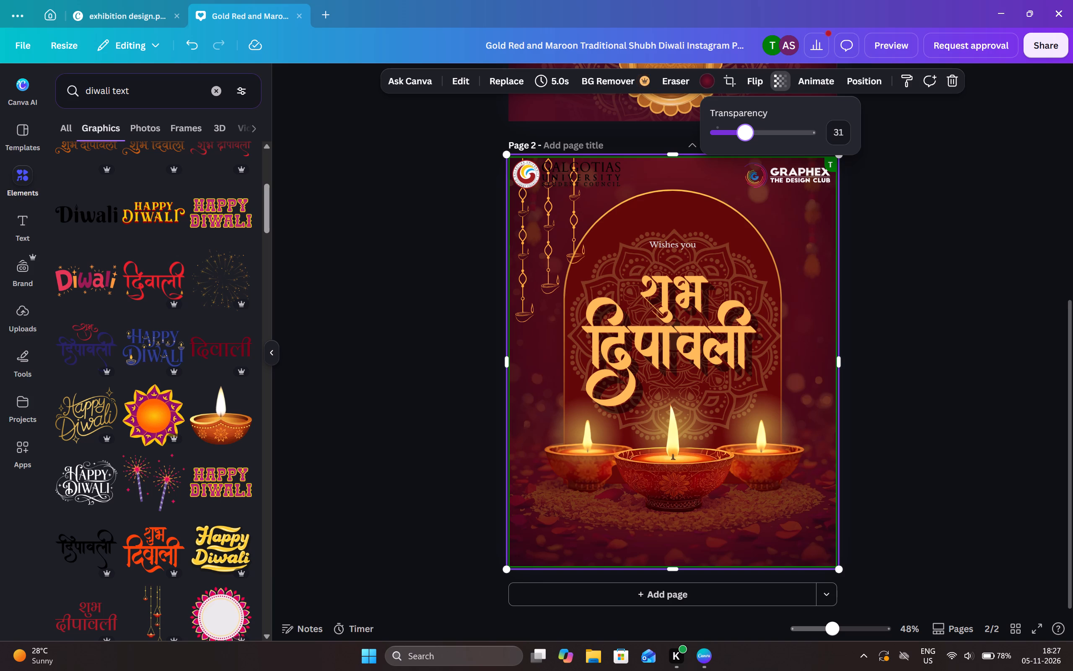
pyautogui.moveTo(745, 168); pyautogui.dragTo(767, 177)
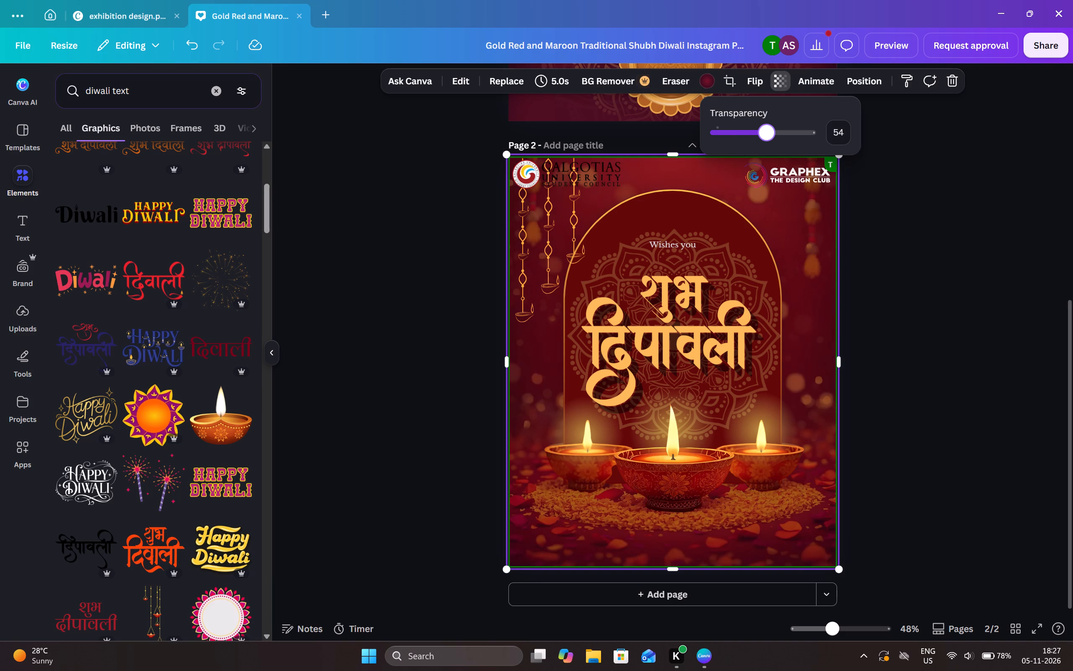
pyautogui.moveTo(767, 177); pyautogui.dragTo(771, 177)
pyautogui.moveTo(771, 177); pyautogui.dragTo(789, 174)
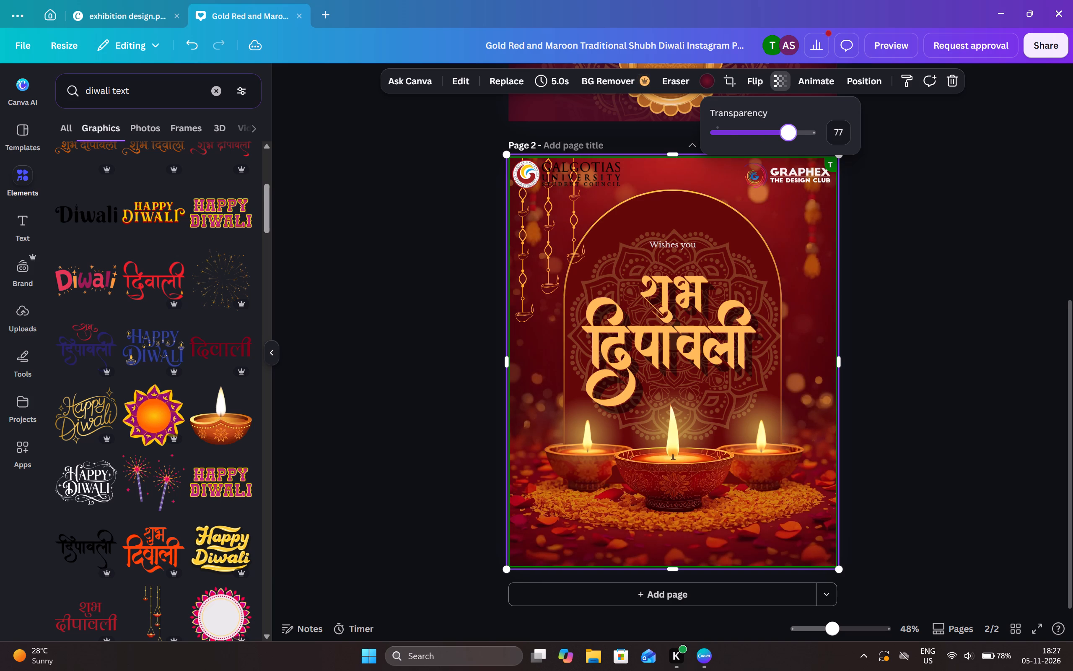
pyautogui.moveTo(789, 174); pyautogui.dragTo(792, 173)
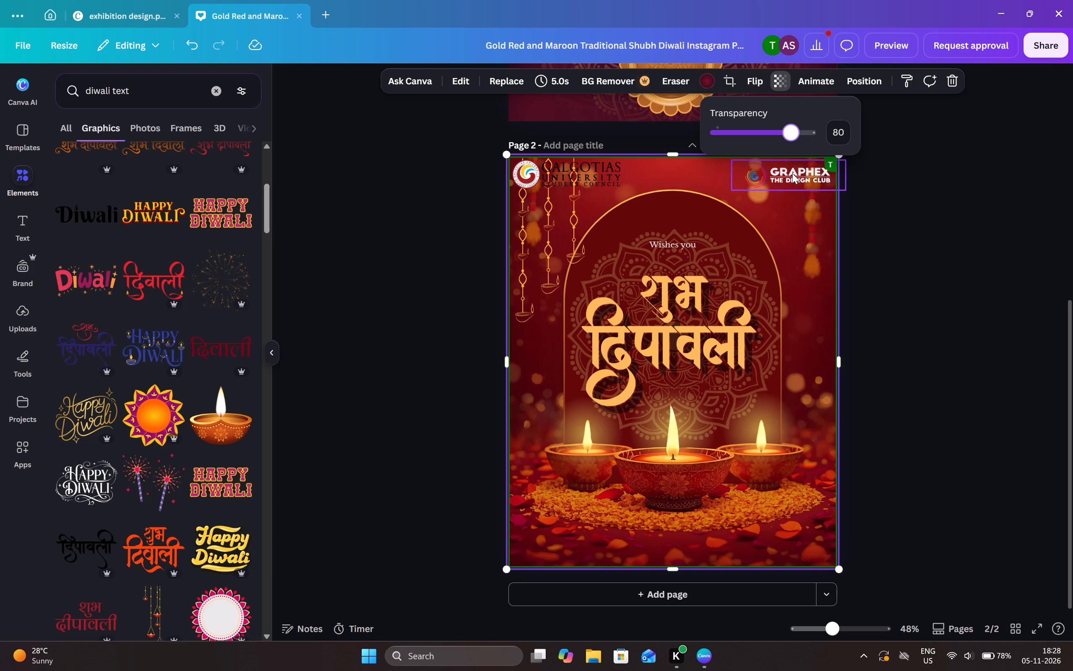
pyautogui.click(966, 213)
pyautogui.click(943, 222)
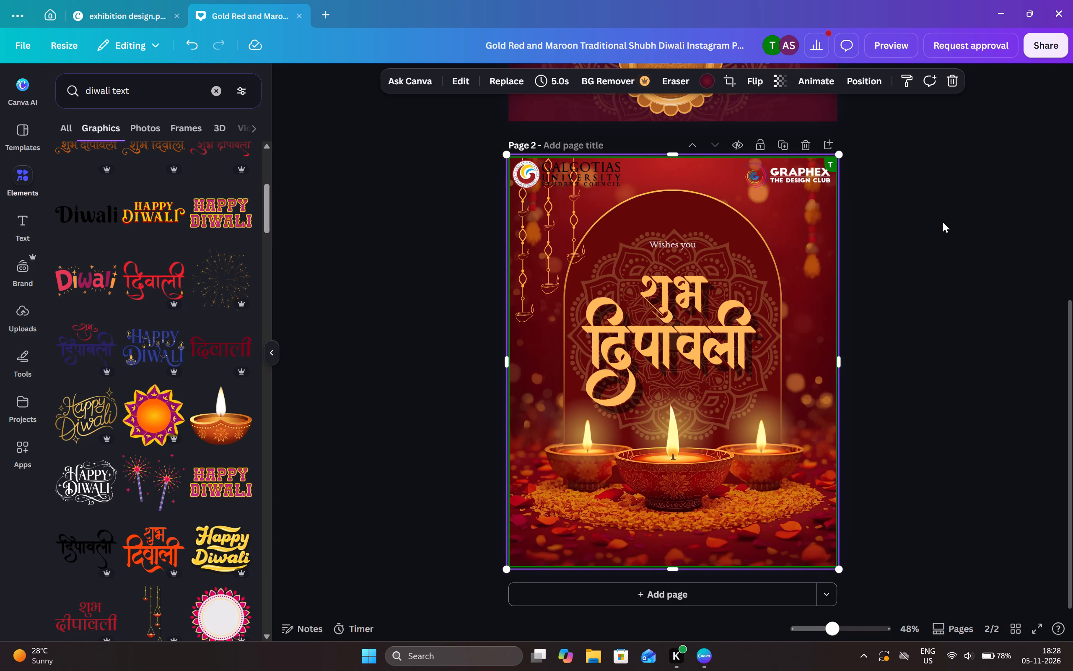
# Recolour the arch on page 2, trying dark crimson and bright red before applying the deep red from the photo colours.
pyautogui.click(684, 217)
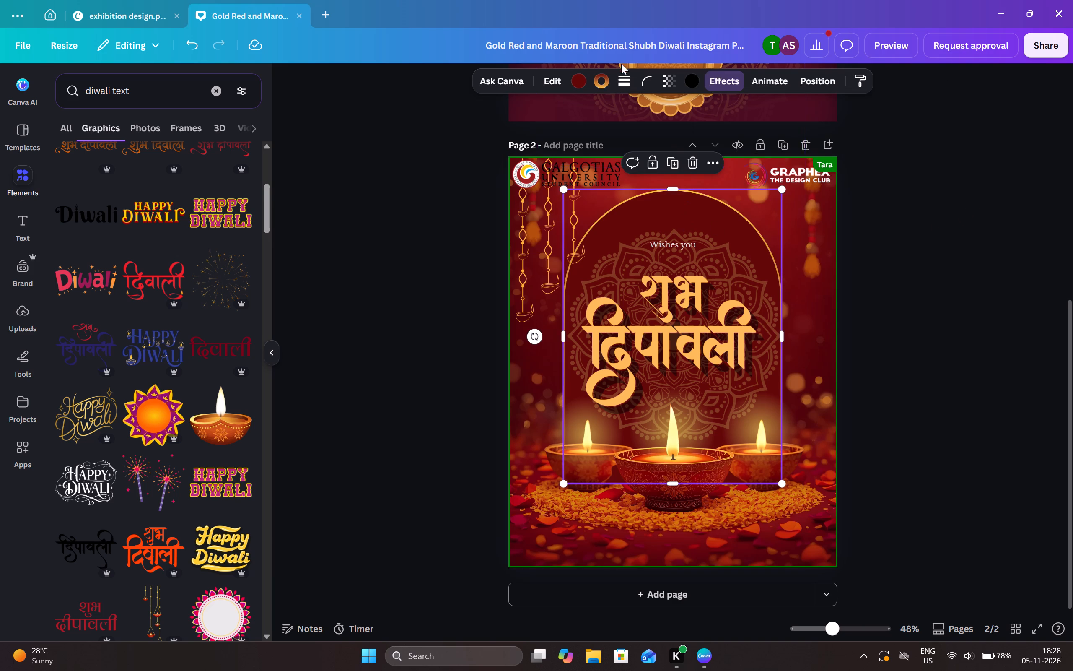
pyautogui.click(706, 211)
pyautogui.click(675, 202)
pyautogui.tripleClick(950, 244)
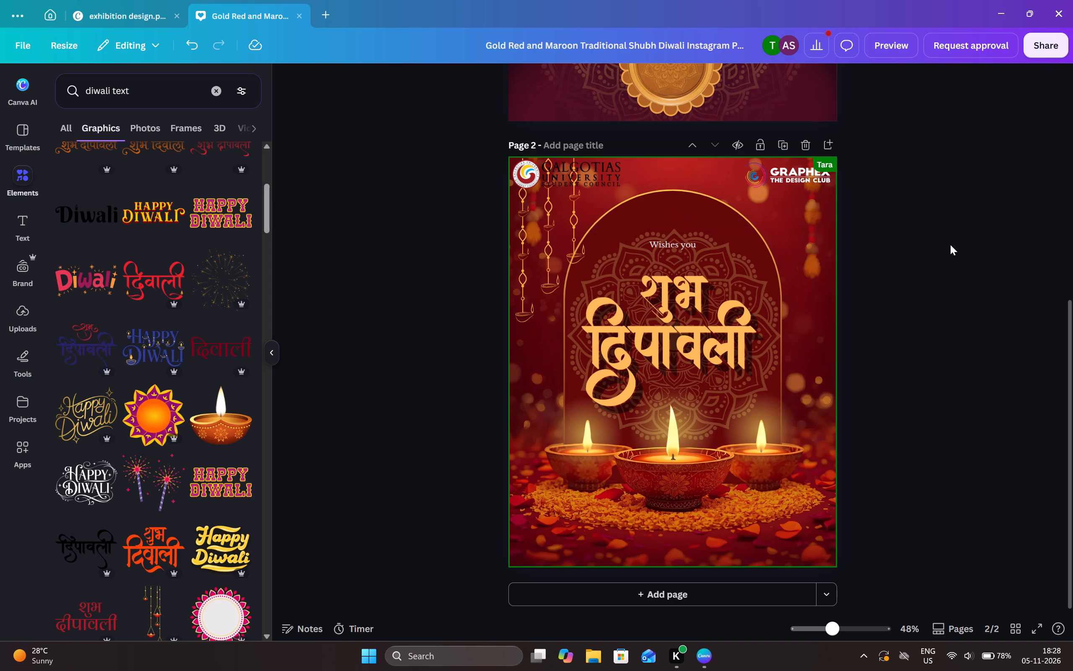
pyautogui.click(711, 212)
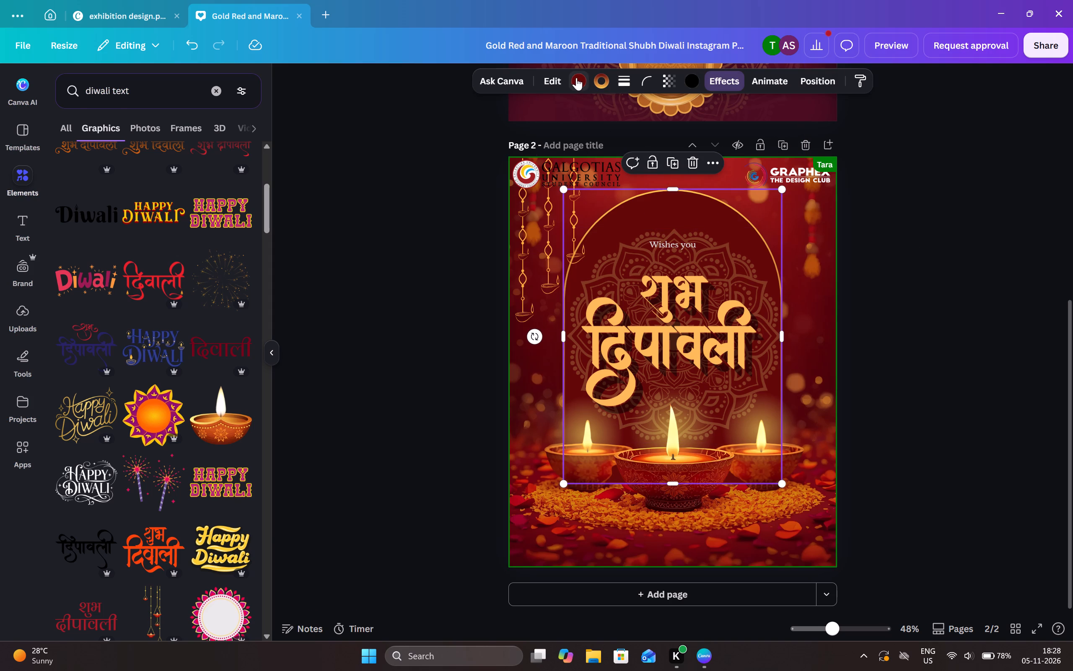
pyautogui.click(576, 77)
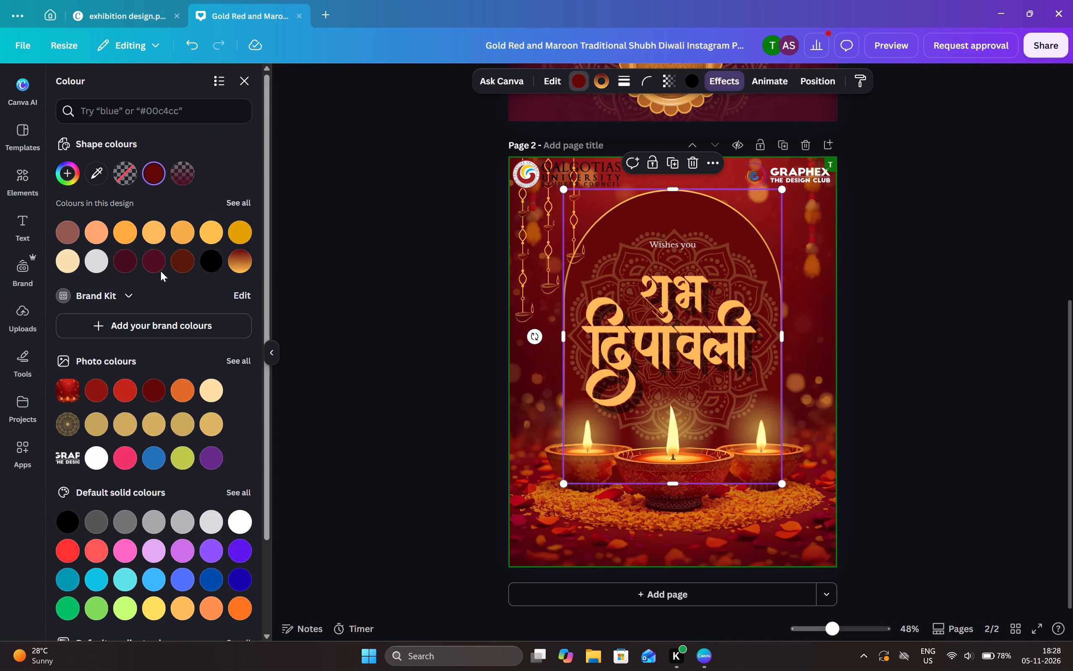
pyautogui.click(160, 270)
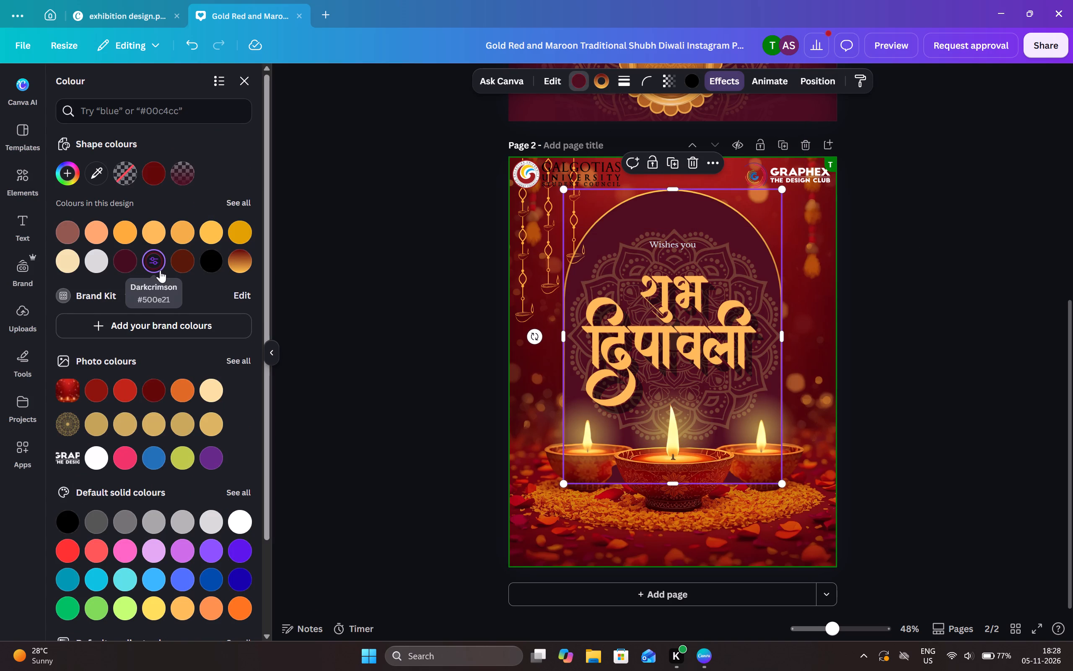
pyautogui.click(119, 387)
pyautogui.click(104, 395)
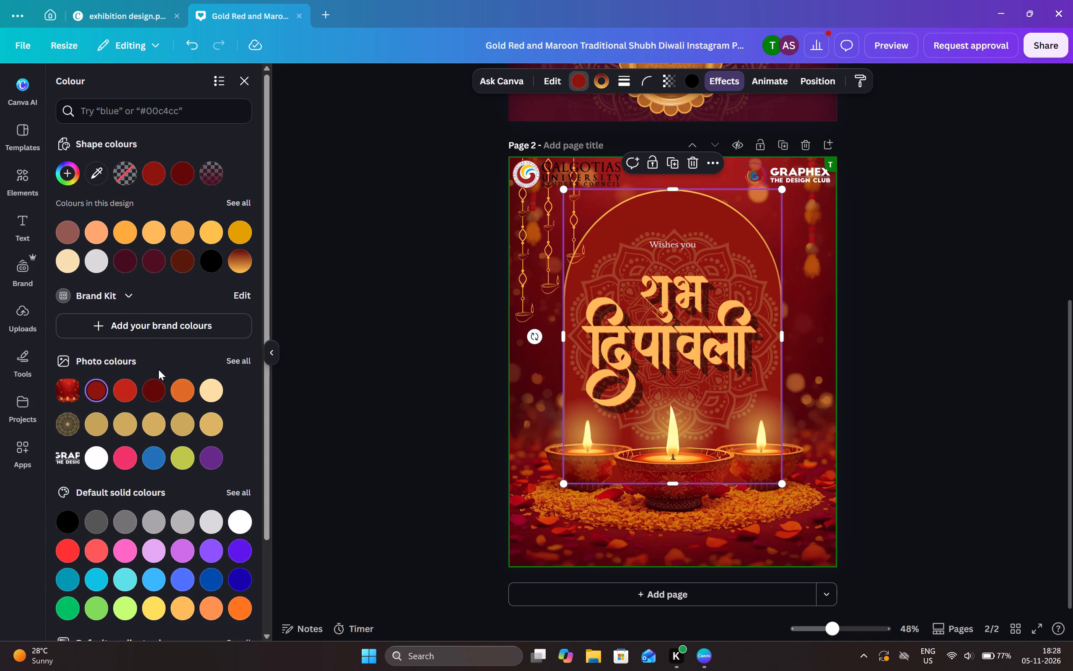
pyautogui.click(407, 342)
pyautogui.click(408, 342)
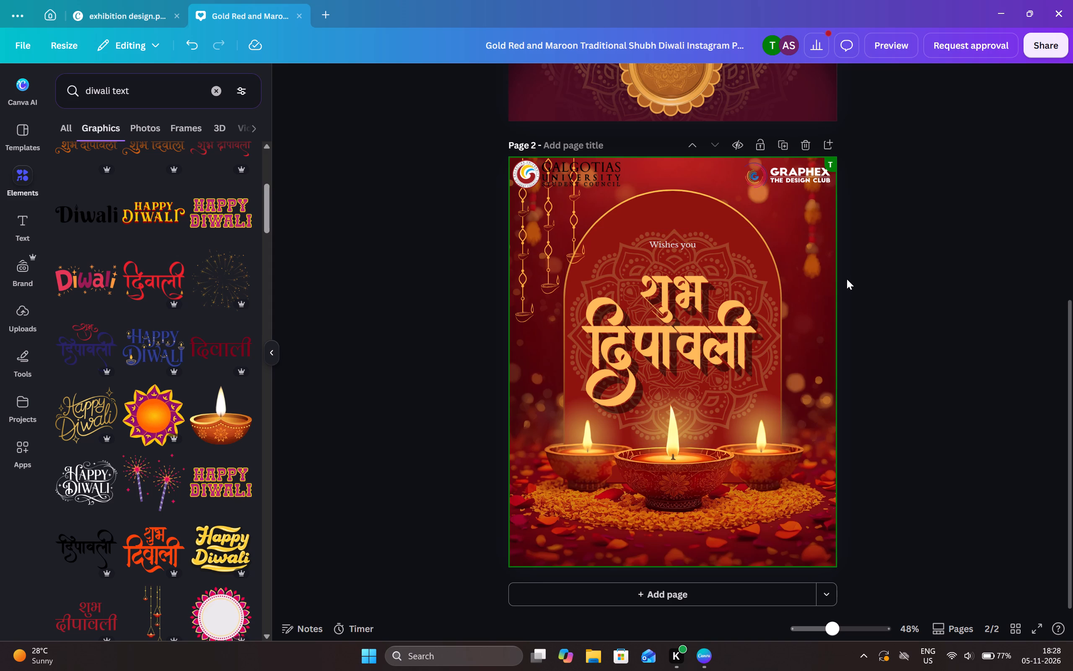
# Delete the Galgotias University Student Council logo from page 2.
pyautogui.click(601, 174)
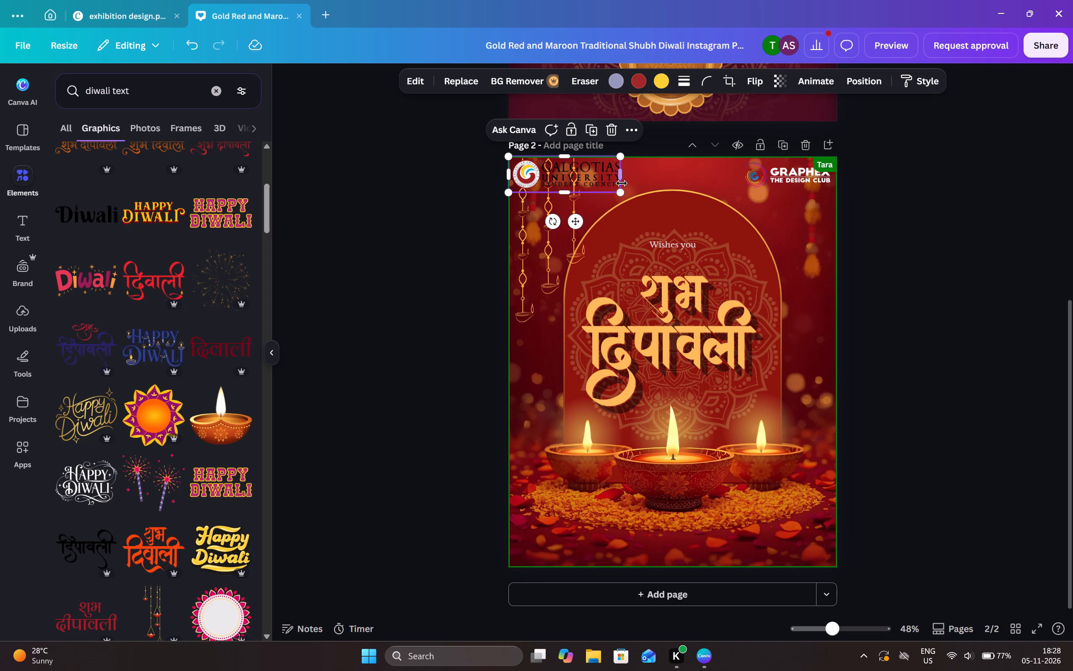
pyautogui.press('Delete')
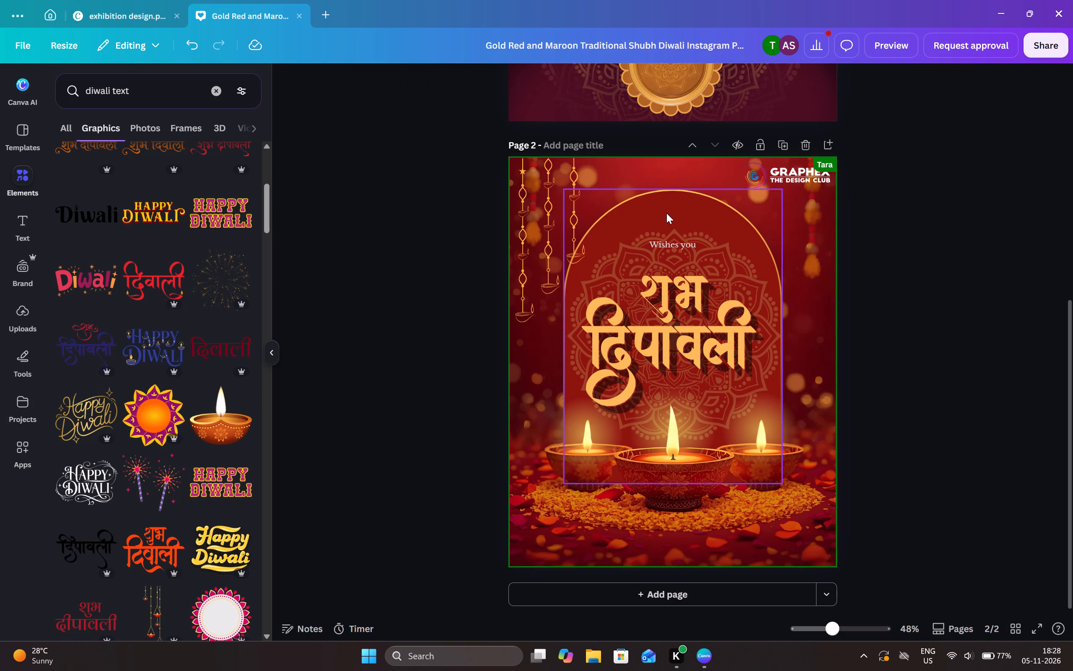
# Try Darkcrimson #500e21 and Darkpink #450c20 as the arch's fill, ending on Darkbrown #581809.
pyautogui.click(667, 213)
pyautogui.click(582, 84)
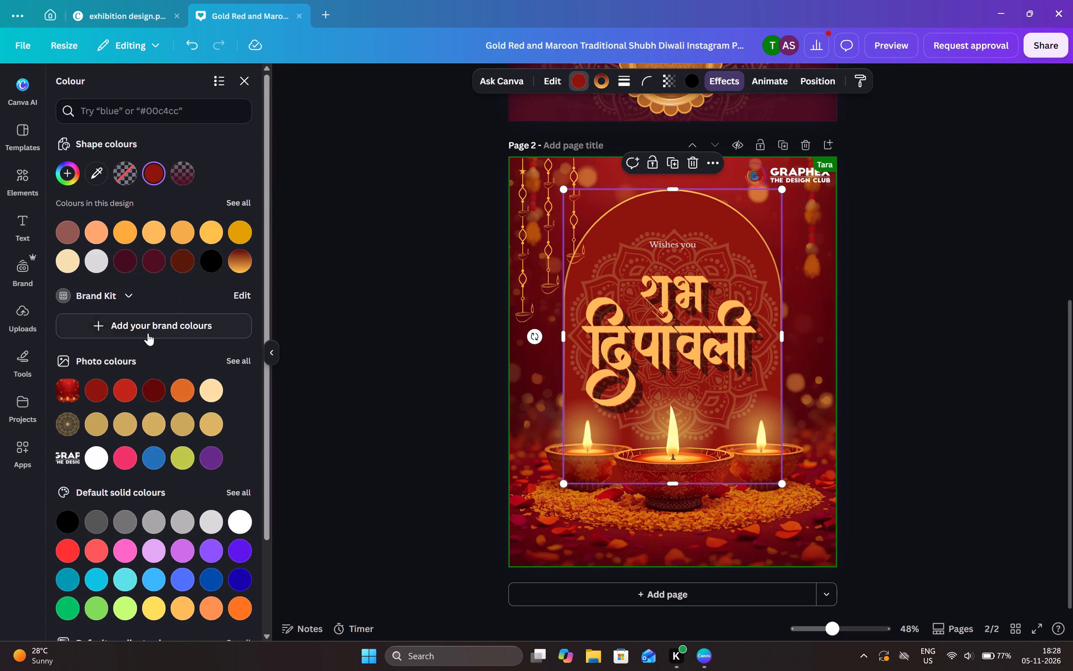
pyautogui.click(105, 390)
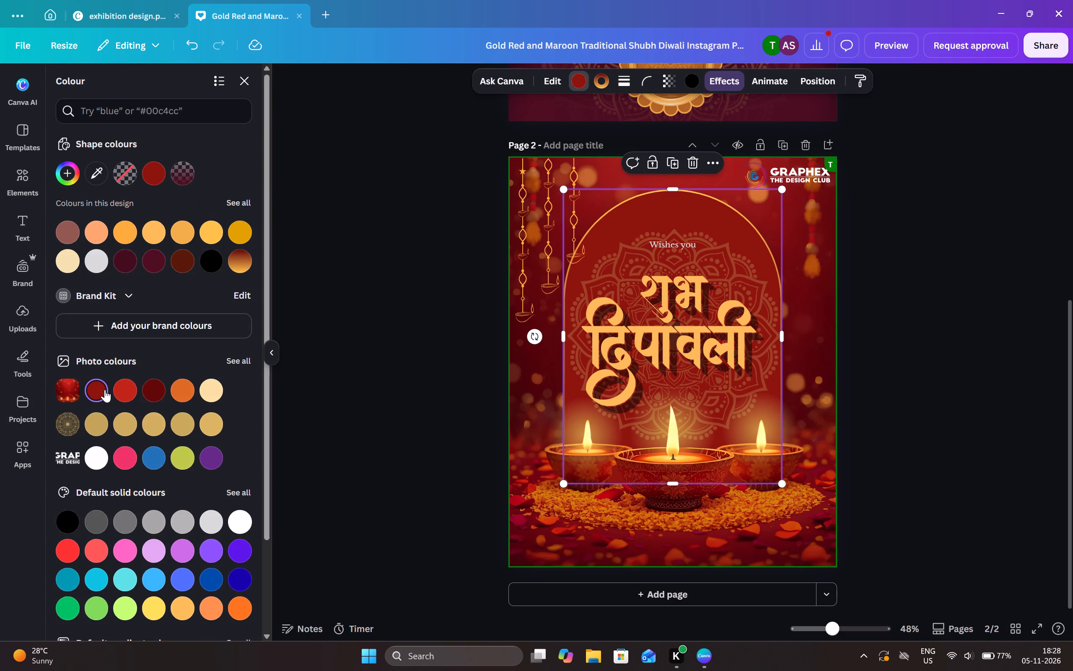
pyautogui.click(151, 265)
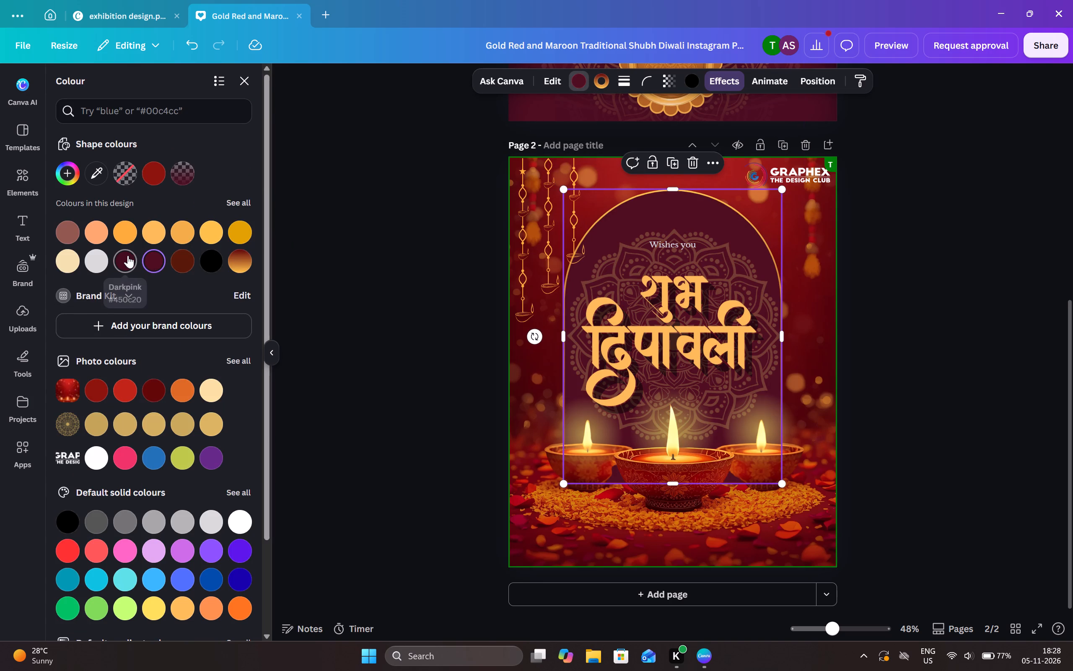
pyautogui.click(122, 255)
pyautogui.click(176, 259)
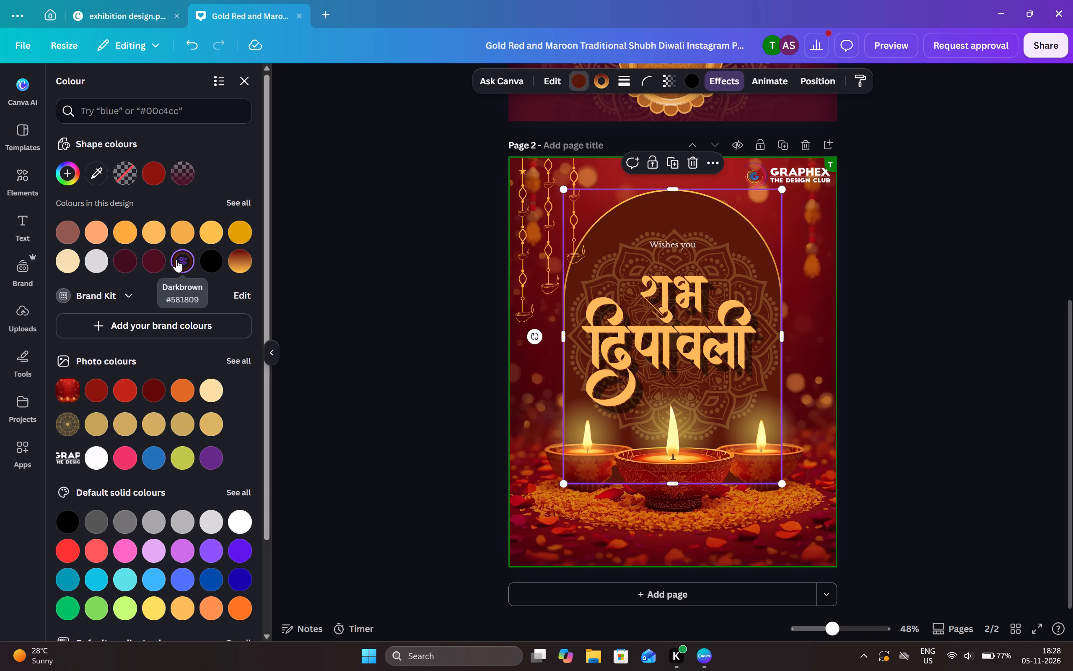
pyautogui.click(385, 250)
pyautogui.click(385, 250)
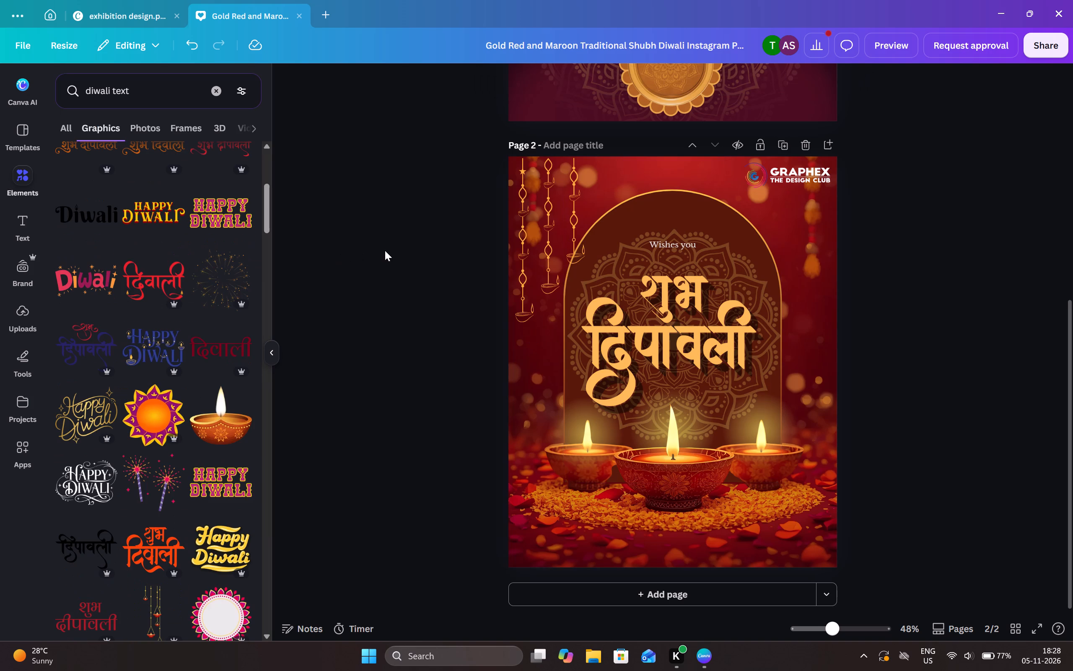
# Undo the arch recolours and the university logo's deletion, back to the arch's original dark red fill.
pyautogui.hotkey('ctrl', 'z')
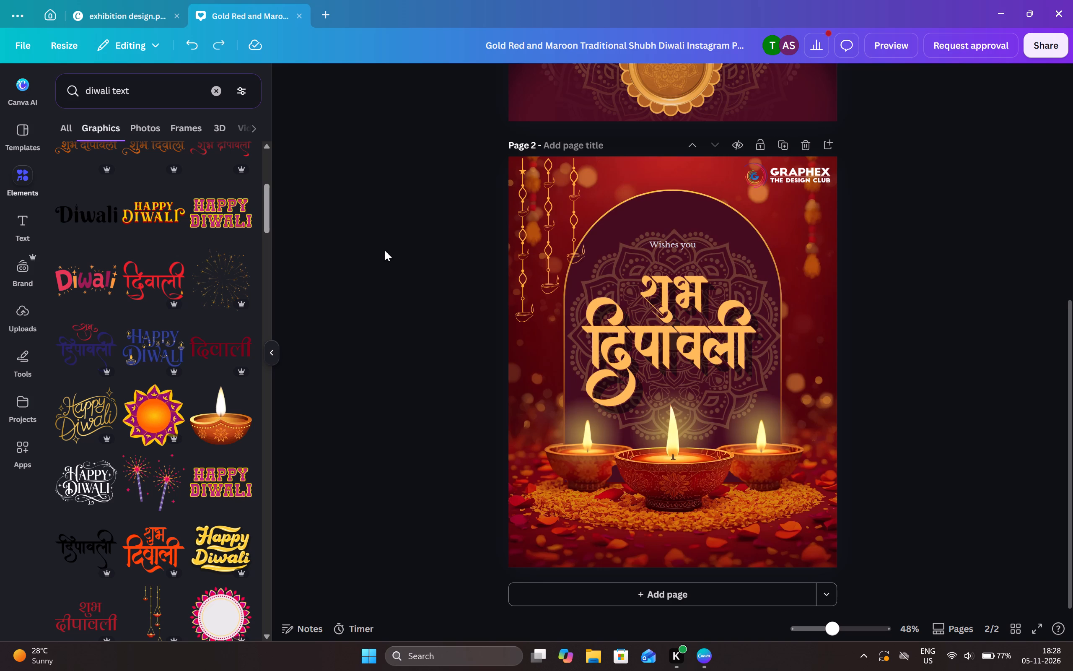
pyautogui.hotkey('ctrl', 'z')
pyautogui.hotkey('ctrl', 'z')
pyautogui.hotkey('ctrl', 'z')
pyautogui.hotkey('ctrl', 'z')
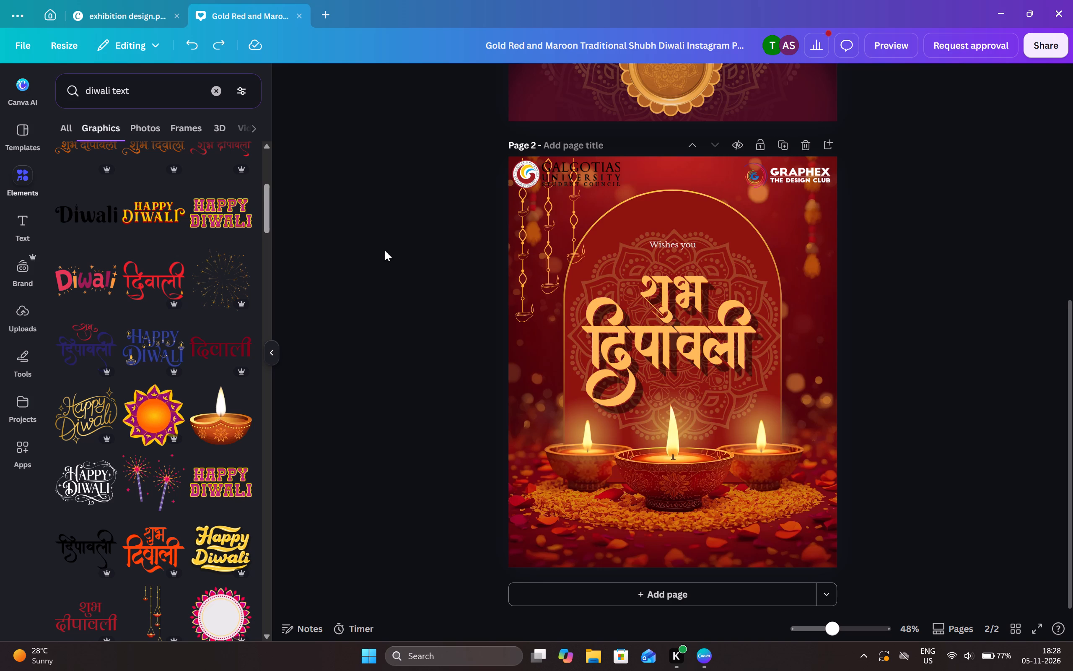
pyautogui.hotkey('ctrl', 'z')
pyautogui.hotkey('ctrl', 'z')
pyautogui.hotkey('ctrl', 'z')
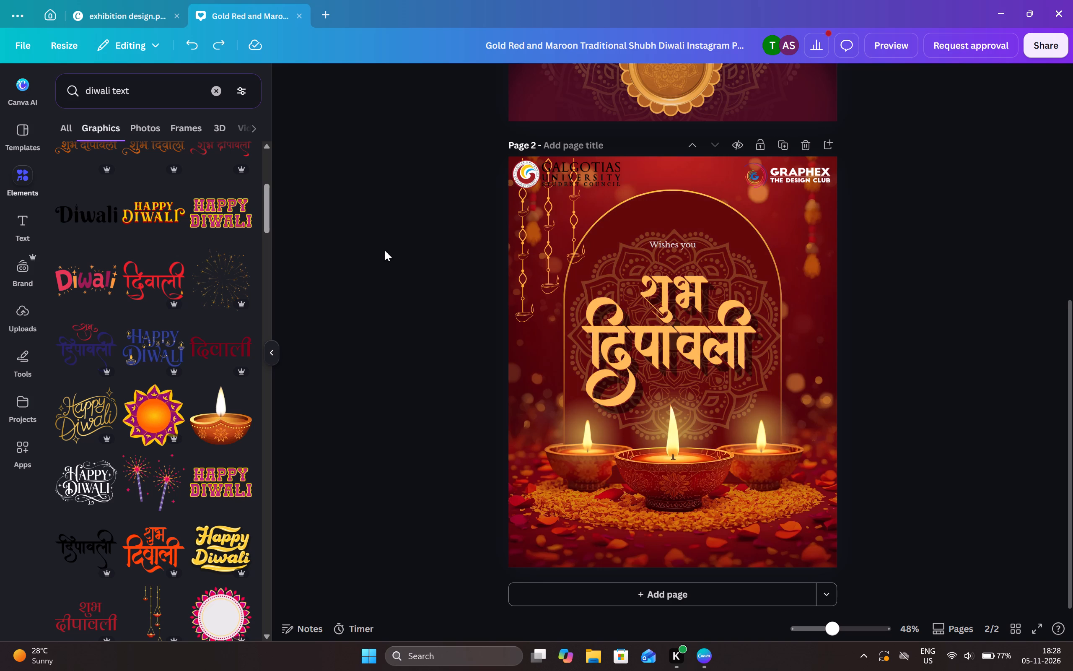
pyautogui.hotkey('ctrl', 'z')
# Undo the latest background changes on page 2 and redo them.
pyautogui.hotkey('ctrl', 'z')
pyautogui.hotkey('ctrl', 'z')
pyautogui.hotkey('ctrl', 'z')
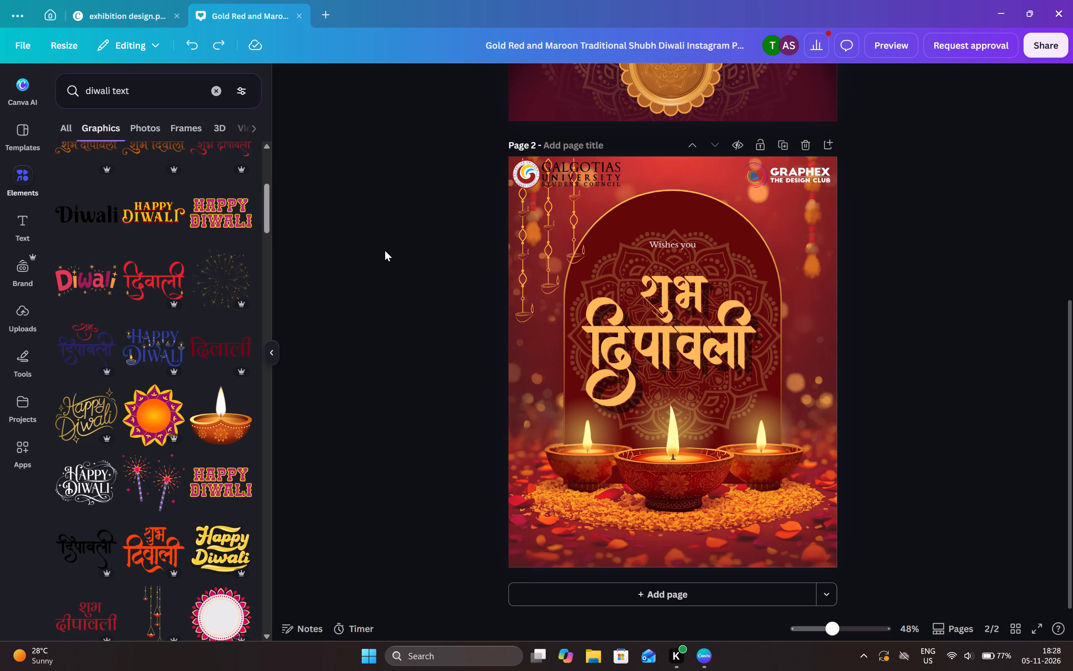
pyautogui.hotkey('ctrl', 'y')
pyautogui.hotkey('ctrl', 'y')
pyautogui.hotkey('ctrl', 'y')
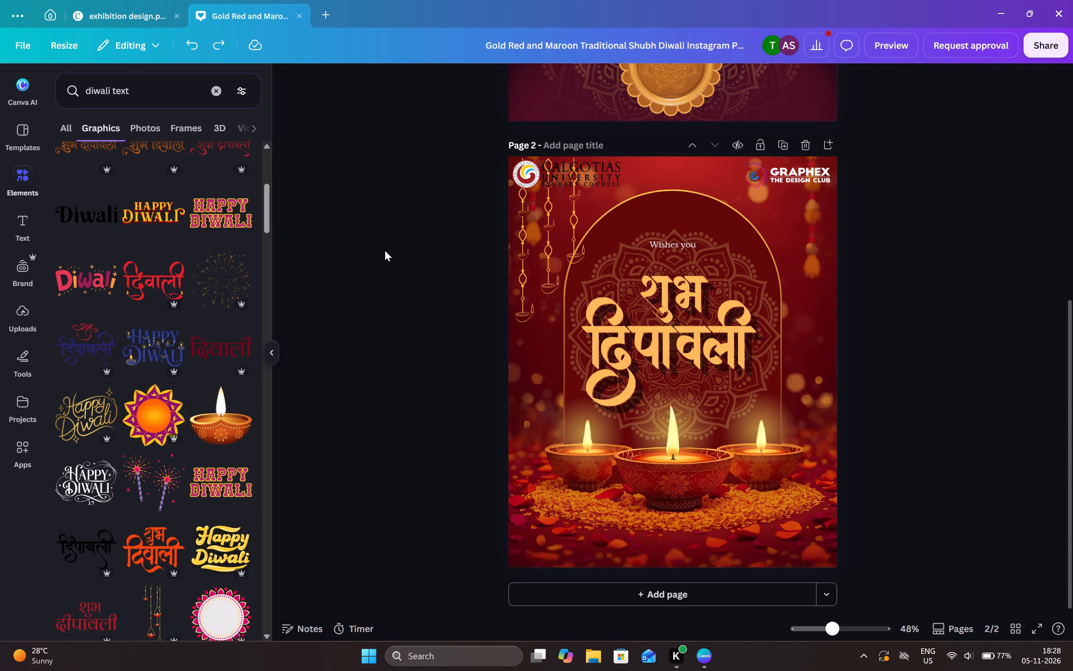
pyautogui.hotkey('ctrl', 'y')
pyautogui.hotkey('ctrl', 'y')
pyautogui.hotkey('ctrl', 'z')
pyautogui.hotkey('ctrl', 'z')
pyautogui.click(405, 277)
# Delete the dark-lettered Galgotias University Student Council logo from page 2.
pyautogui.click(553, 230)
pyautogui.click(584, 170)
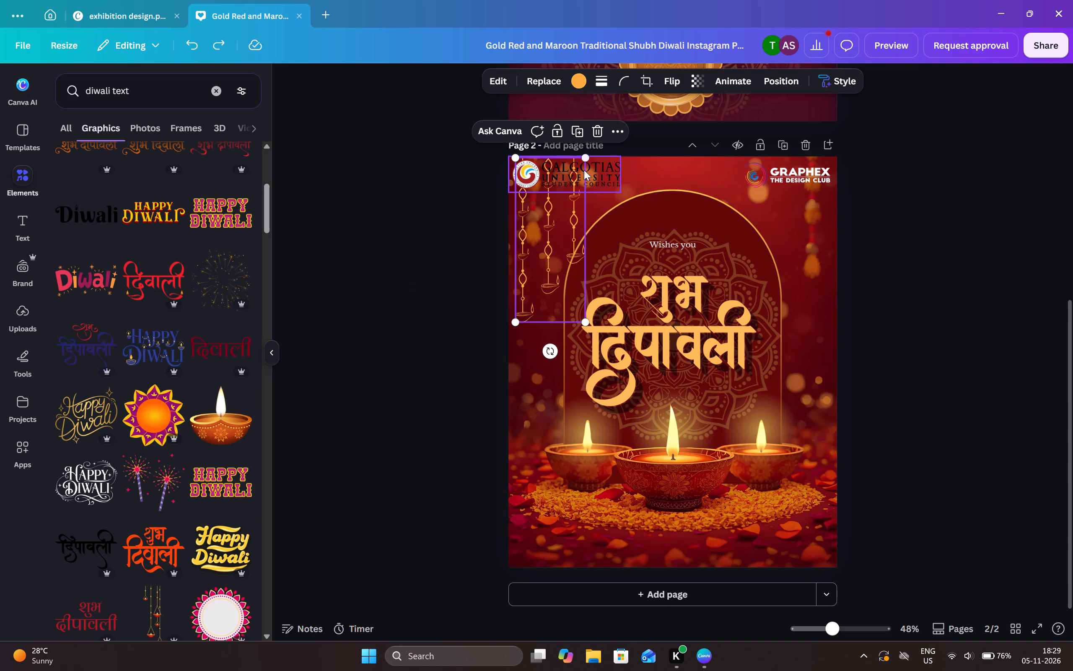
pyautogui.press('Delete')
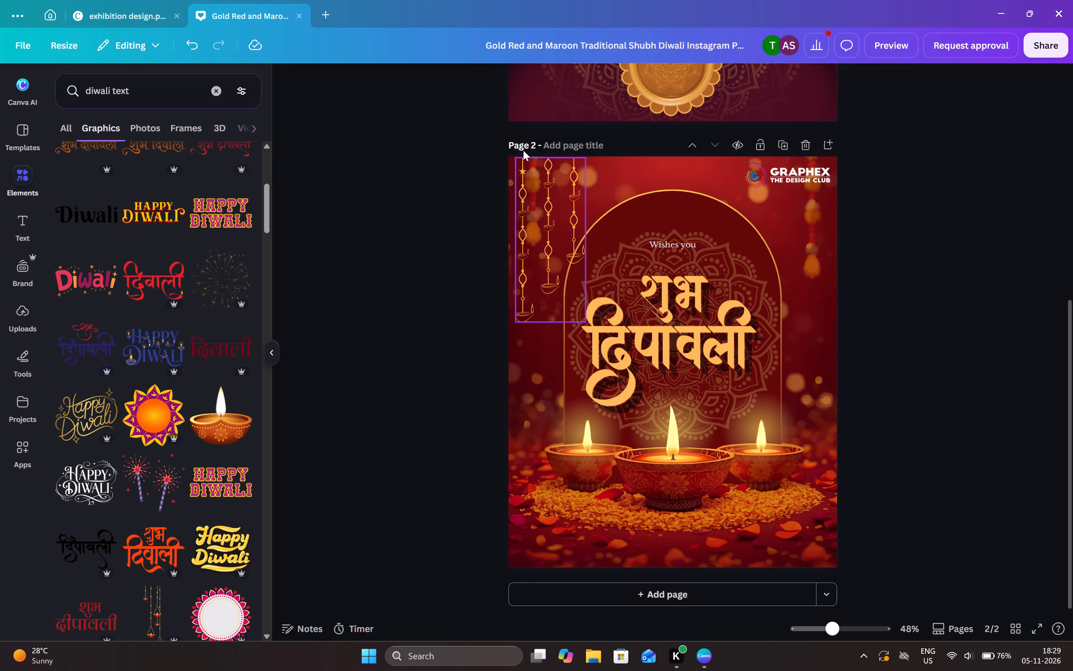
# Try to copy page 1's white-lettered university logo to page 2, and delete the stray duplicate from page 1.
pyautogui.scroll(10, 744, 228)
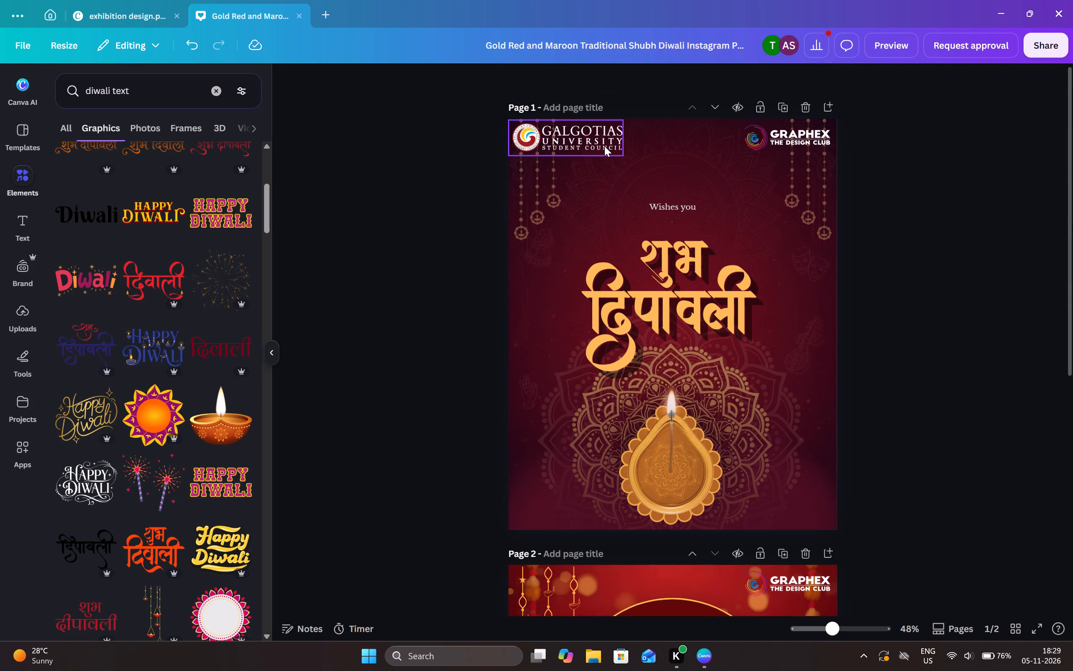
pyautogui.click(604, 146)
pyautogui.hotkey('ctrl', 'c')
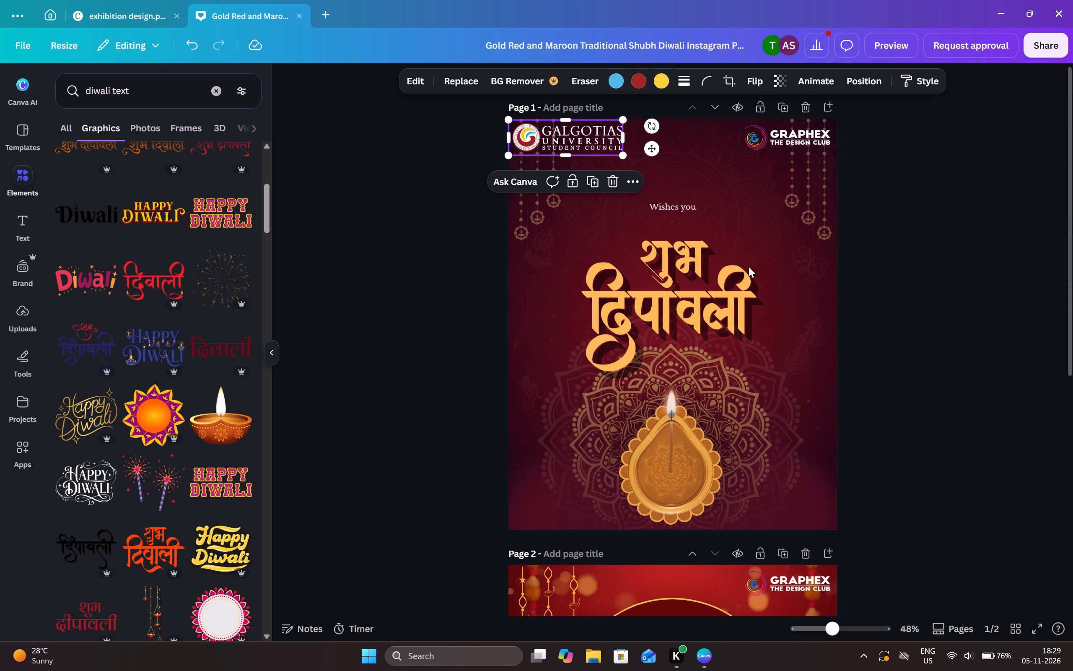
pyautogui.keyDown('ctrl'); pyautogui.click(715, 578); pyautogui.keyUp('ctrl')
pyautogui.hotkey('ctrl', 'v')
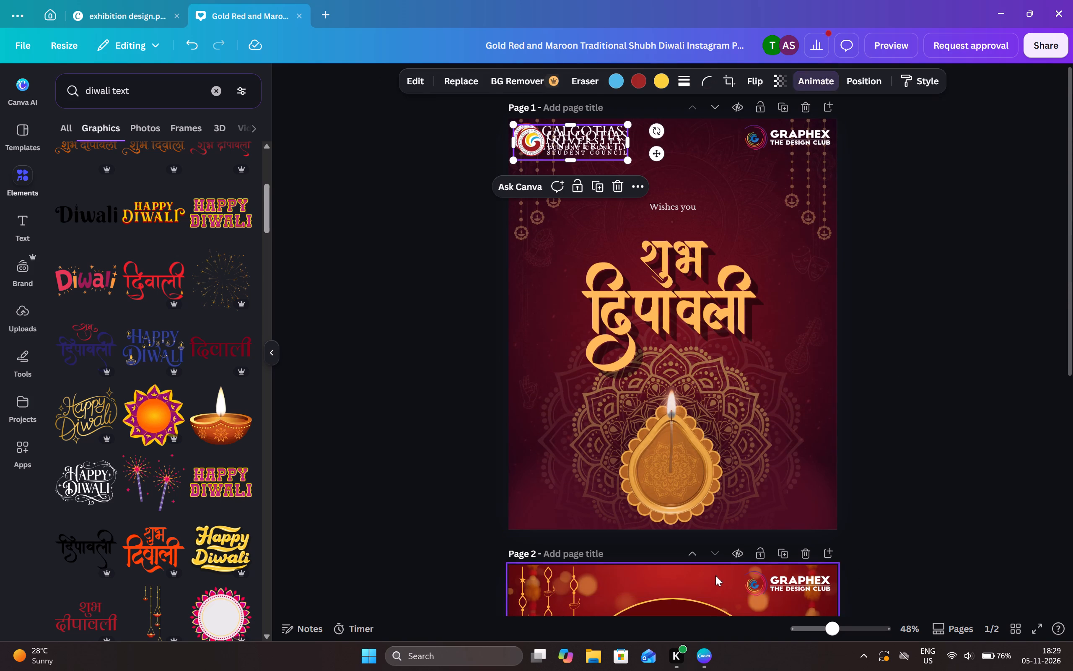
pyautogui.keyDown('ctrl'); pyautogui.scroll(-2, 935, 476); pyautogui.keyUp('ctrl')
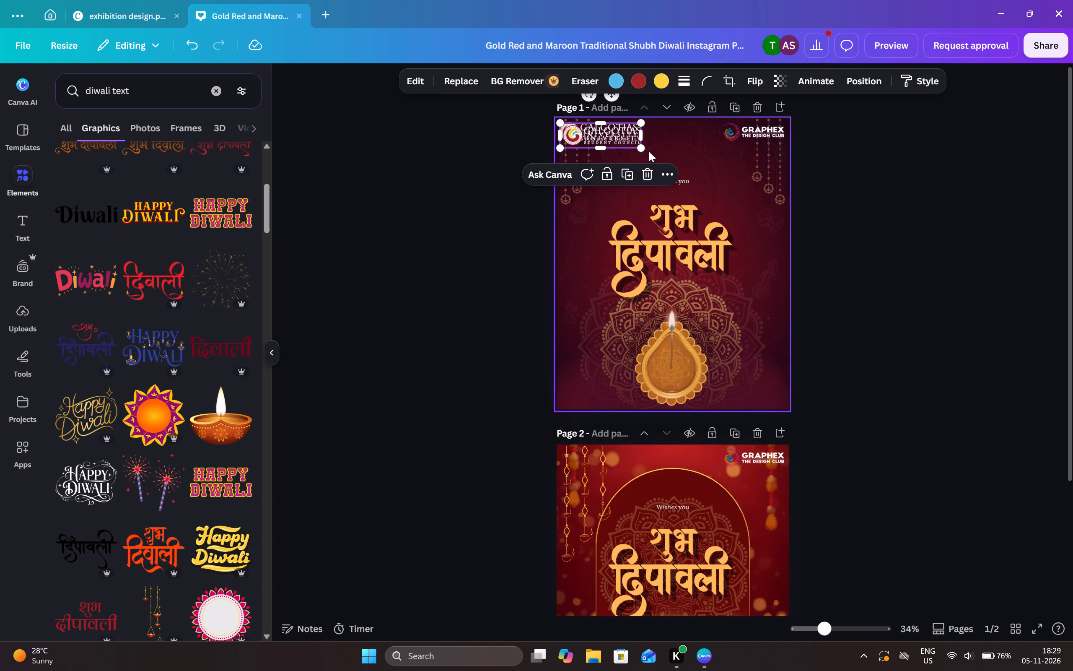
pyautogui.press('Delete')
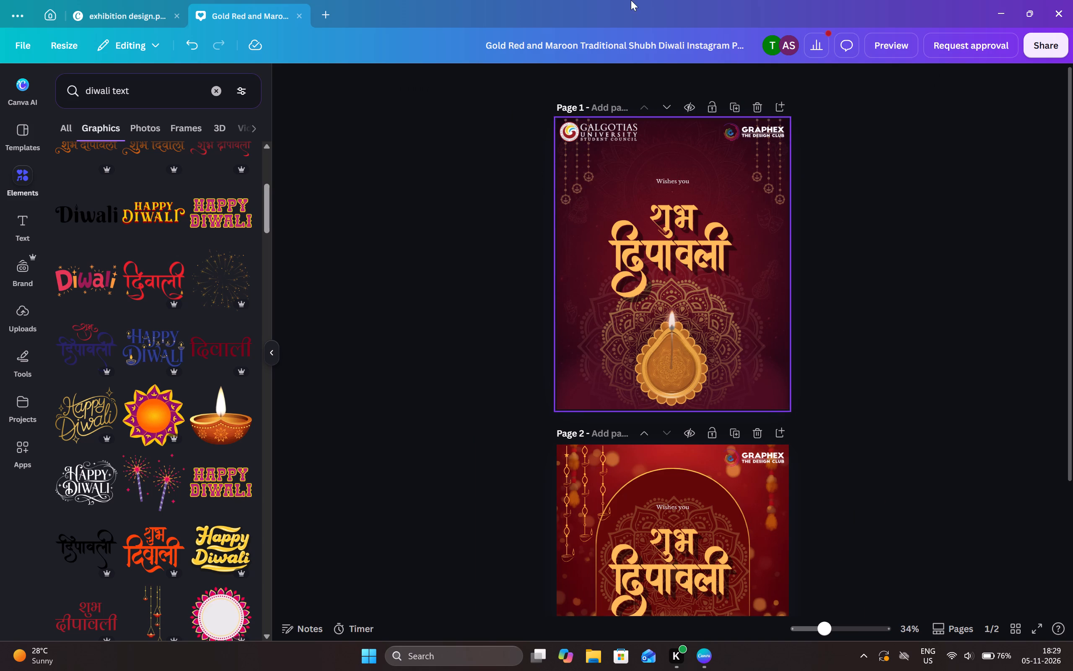
# Copy the white-lettered Galgotias University Student Council logo from page 1 into the top-left corner of page 2.
pyautogui.click(614, 130)
pyautogui.hotkey('ctrl', 'c')
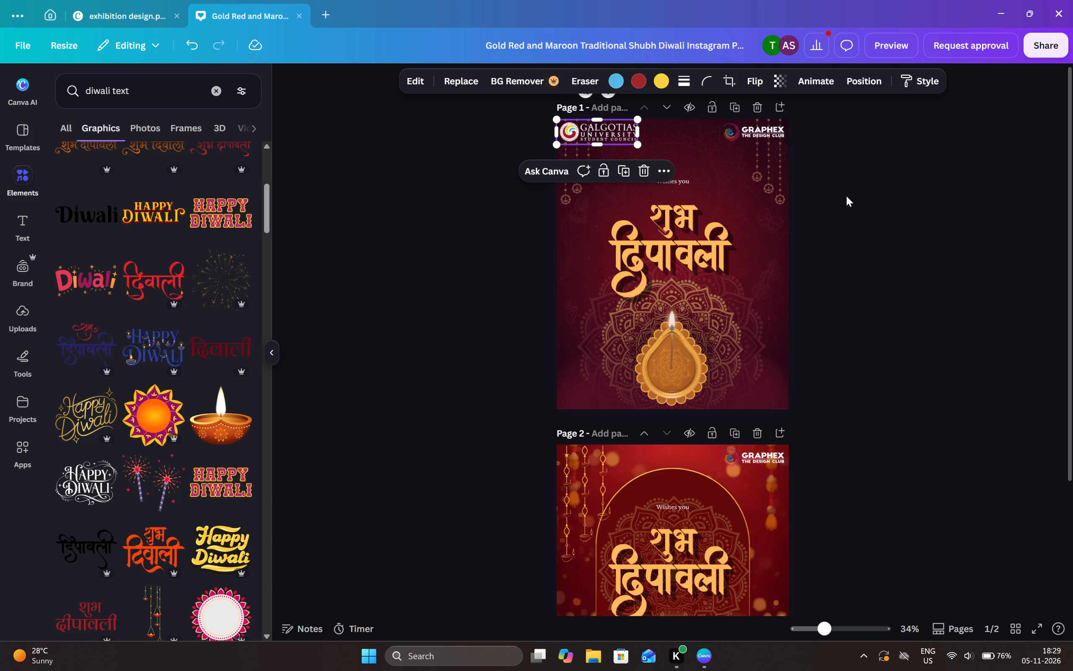
pyautogui.keyDown('ctrl'); pyautogui.click(688, 453); pyautogui.keyUp('ctrl')
pyautogui.hotkey('ctrl', 'v')
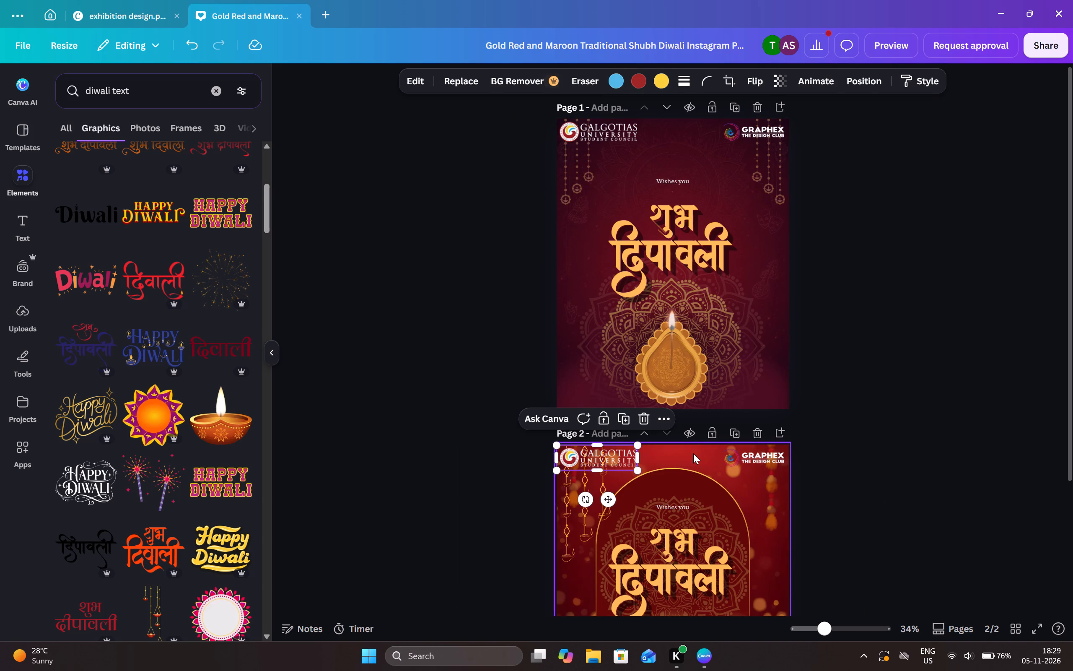
pyautogui.keyDown('ctrl'); pyautogui.click(951, 445); pyautogui.keyUp('ctrl')
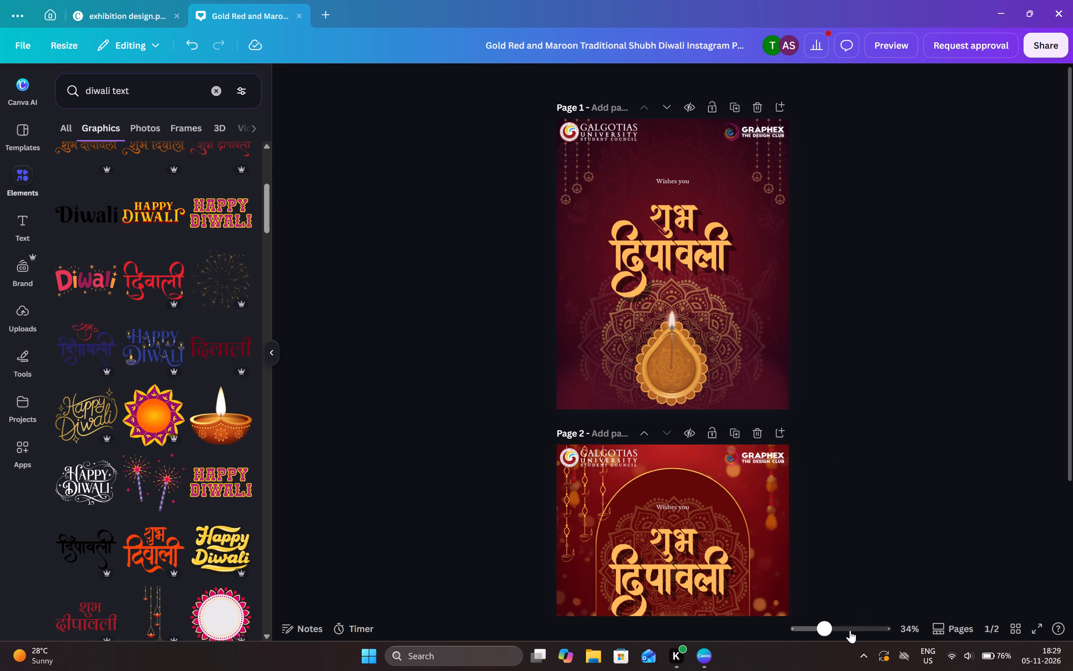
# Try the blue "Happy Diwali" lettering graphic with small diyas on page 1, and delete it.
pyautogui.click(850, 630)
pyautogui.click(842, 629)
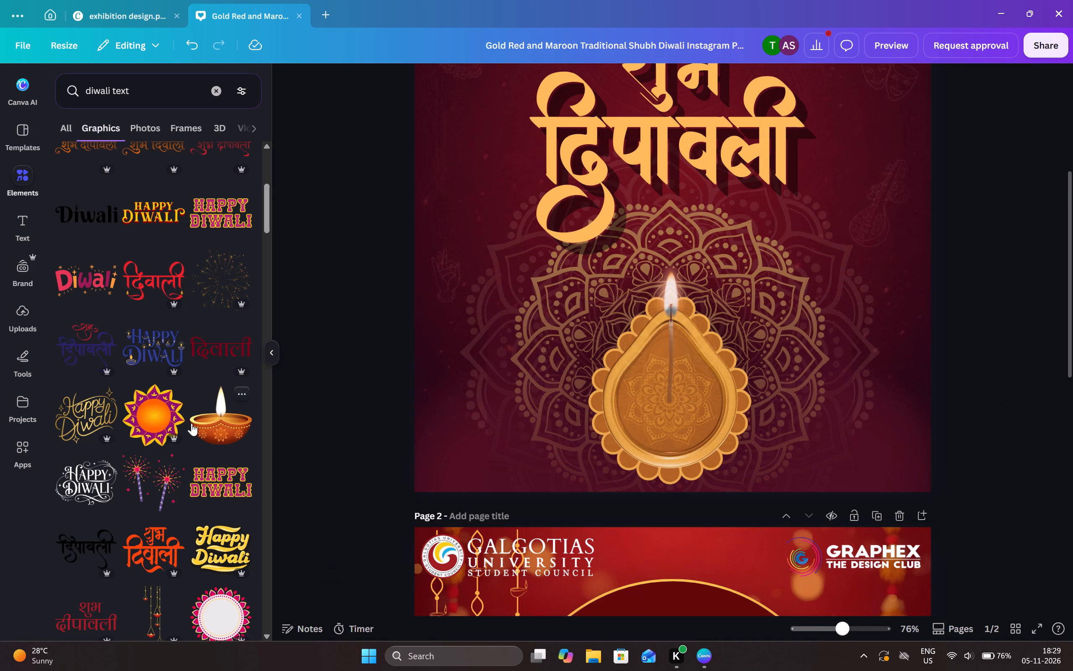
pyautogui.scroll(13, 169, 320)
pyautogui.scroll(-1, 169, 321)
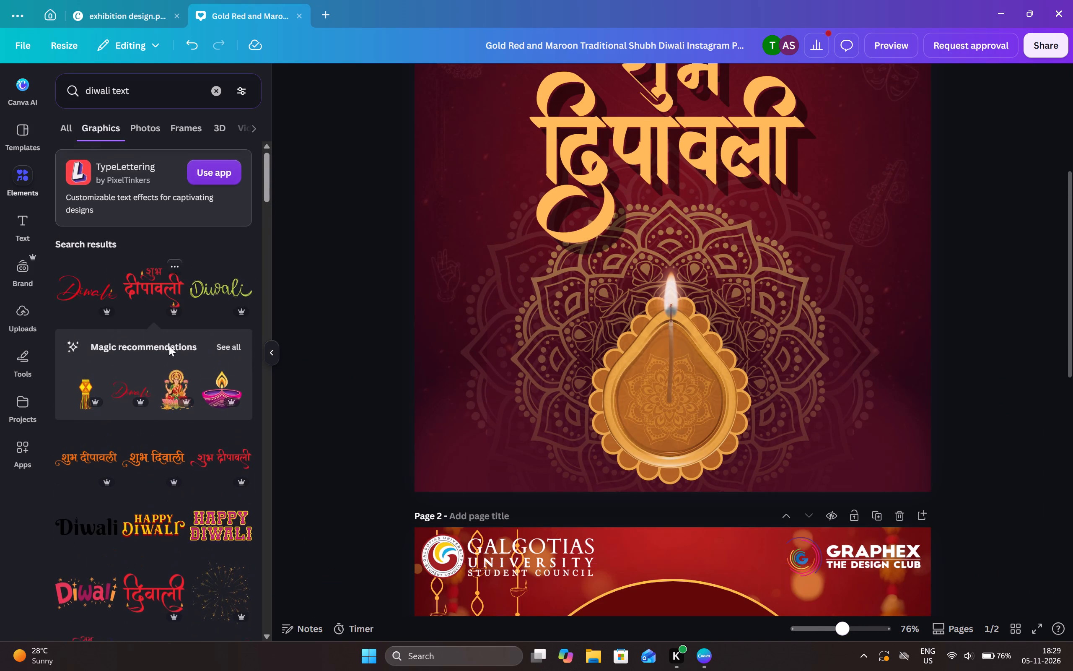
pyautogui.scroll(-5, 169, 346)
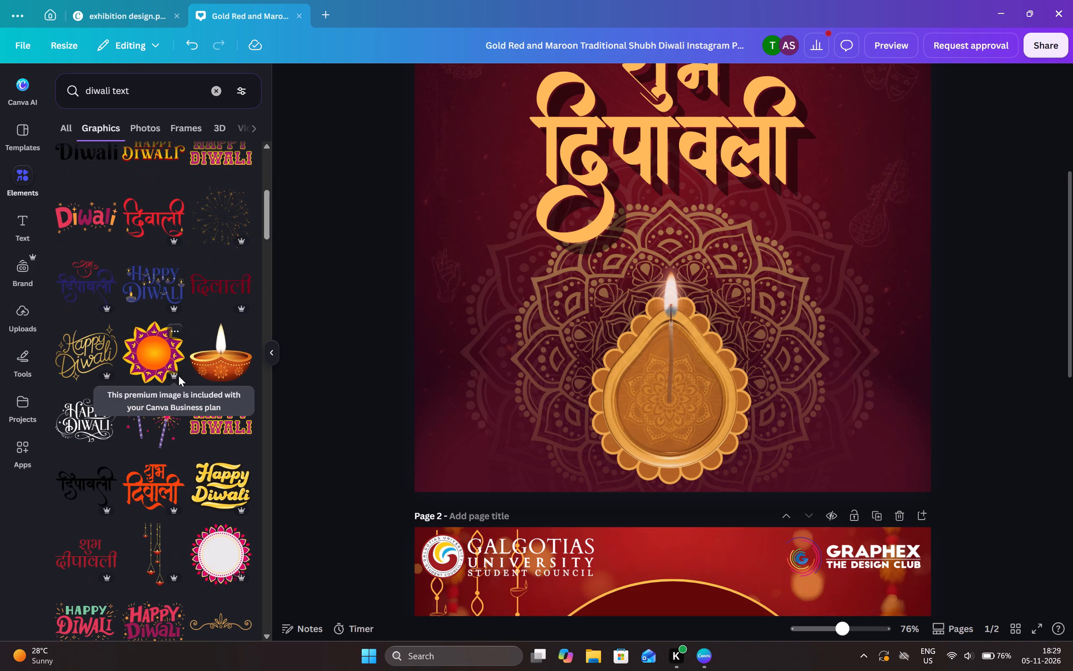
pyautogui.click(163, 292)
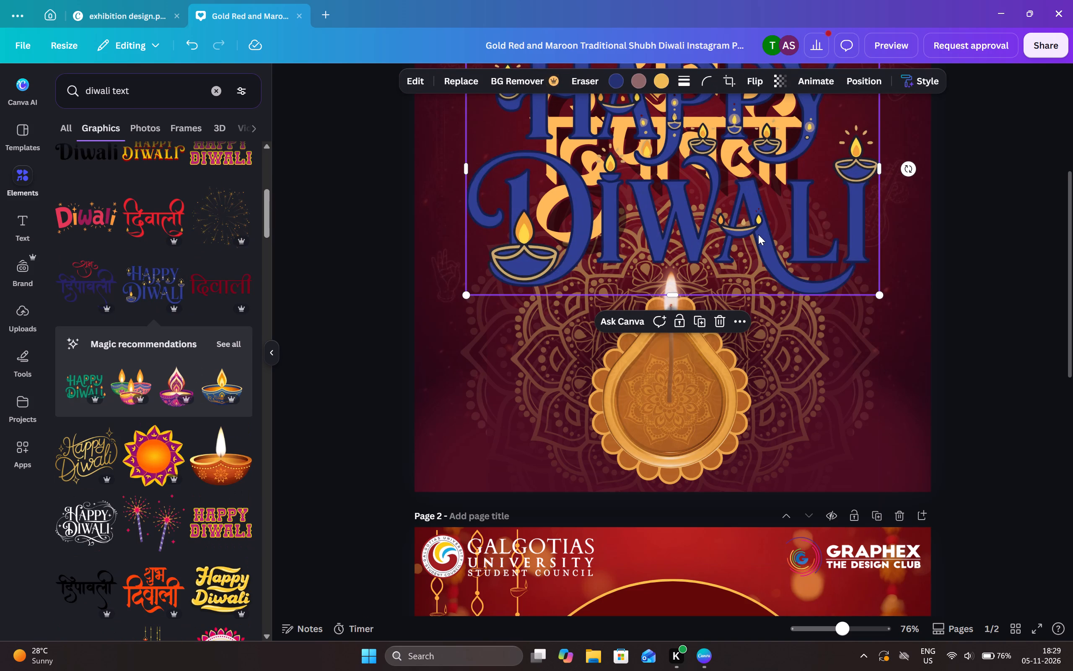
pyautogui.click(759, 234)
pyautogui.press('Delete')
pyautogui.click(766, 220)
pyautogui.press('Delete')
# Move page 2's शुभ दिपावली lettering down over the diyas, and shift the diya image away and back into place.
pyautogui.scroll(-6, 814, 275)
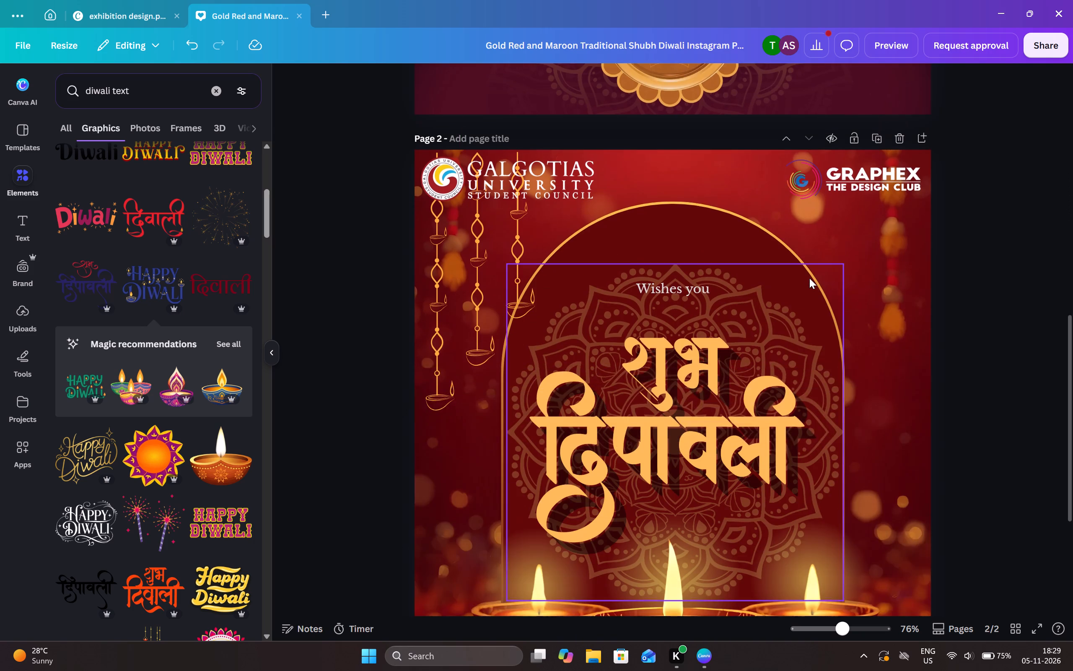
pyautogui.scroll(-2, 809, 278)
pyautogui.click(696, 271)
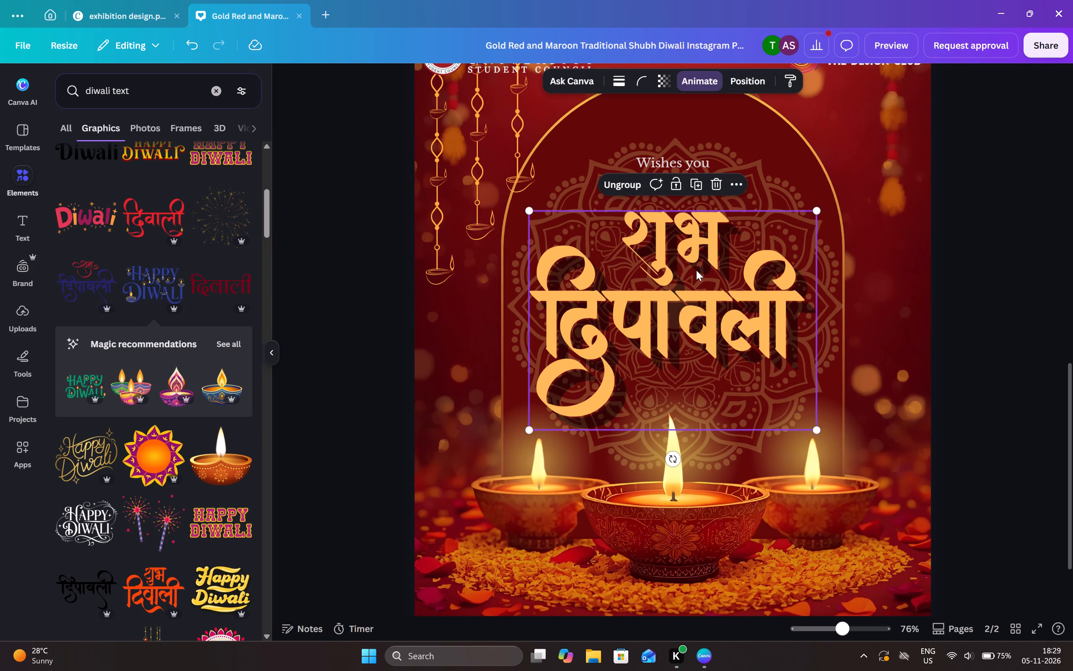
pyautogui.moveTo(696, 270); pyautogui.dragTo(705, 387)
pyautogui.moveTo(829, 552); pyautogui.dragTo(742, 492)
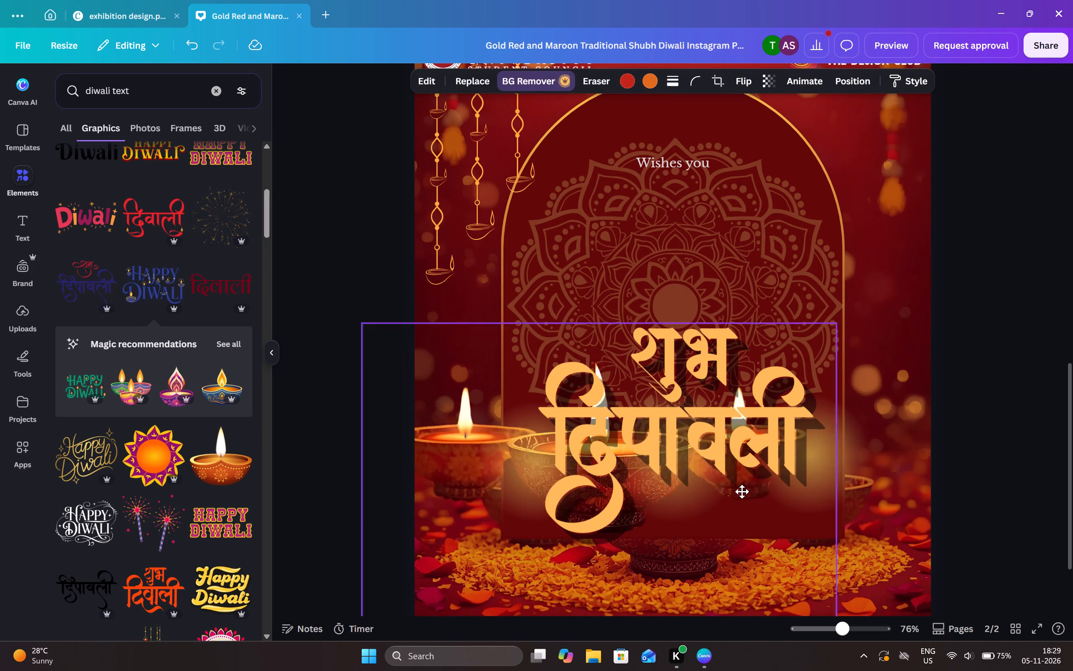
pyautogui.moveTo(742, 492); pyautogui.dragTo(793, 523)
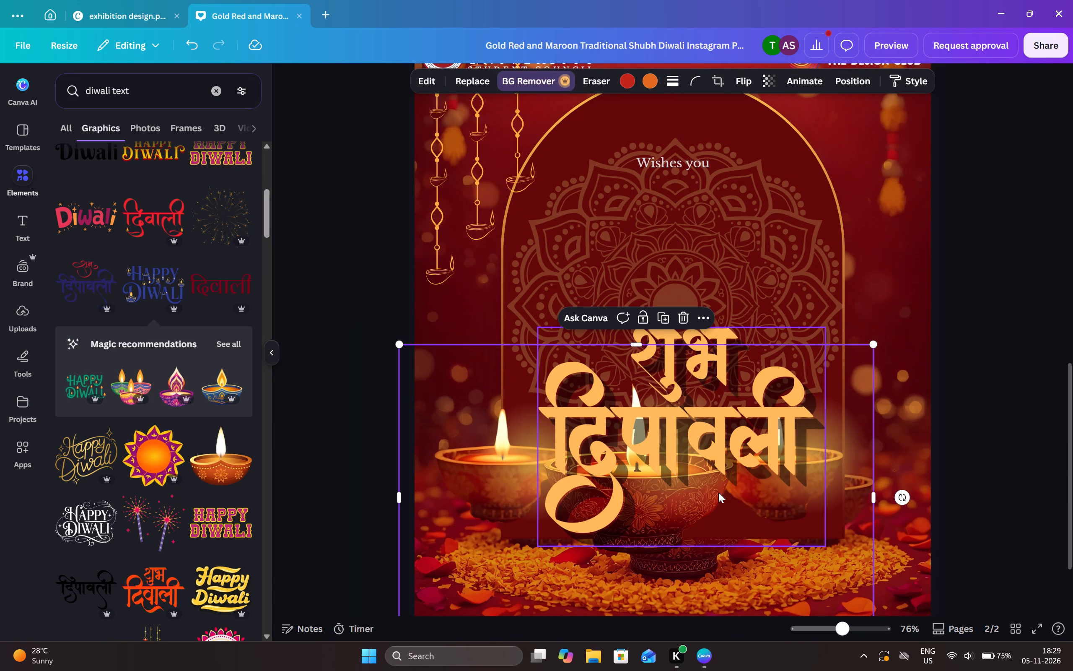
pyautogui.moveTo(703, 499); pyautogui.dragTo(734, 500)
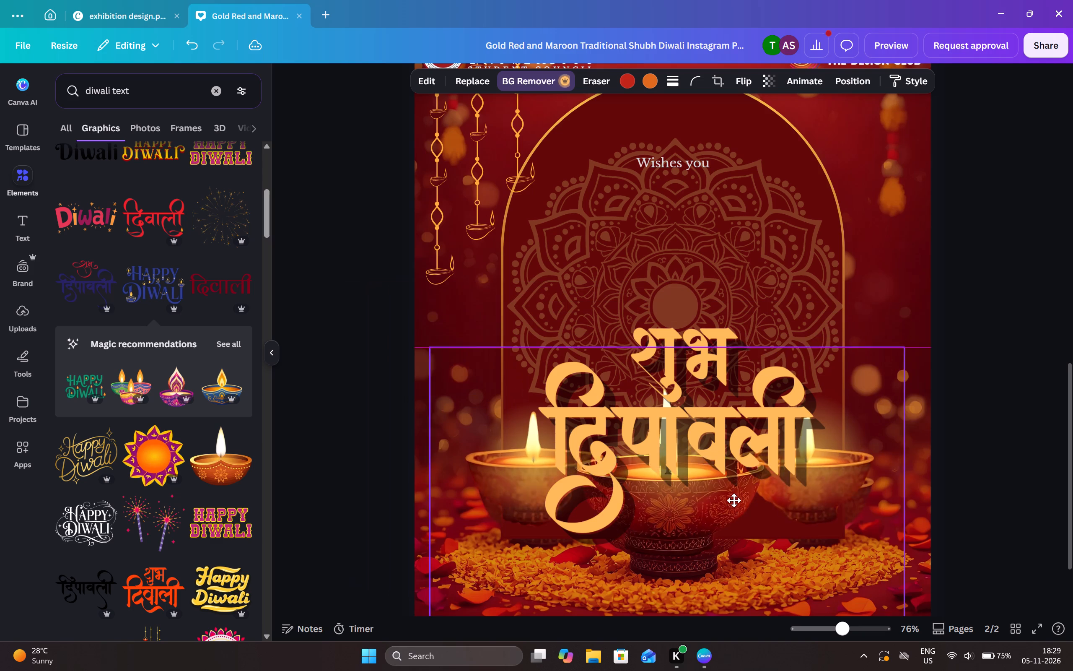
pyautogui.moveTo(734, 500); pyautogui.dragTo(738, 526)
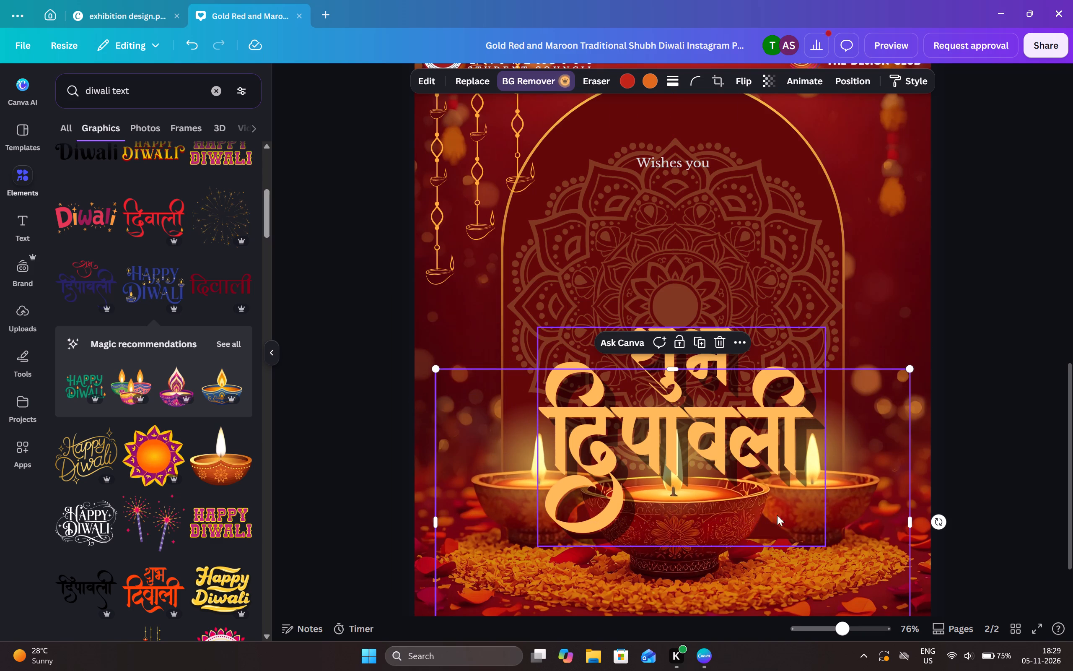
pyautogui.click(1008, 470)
# Shrink the शुभ दिपावली lettering to about a third of its size and place it in page 2's bottom-left corner.
pyautogui.click(693, 419)
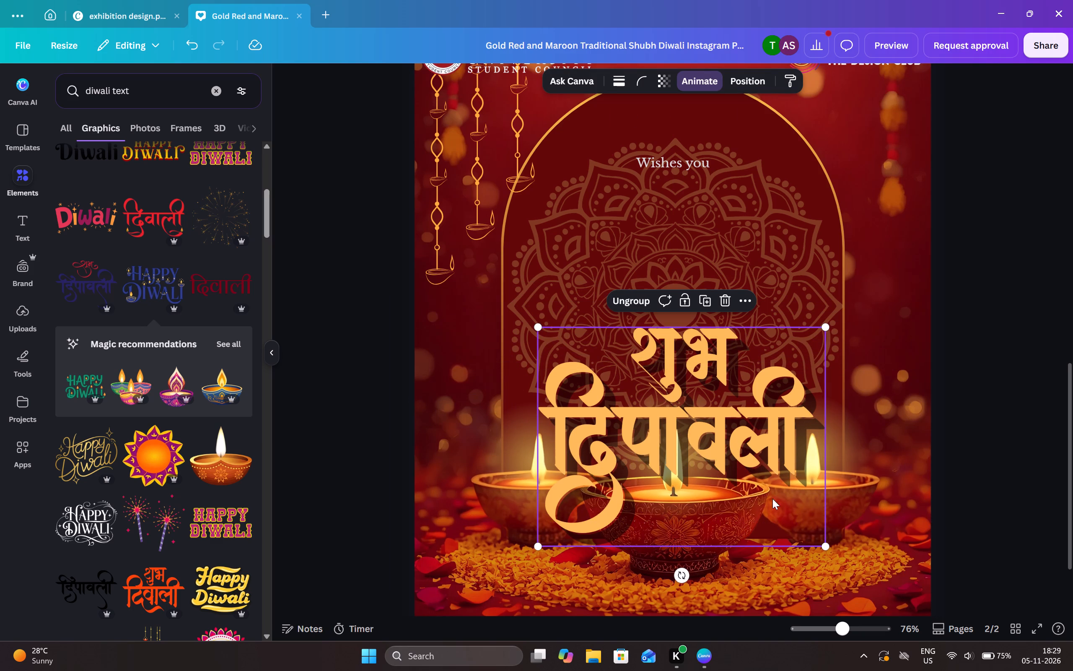
pyautogui.moveTo(826, 546); pyautogui.dragTo(658, 378)
pyautogui.moveTo(585, 350); pyautogui.dragTo(505, 552)
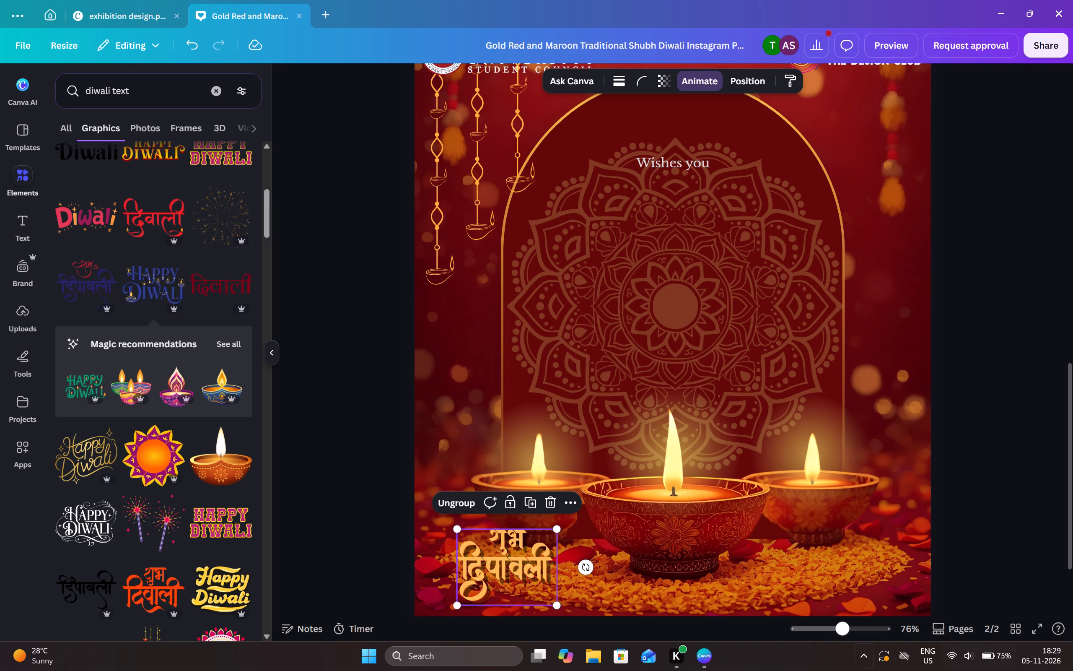
# Add the red "Diwali" script graphic to page 2, enlarge it to nearly the arch's width and place it over the mandala above the diyas.
pyautogui.scroll(-4, 217, 439)
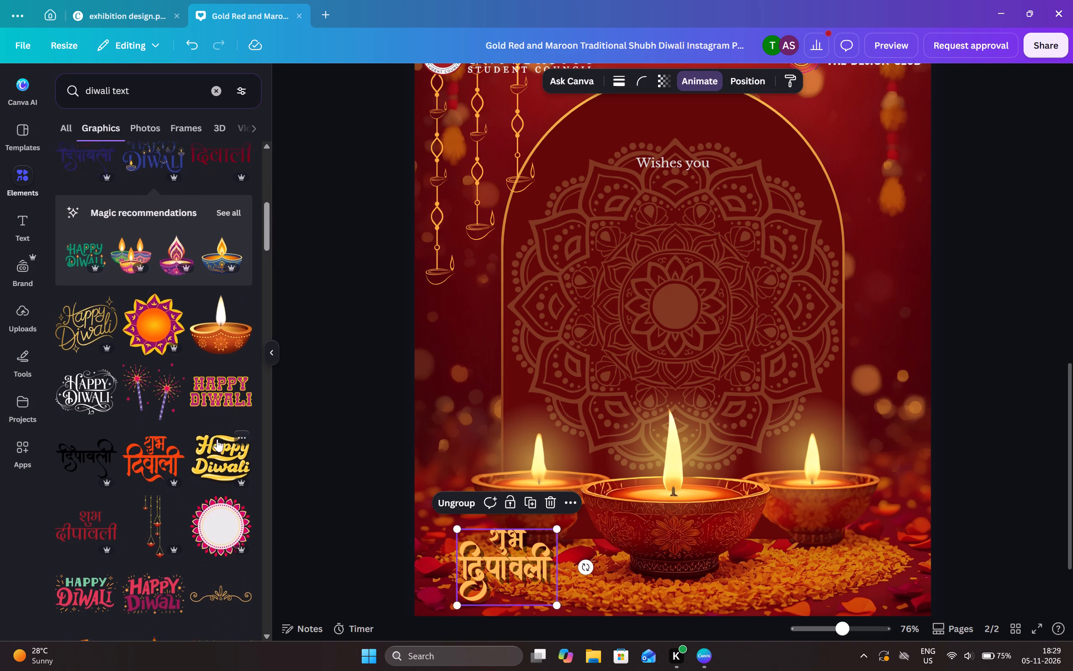
pyautogui.scroll(-7, 176, 447)
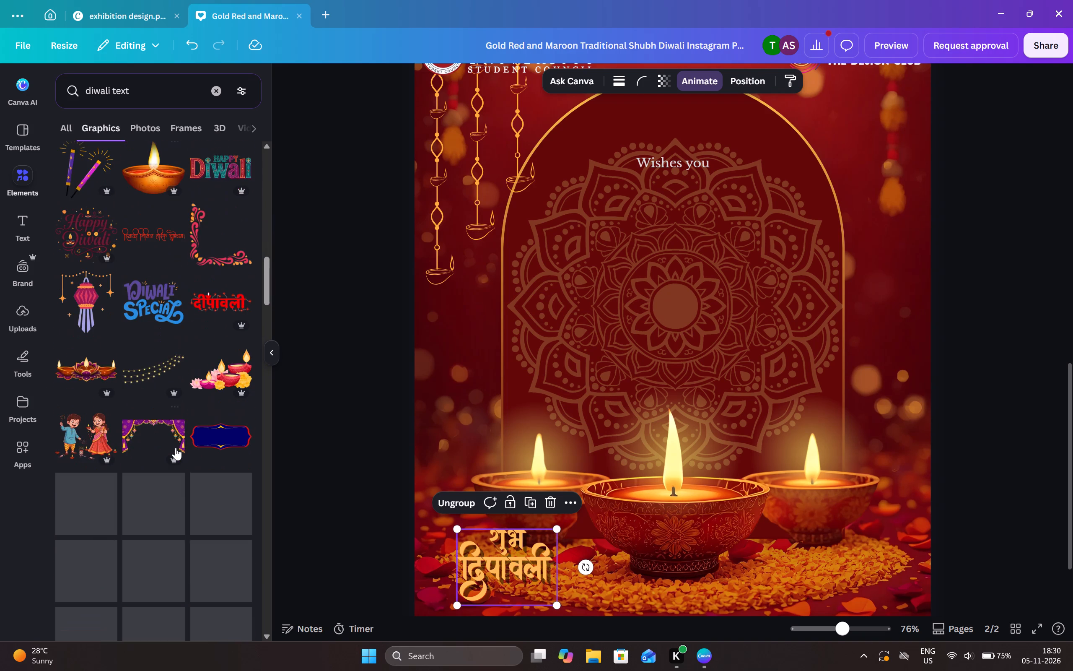
pyautogui.scroll(-3, 176, 447)
pyautogui.scroll(8, 175, 445)
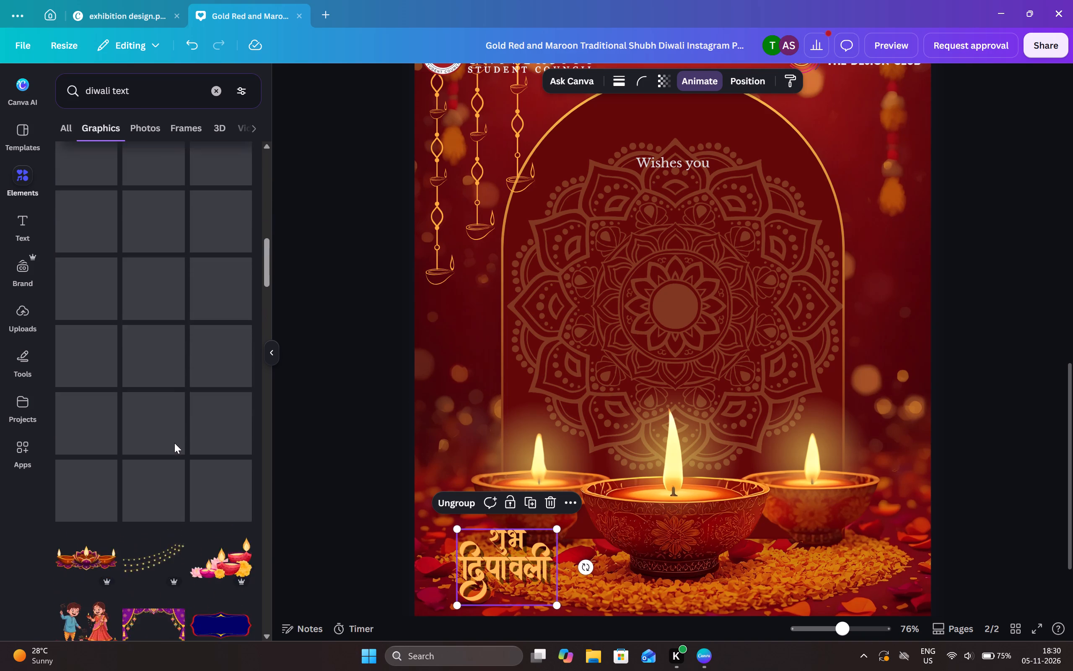
pyautogui.scroll(19, 174, 443)
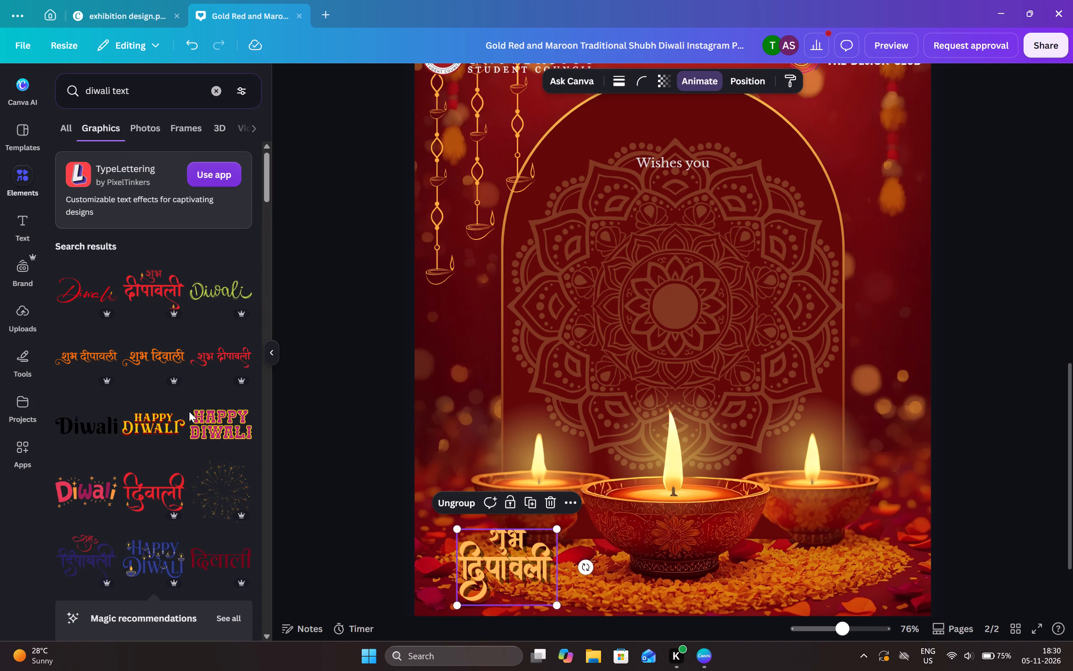
pyautogui.click(88, 278)
pyautogui.moveTo(778, 388); pyautogui.dragTo(779, 388)
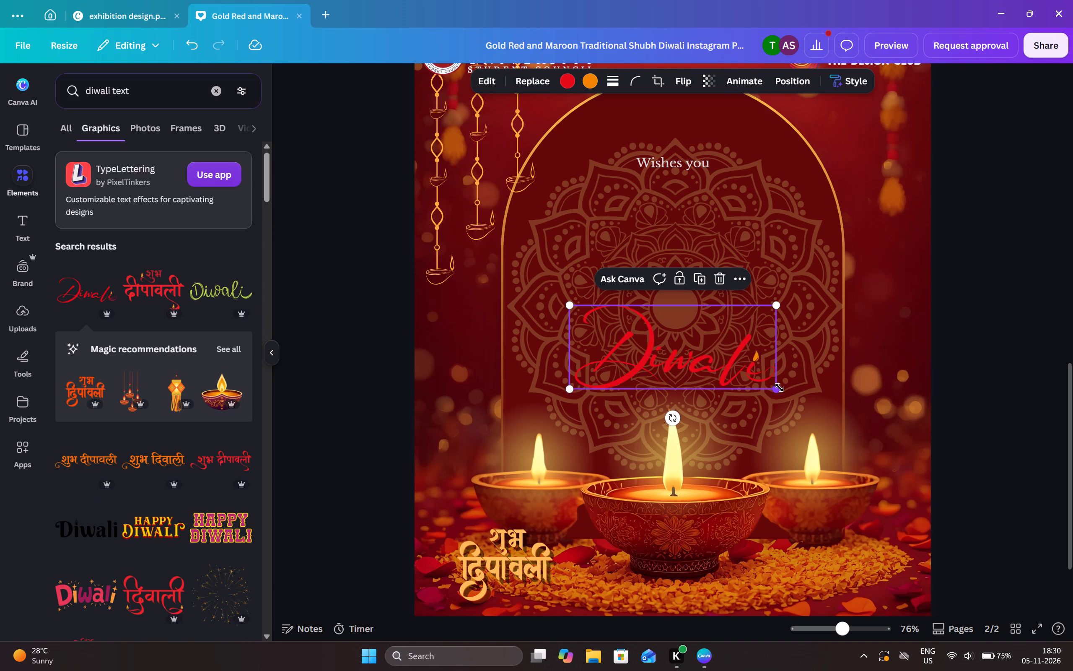
pyautogui.moveTo(779, 388); pyautogui.dragTo(873, 451)
pyautogui.moveTo(777, 398); pyautogui.dragTo(713, 374)
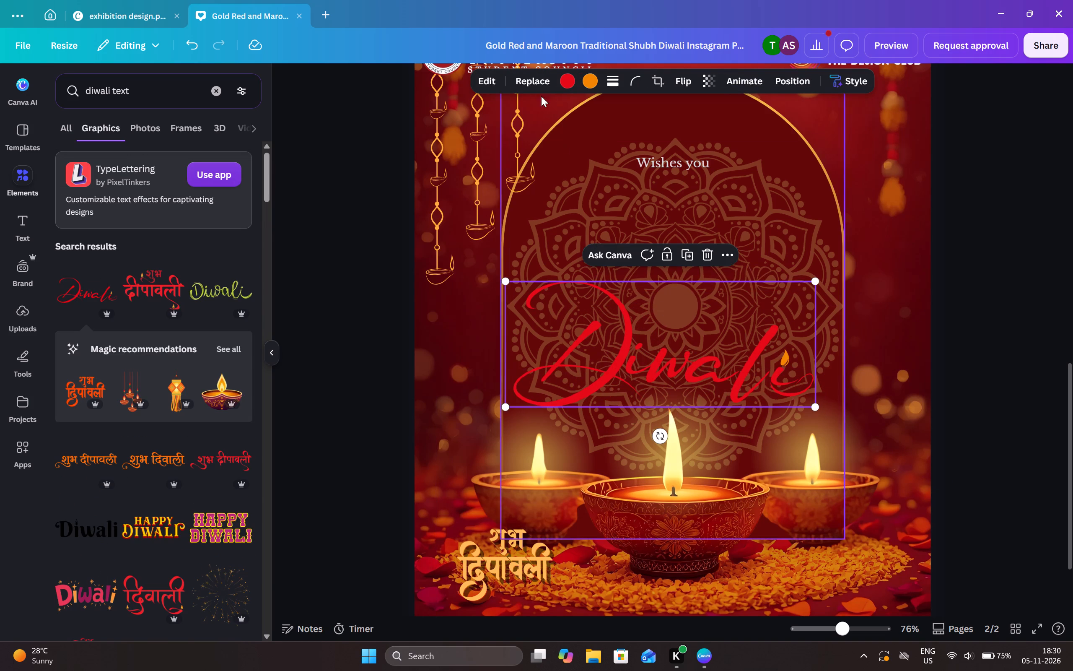
# Recolour the "Diwali" script's lettering golden yellow, using the colours in this design.
pyautogui.click(573, 77)
pyautogui.click(210, 251)
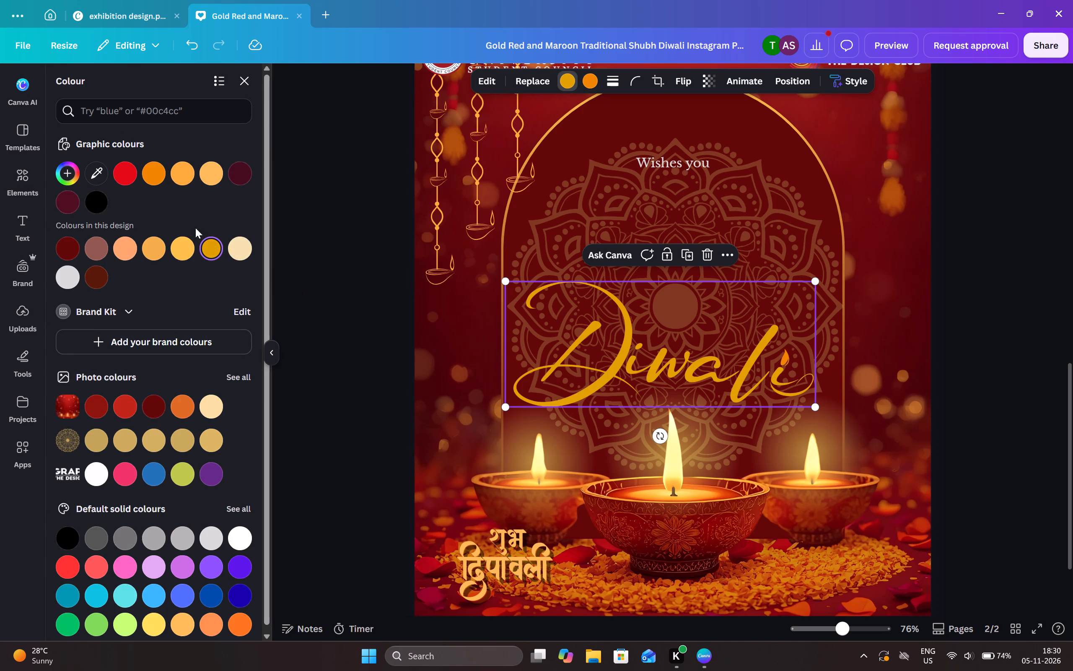
# Recolour the "Diwali" script's lettering a soft light orange, trying the deeper oranges among the graphic colours first.
pyautogui.click(153, 174)
pyautogui.click(186, 171)
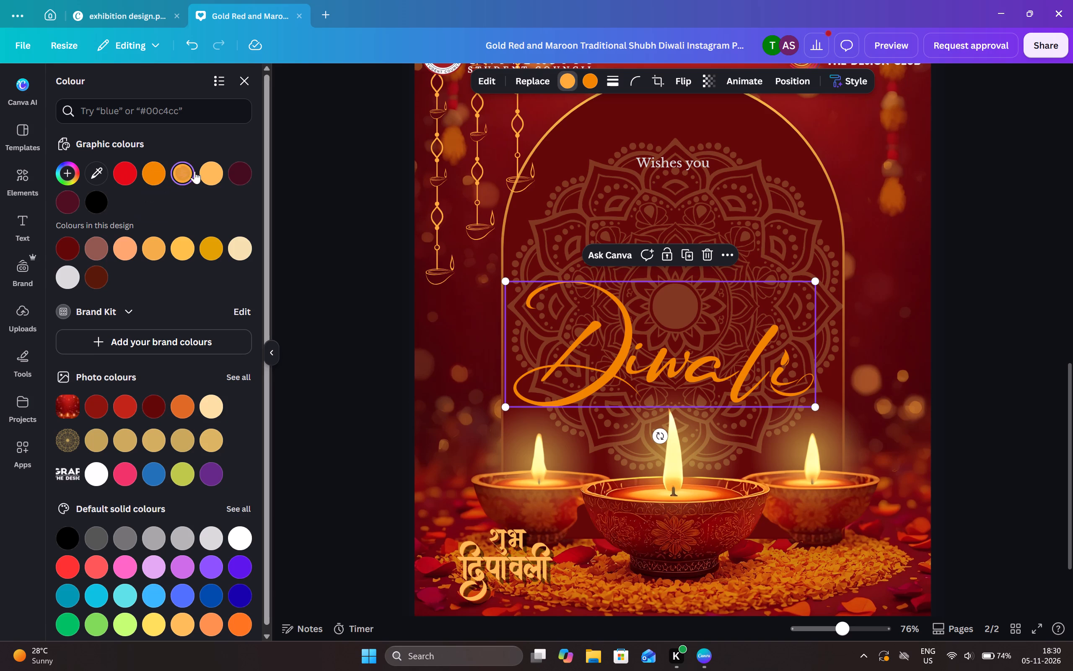
pyautogui.click(213, 170)
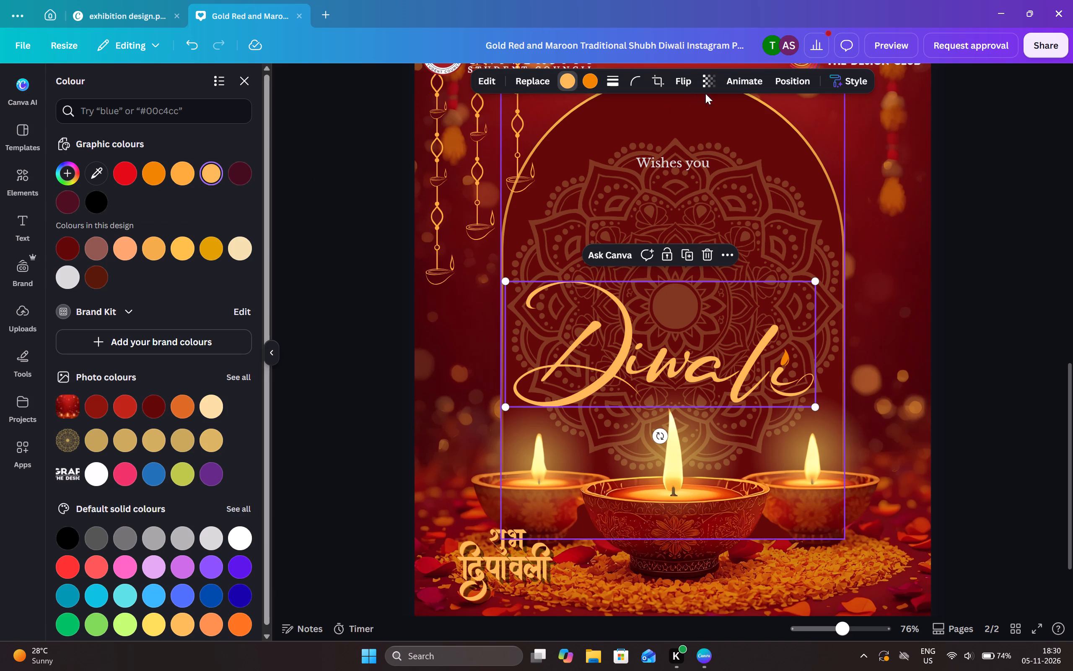
# Move the light-orange "Diwali" script slightly higher over page 2's mandala.
pyautogui.click(745, 81)
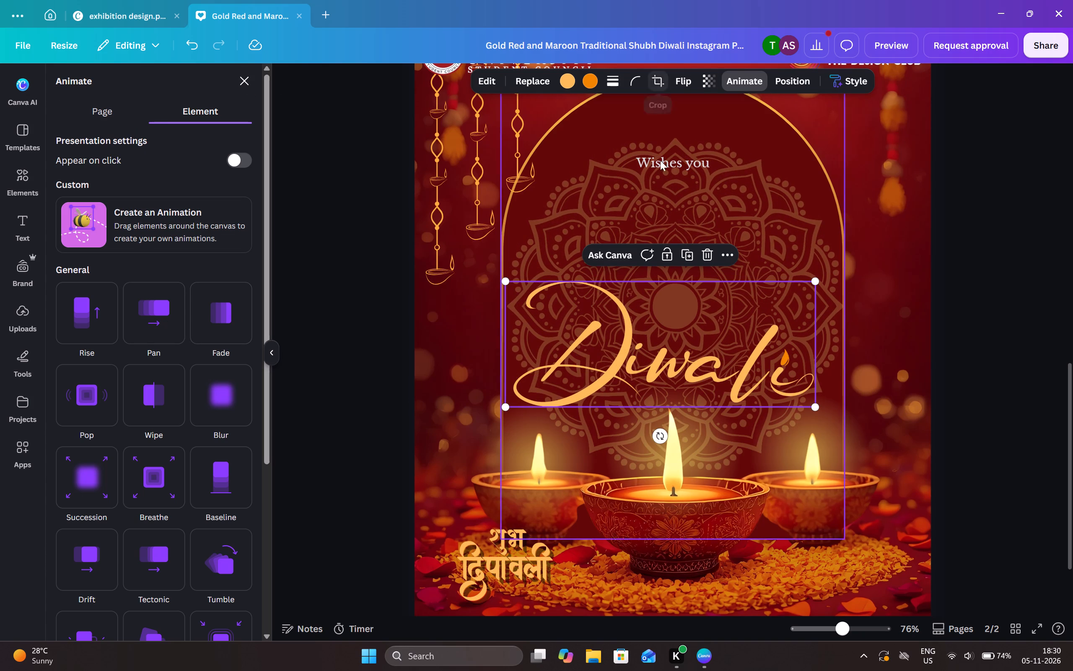
pyautogui.click(662, 352)
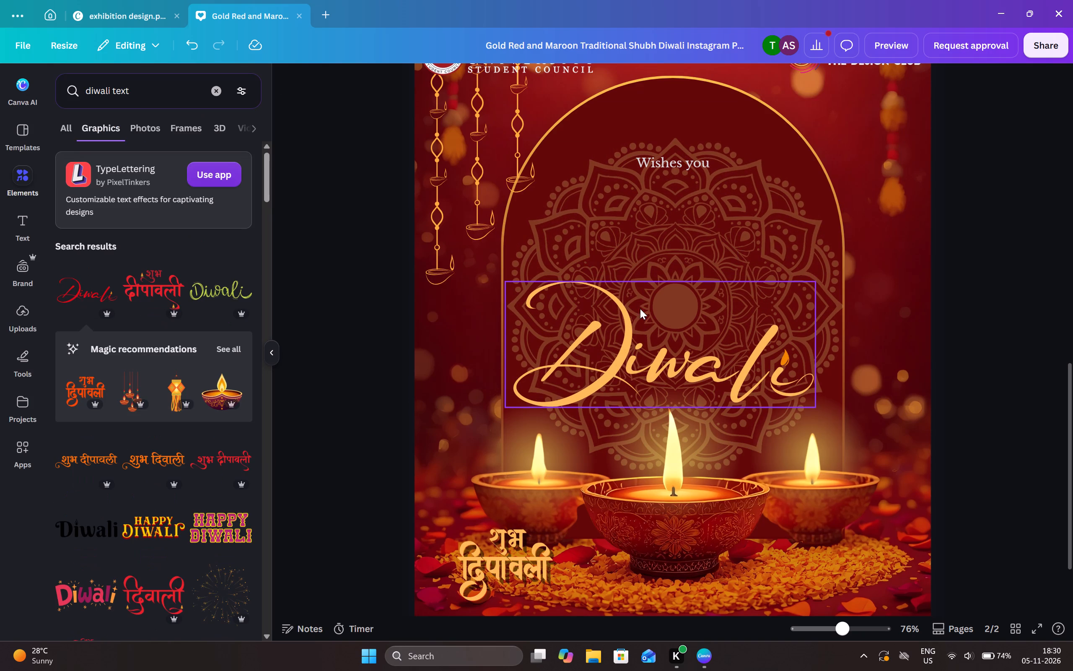
pyautogui.click(643, 340)
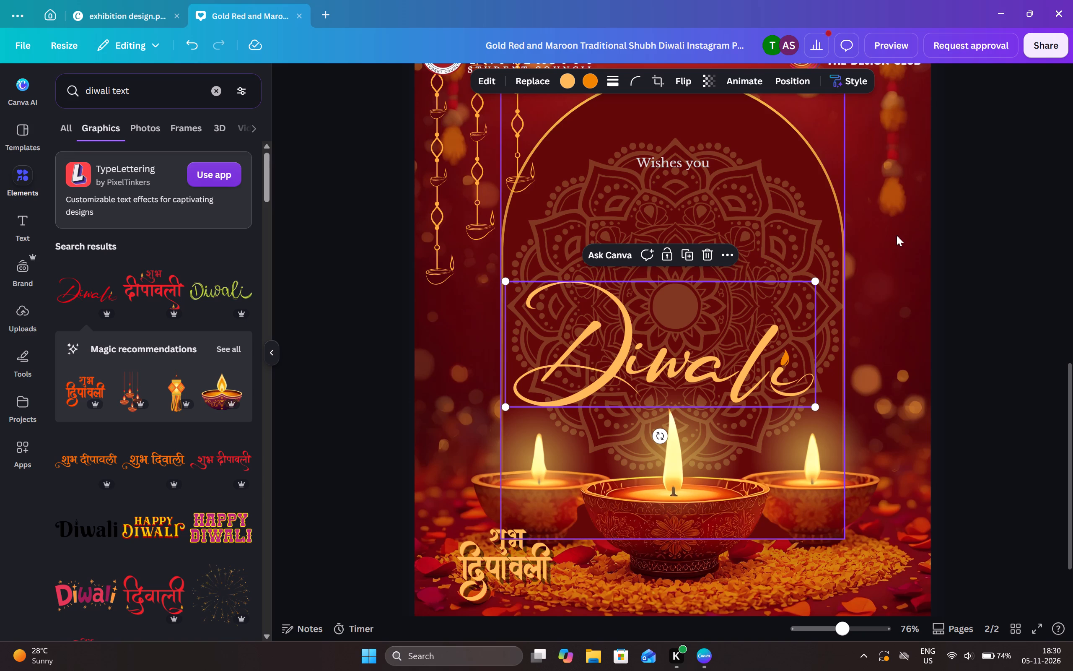
pyautogui.moveTo(732, 363); pyautogui.dragTo(734, 356)
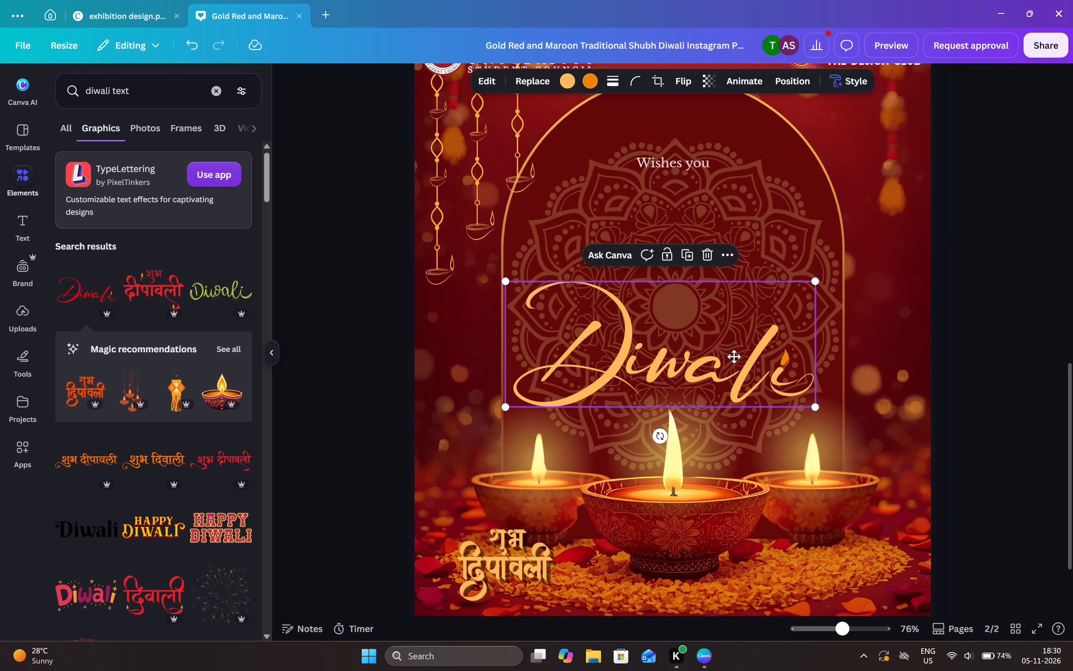
pyautogui.moveTo(734, 356); pyautogui.dragTo(737, 346)
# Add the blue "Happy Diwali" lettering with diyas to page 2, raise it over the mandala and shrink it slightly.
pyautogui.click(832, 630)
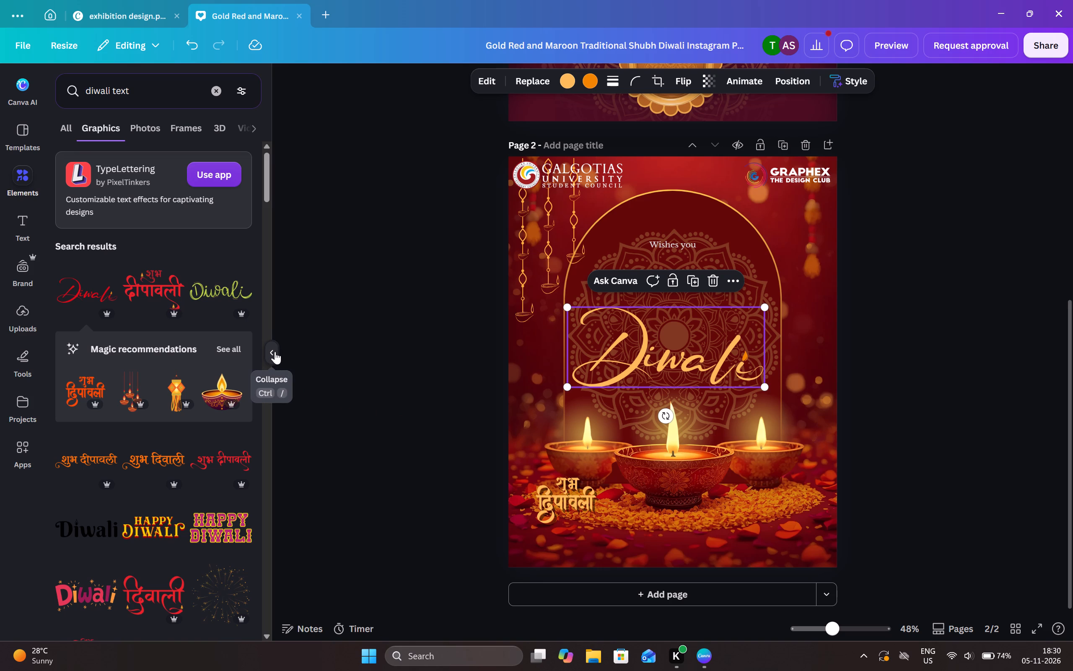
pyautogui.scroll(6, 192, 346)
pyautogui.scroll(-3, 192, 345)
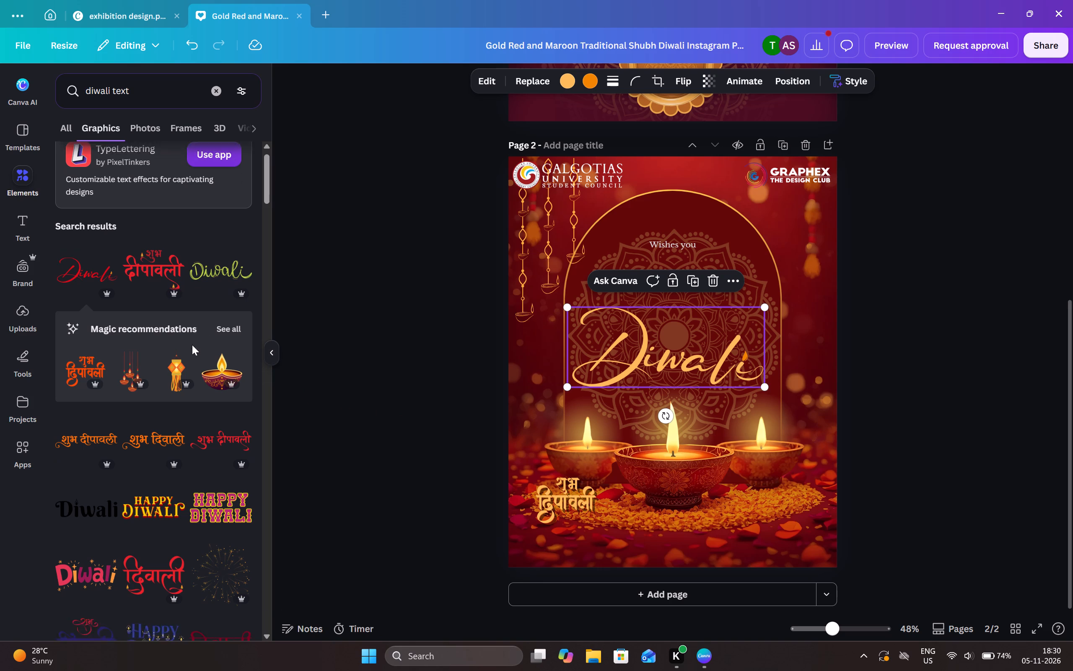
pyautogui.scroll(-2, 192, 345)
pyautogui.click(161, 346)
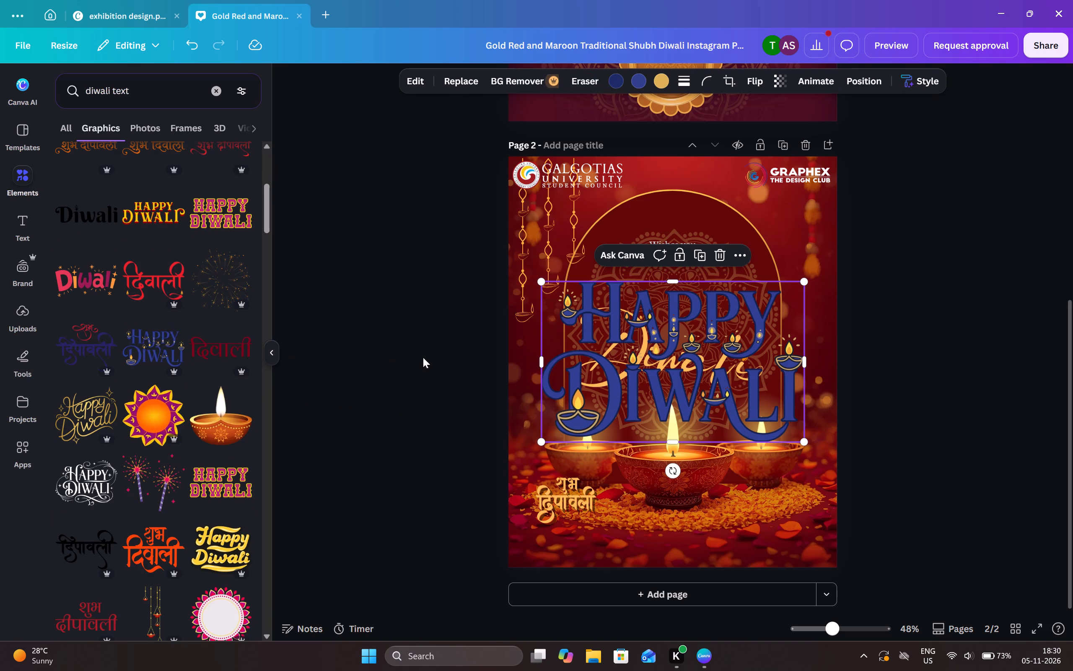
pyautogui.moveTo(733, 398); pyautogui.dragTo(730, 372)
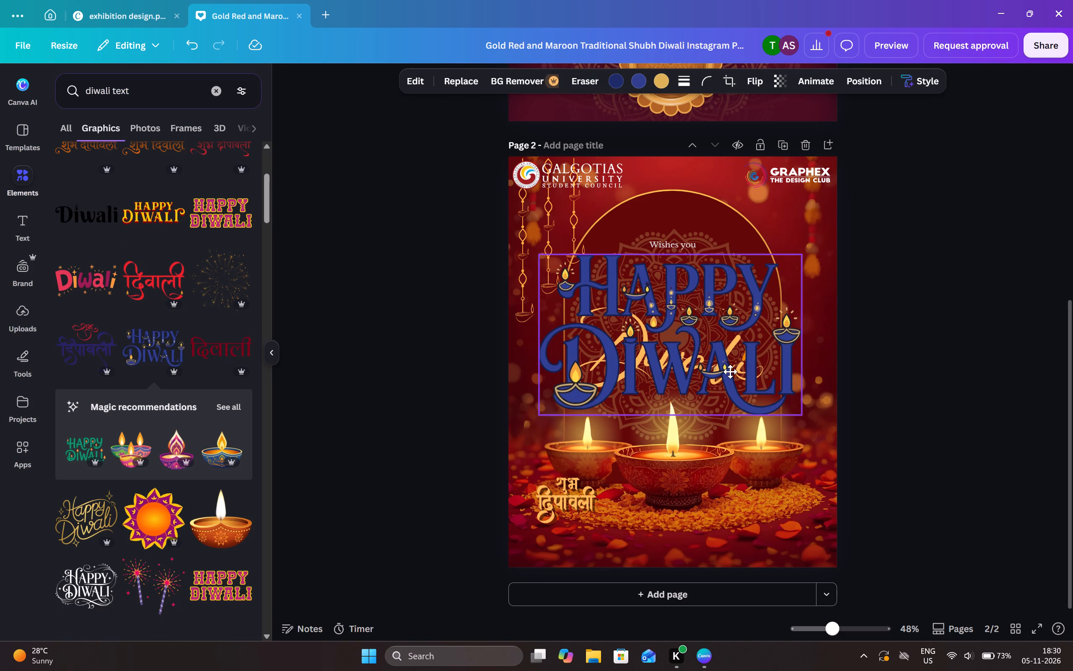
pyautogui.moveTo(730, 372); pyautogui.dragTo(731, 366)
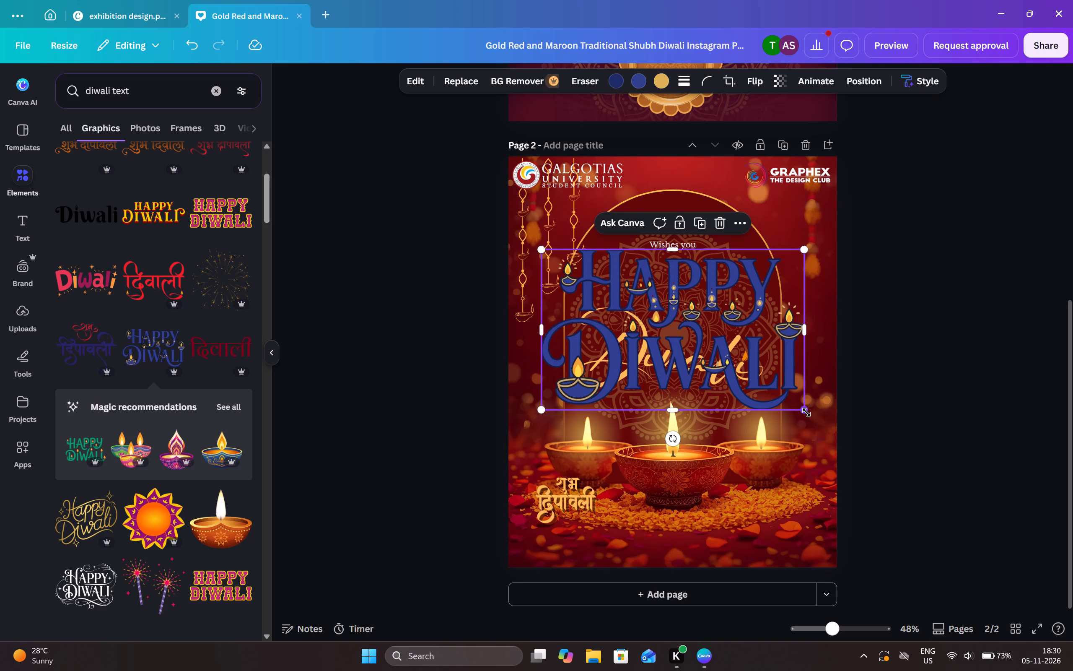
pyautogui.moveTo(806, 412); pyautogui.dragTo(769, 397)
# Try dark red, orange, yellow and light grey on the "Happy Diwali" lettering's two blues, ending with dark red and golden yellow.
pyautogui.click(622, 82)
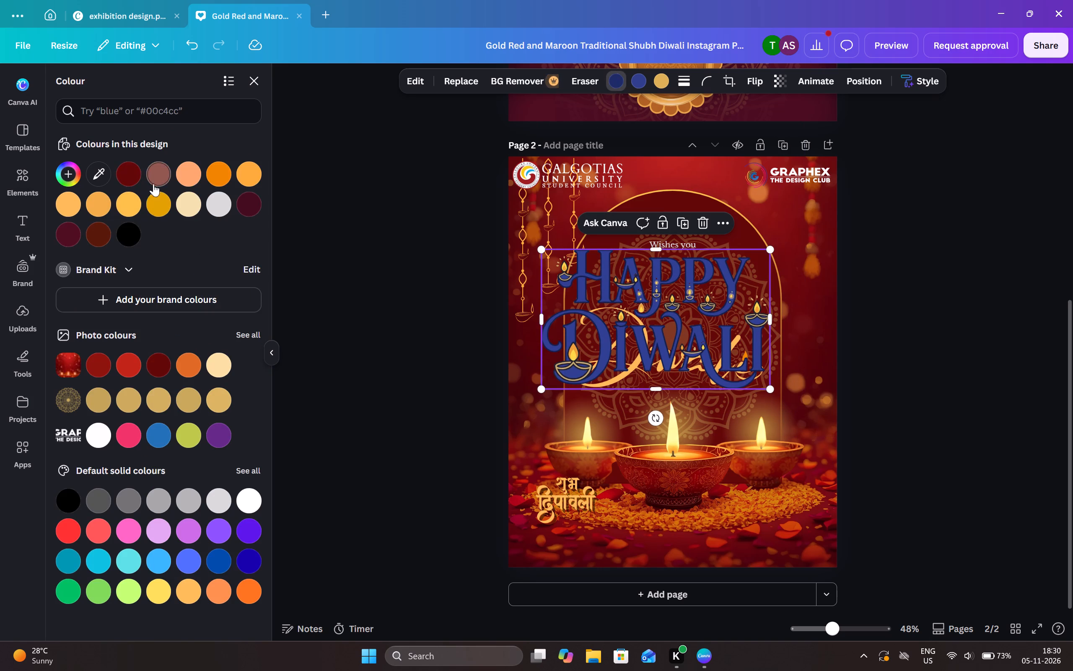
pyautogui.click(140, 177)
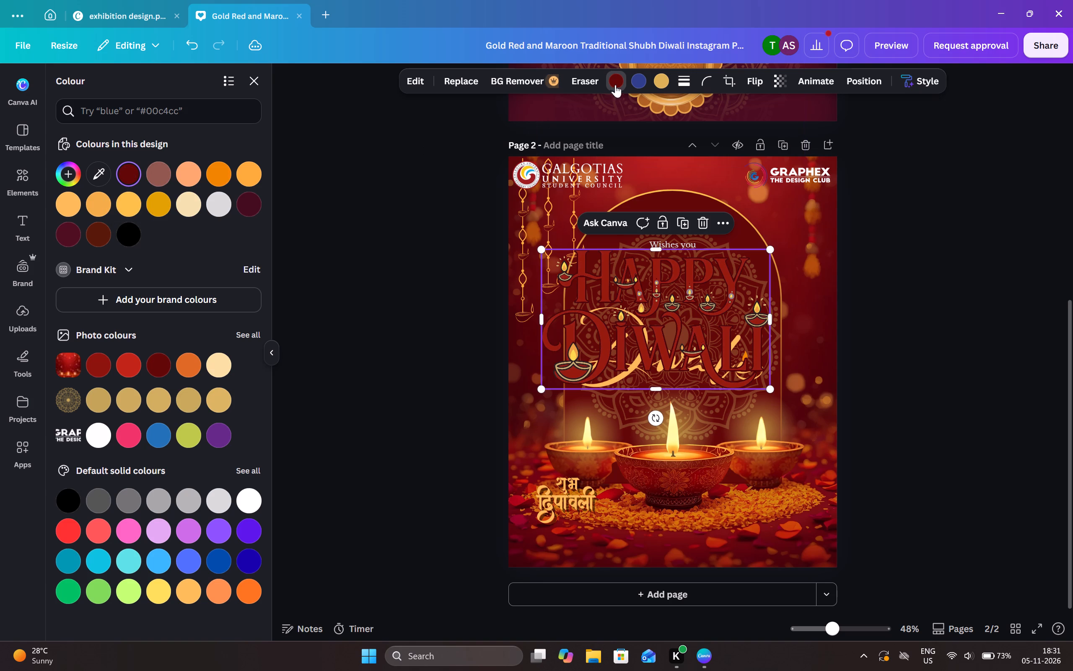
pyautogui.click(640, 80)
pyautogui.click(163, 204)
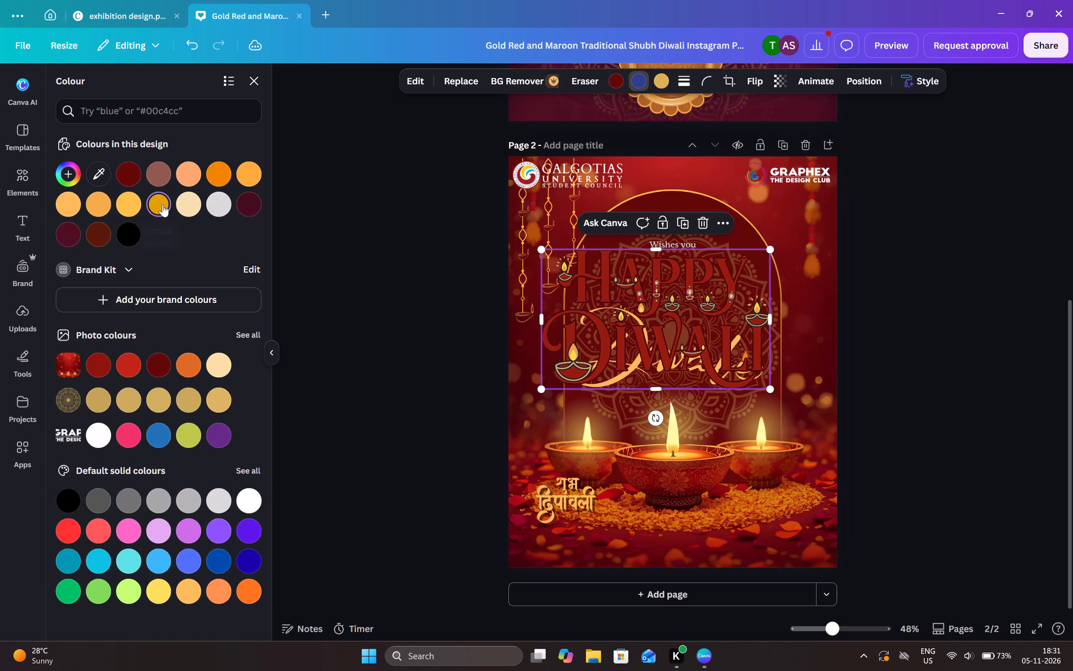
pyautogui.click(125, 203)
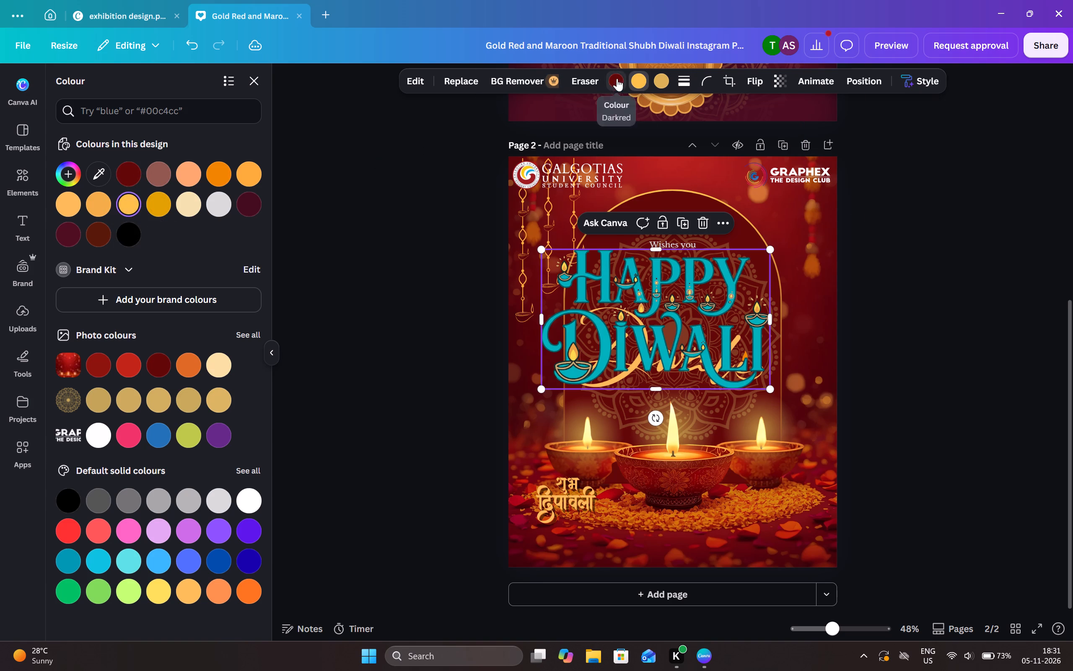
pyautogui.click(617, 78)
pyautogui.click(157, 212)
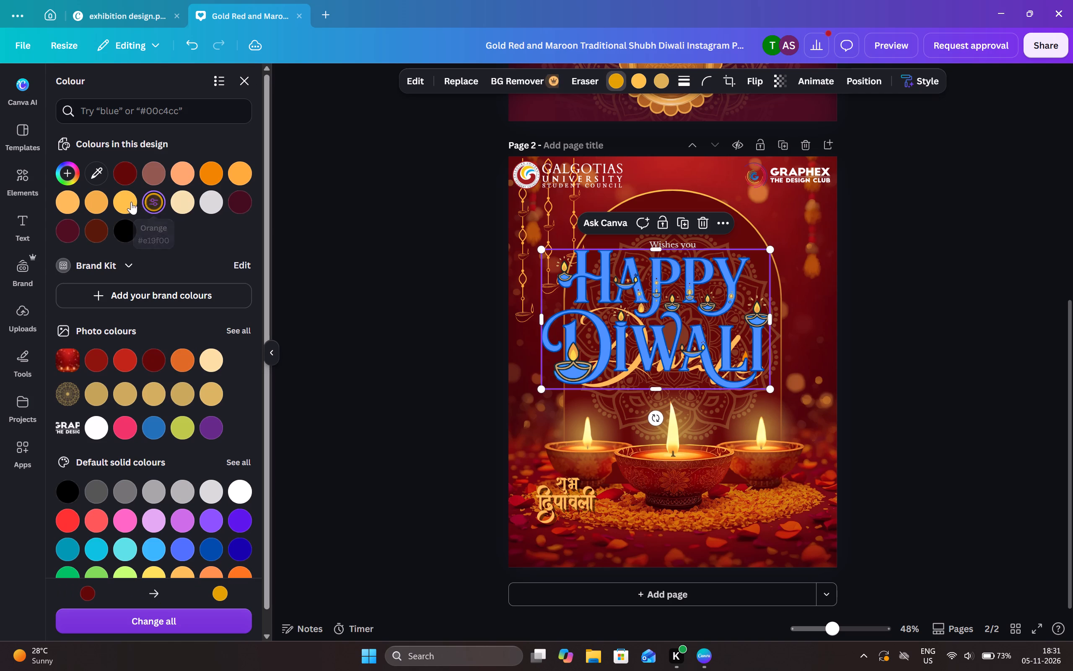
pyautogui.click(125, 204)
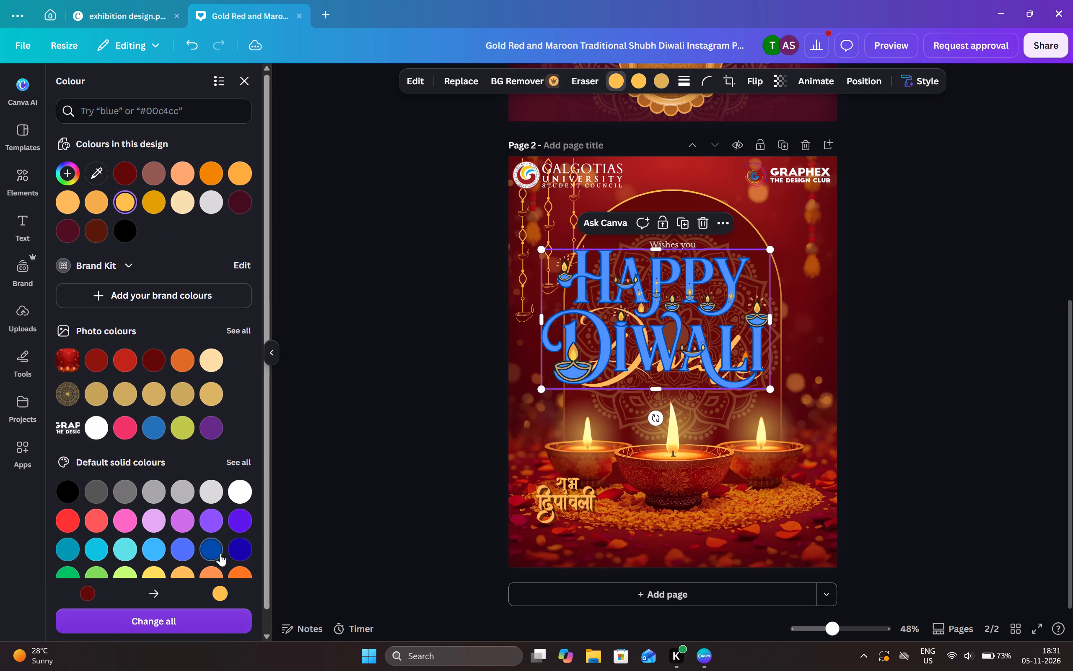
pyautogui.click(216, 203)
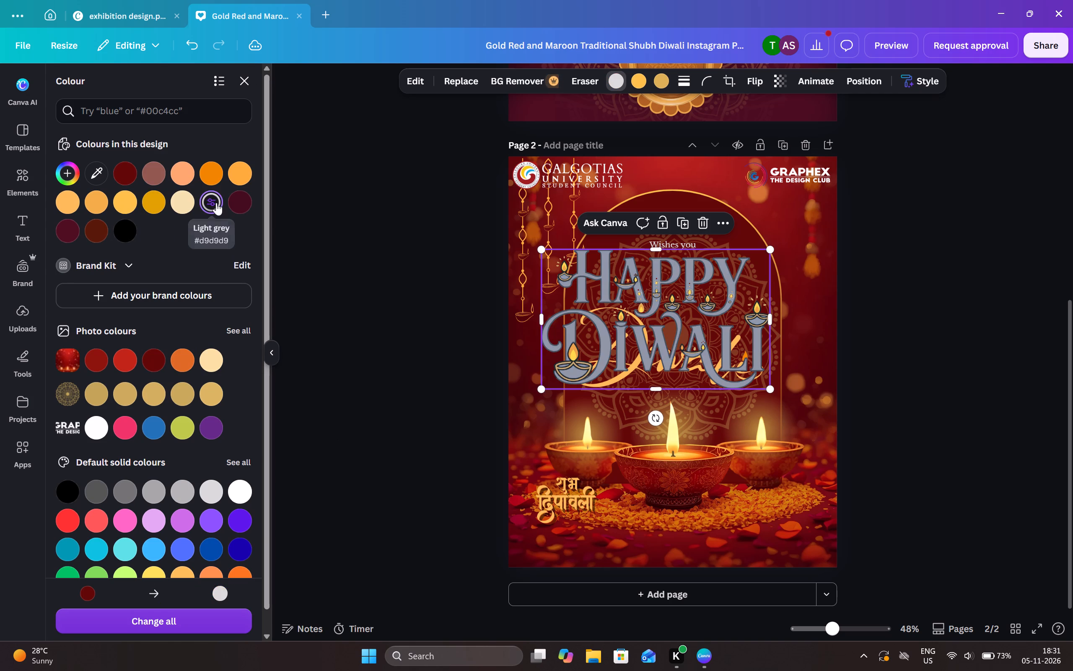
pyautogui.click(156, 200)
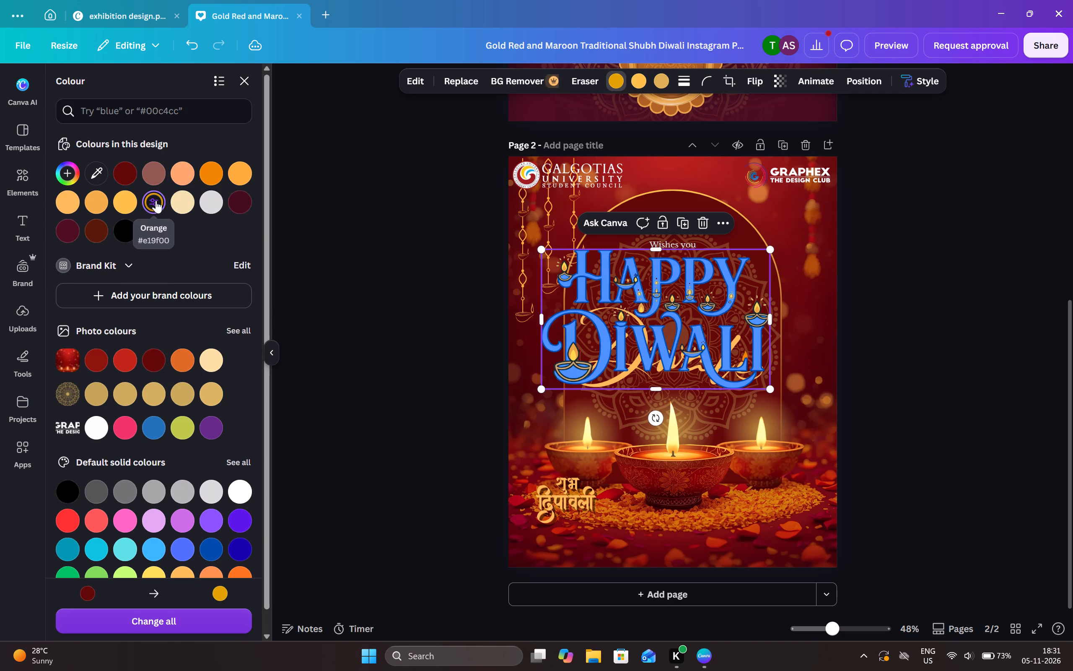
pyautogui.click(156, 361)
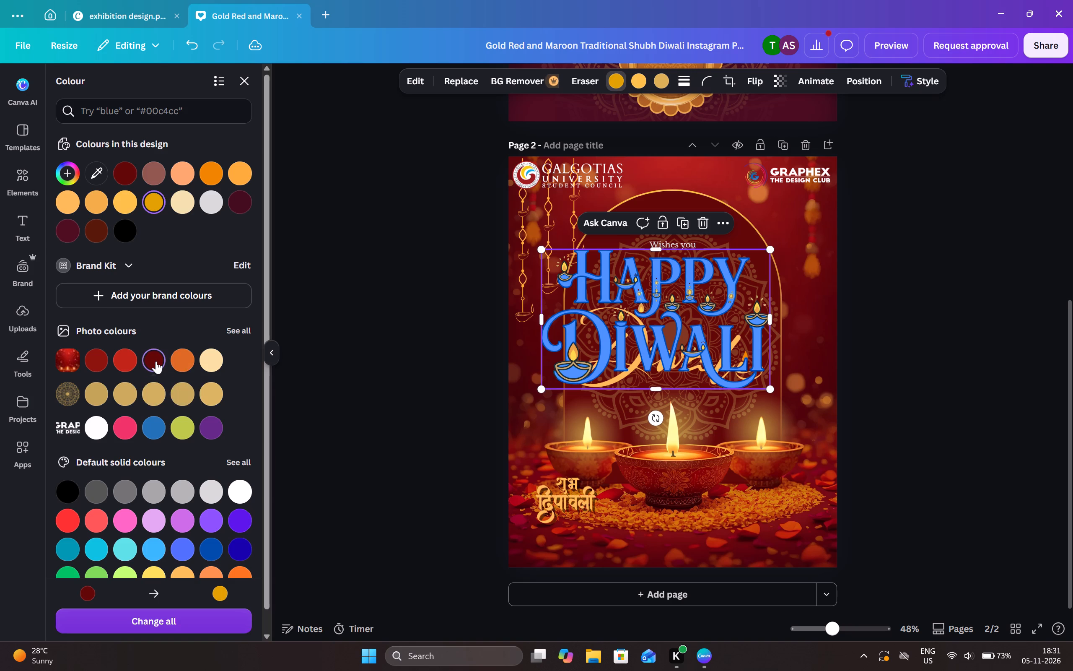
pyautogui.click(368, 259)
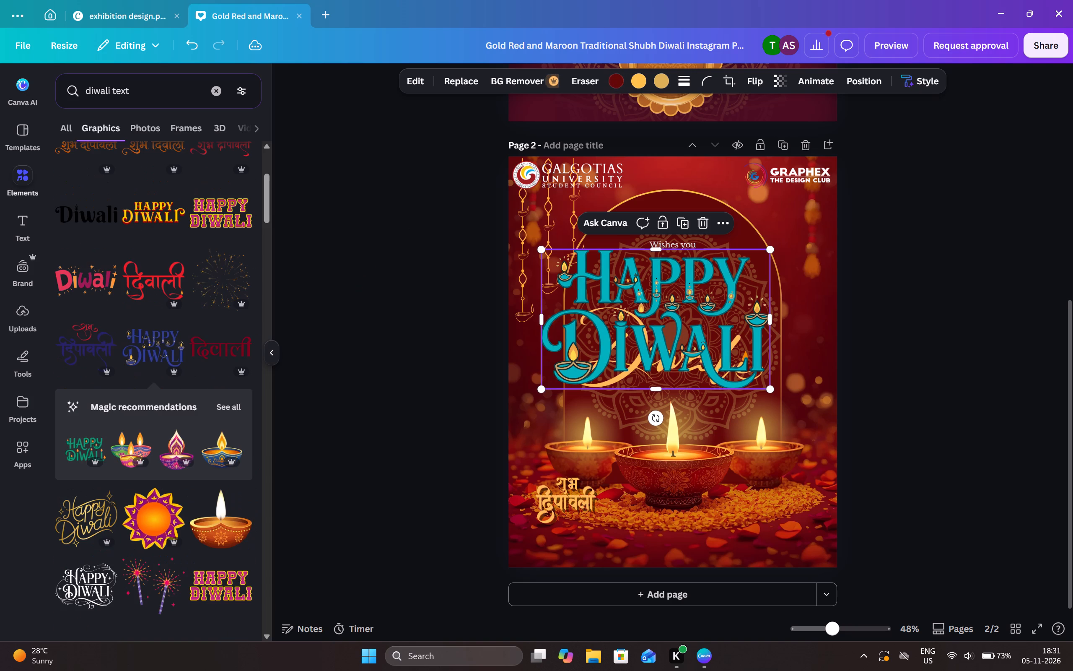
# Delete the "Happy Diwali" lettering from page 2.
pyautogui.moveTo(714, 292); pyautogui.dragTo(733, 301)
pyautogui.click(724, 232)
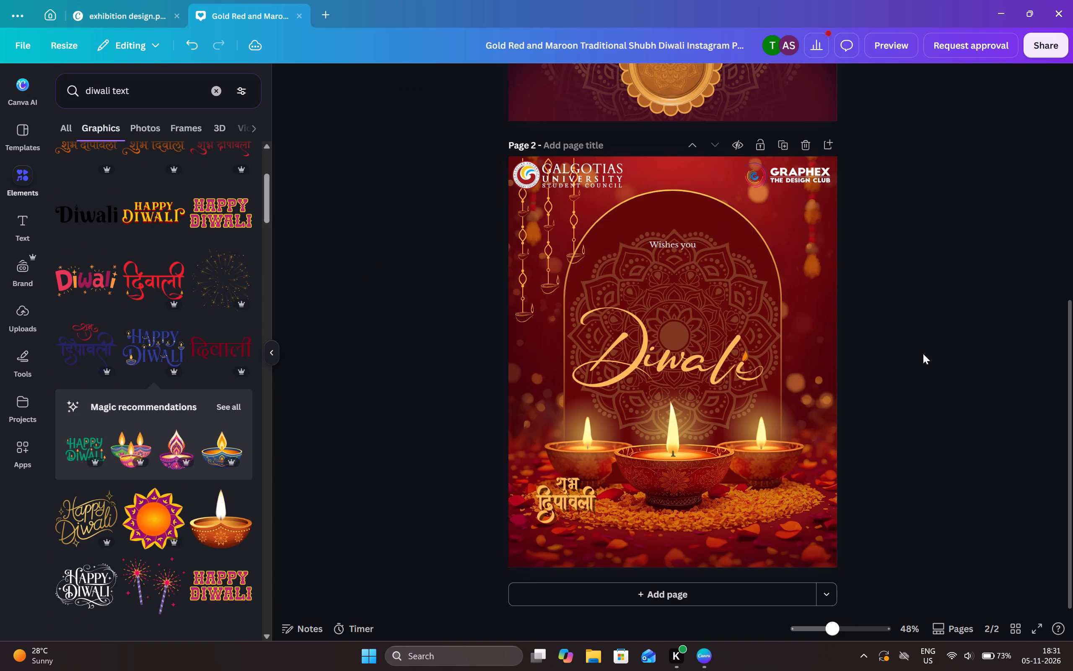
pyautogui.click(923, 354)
# Enlarge the "Diwali" script by about a quarter, slightly wider than the arch, and recentre it above the diyas.
pyautogui.click(737, 375)
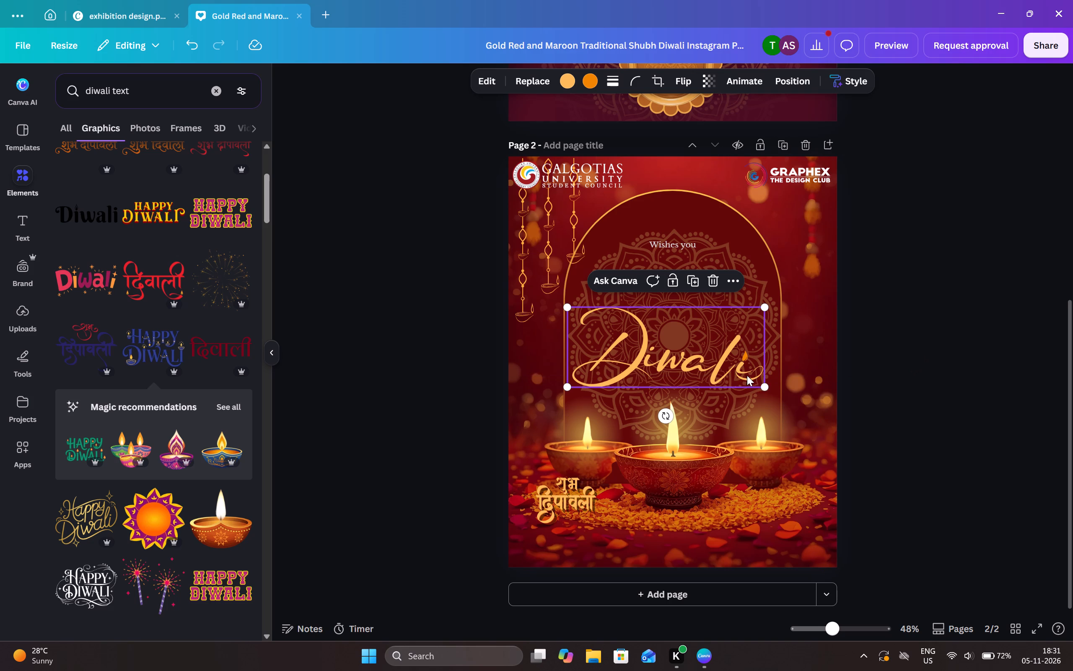
pyautogui.moveTo(762, 385); pyautogui.dragTo(809, 416)
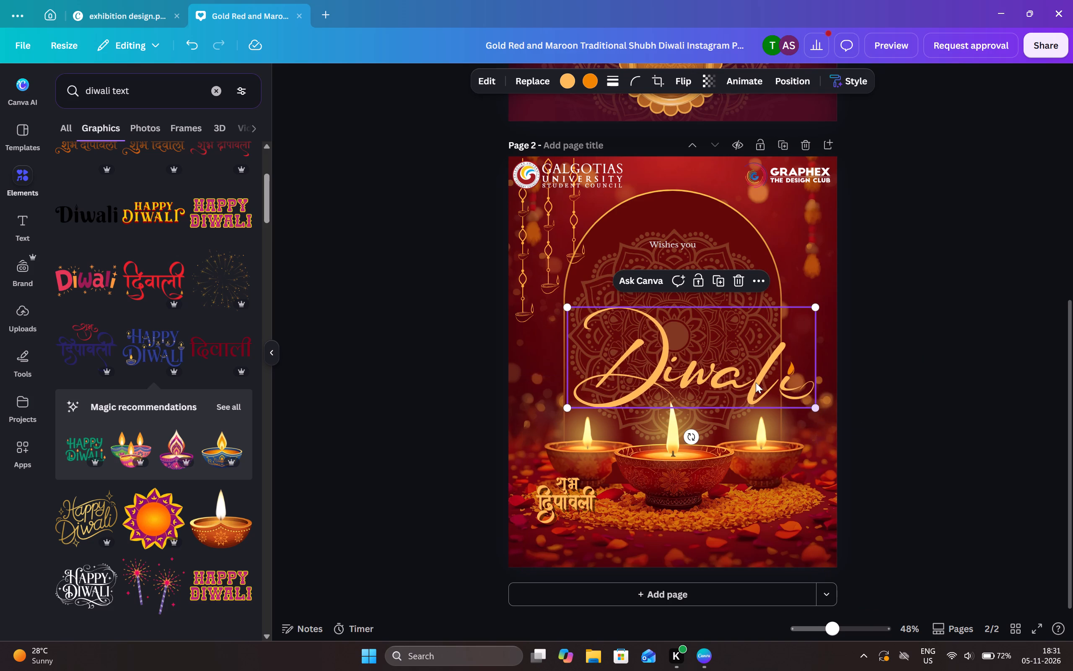
pyautogui.moveTo(756, 382); pyautogui.dragTo(728, 374)
pyautogui.click(953, 354)
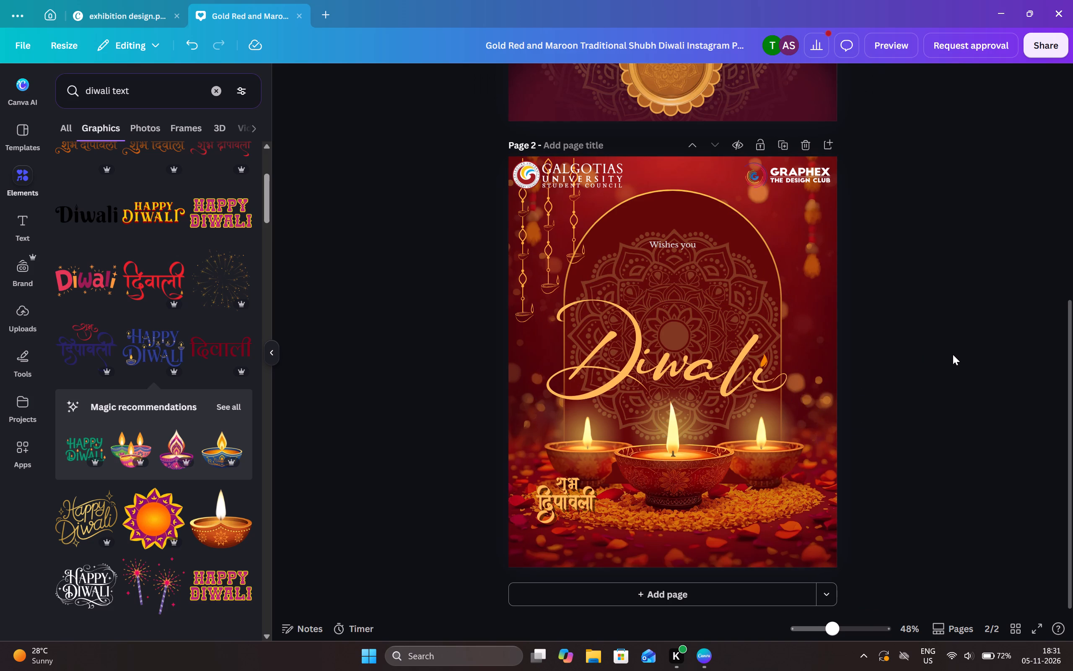
# Lower the transparency value of page 2's mandala to about 19.
pyautogui.click(700, 289)
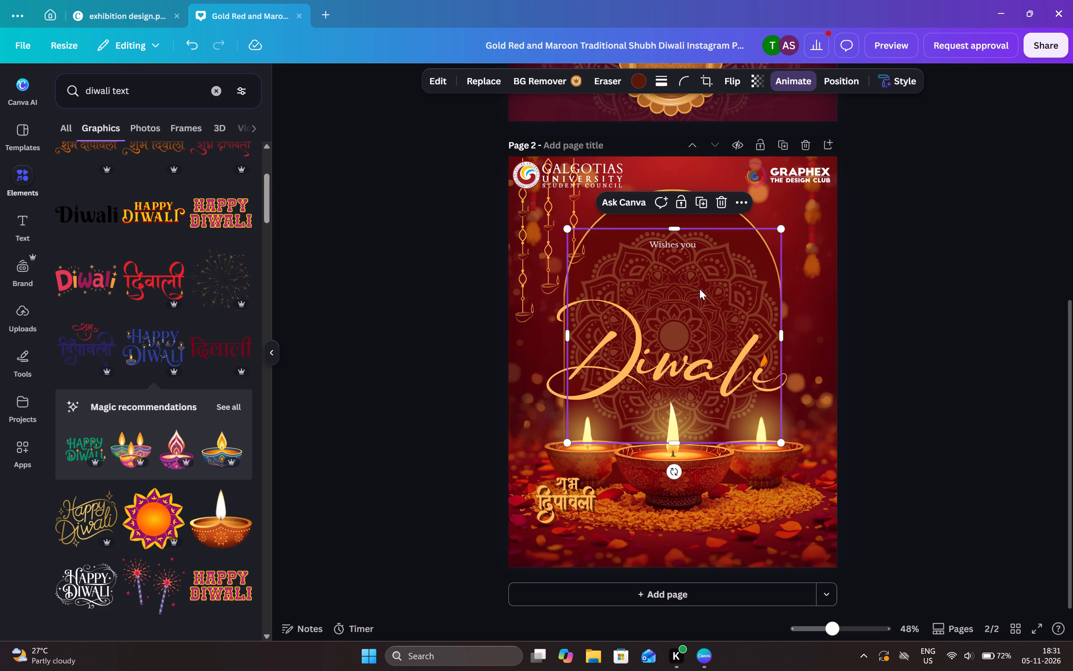
pyautogui.click(757, 82)
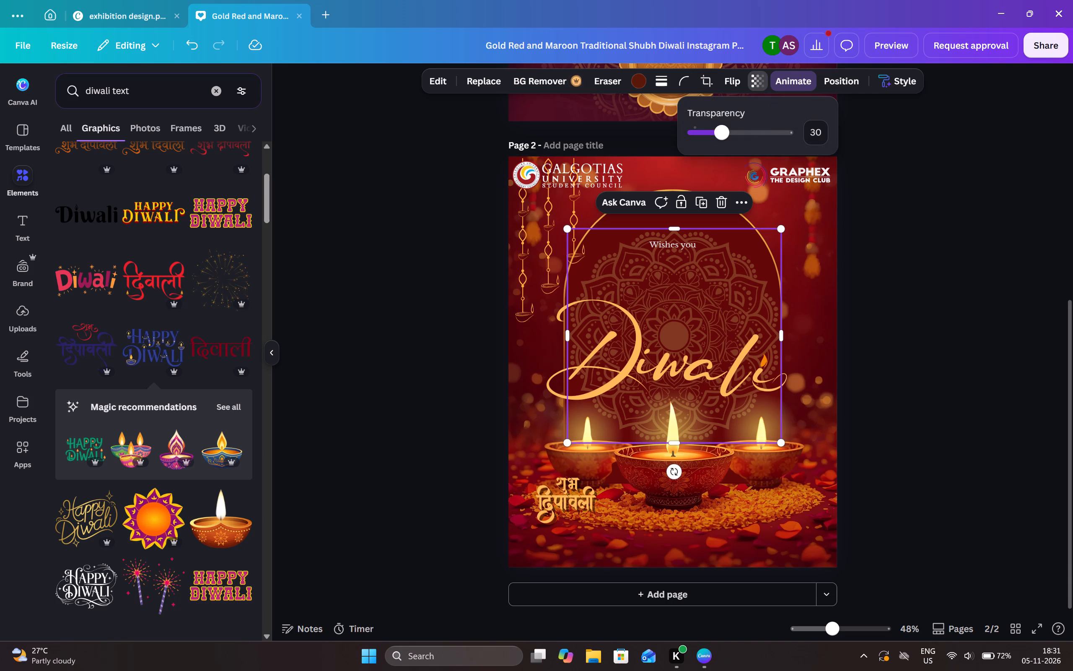
pyautogui.moveTo(727, 138); pyautogui.dragTo(714, 144)
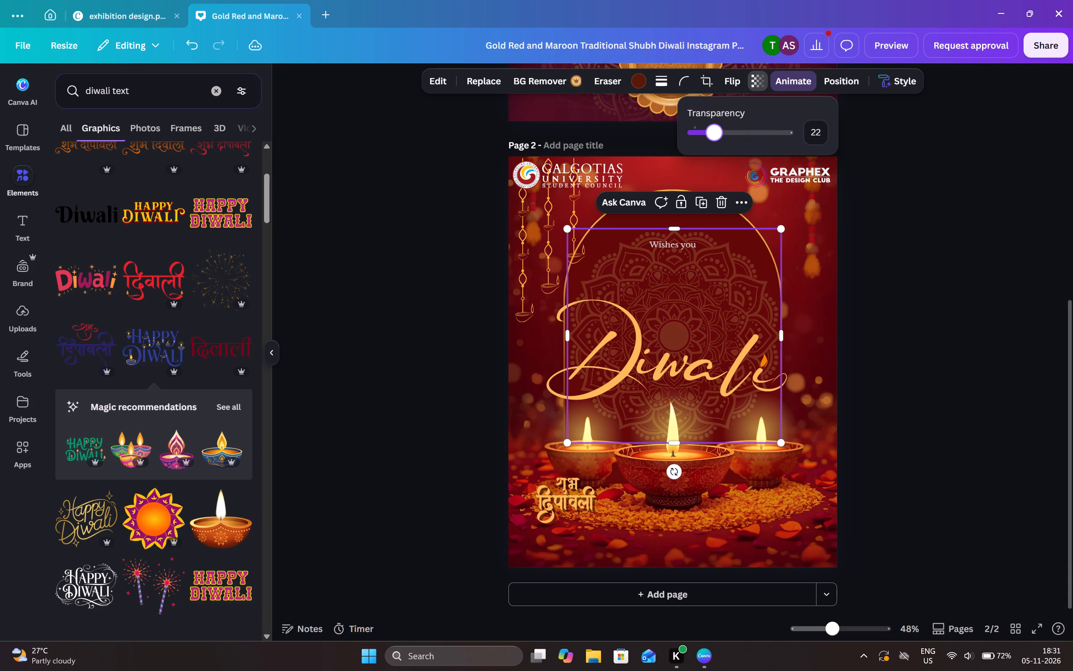
pyautogui.moveTo(714, 144); pyautogui.dragTo(709, 147)
pyautogui.moveTo(709, 147); pyautogui.dragTo(711, 146)
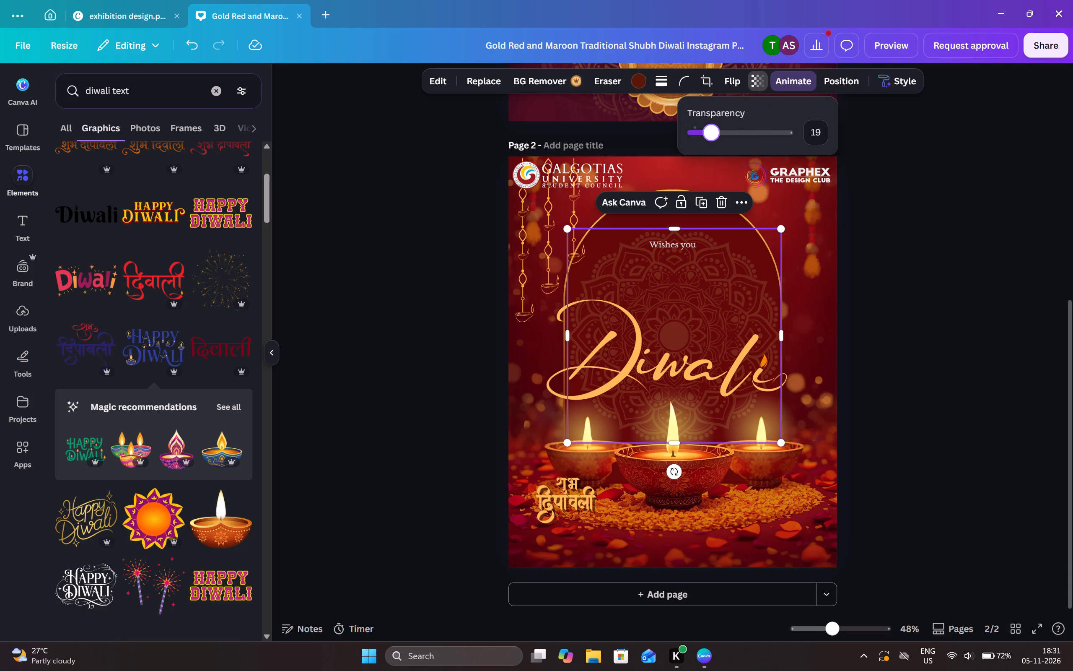
pyautogui.moveTo(711, 146); pyautogui.dragTo(712, 146)
pyautogui.click(964, 356)
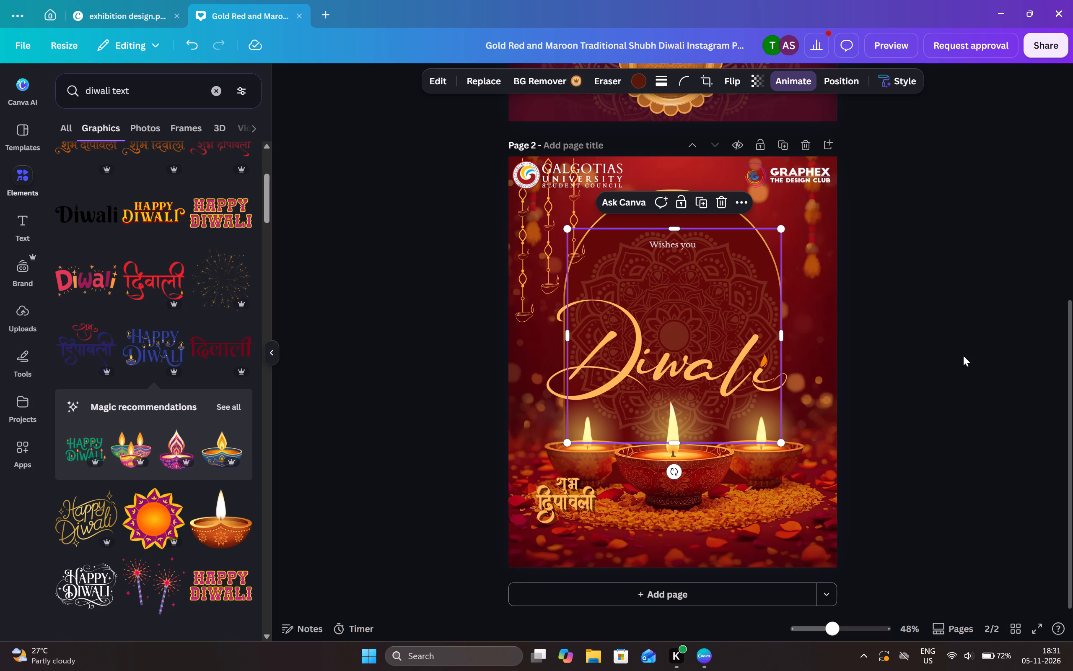
pyautogui.click(912, 362)
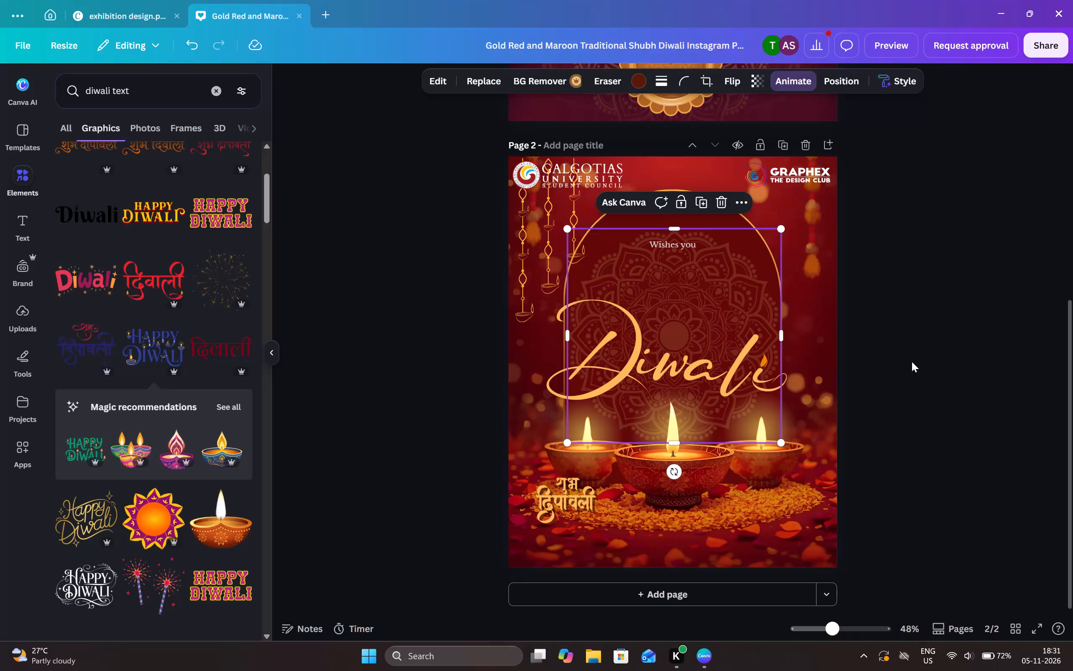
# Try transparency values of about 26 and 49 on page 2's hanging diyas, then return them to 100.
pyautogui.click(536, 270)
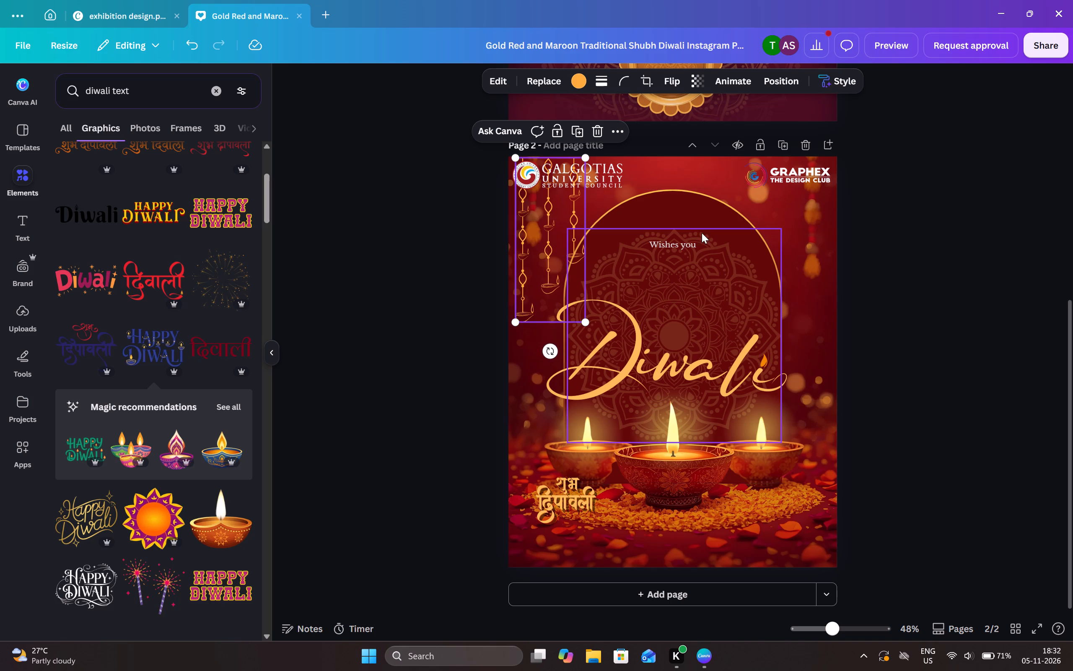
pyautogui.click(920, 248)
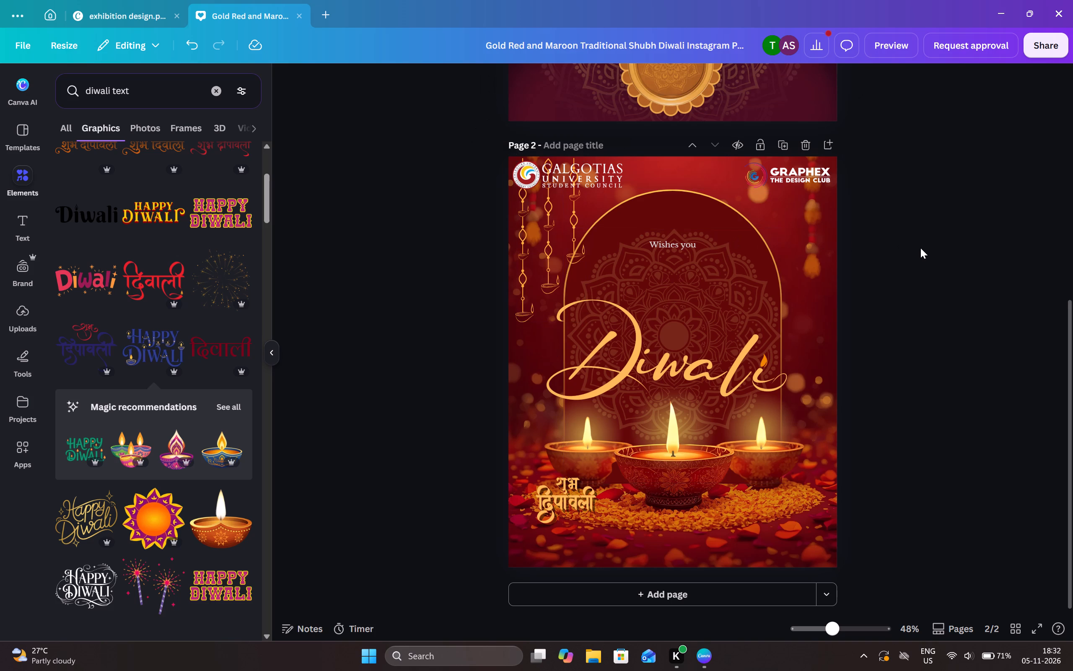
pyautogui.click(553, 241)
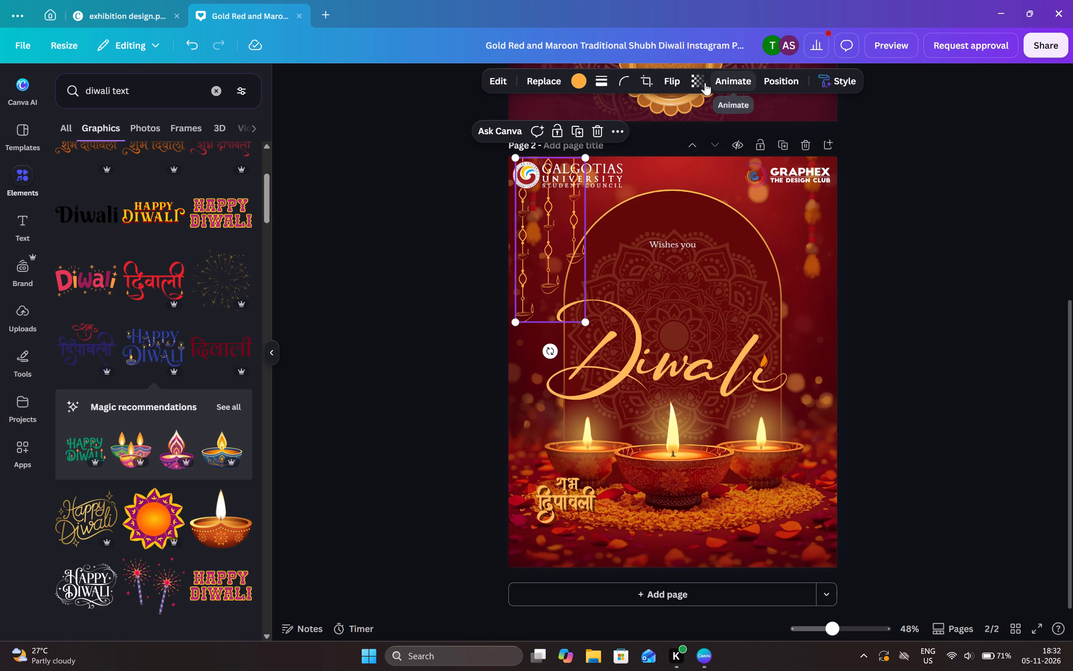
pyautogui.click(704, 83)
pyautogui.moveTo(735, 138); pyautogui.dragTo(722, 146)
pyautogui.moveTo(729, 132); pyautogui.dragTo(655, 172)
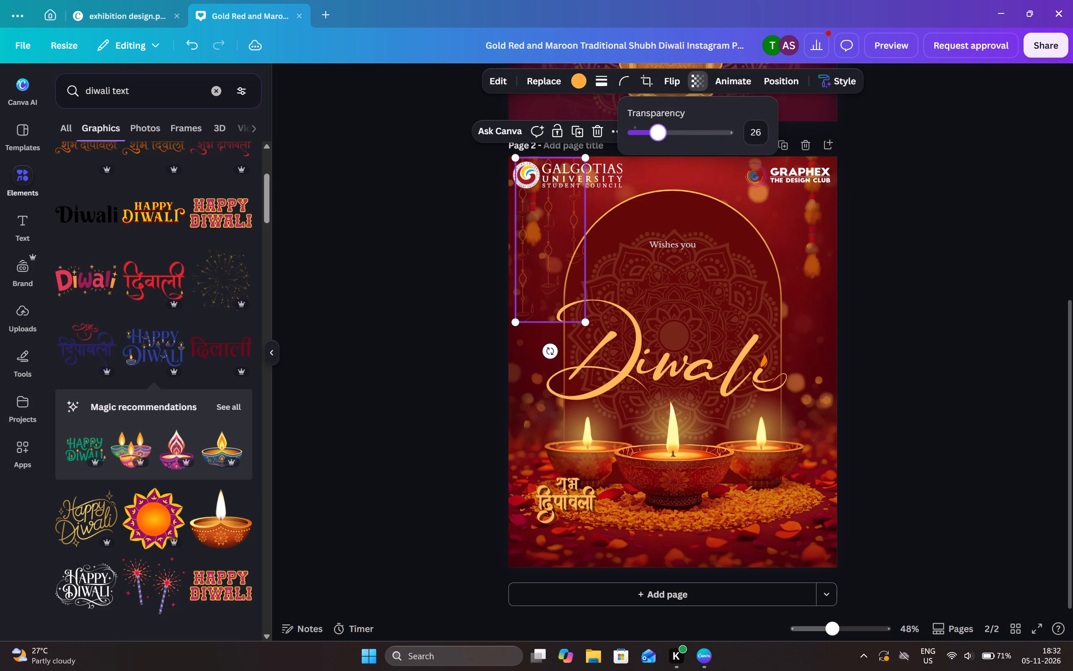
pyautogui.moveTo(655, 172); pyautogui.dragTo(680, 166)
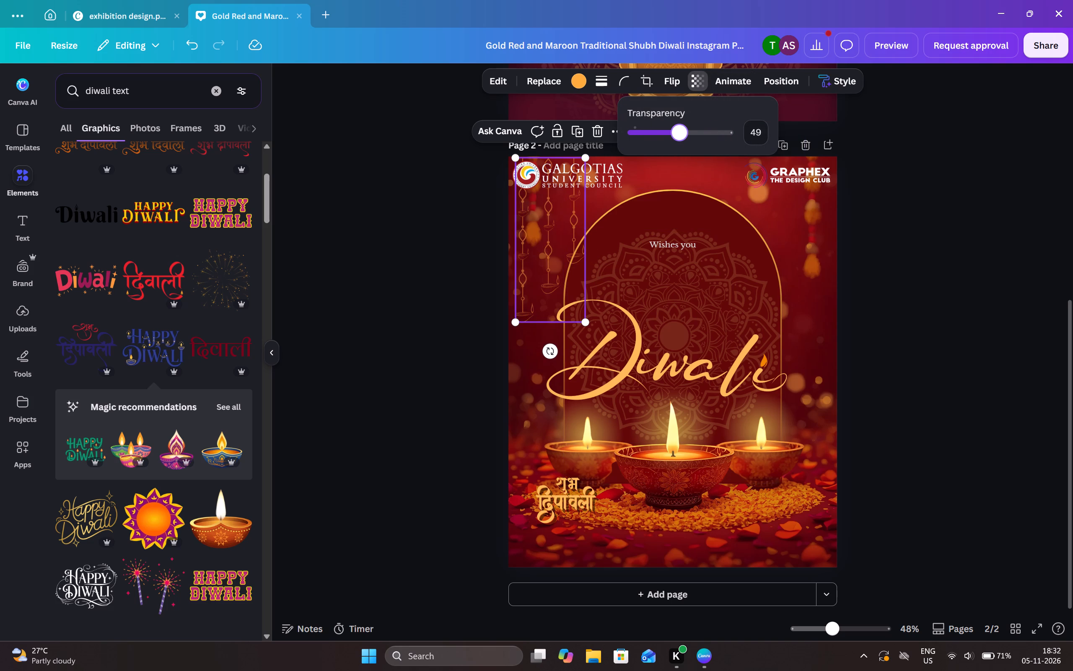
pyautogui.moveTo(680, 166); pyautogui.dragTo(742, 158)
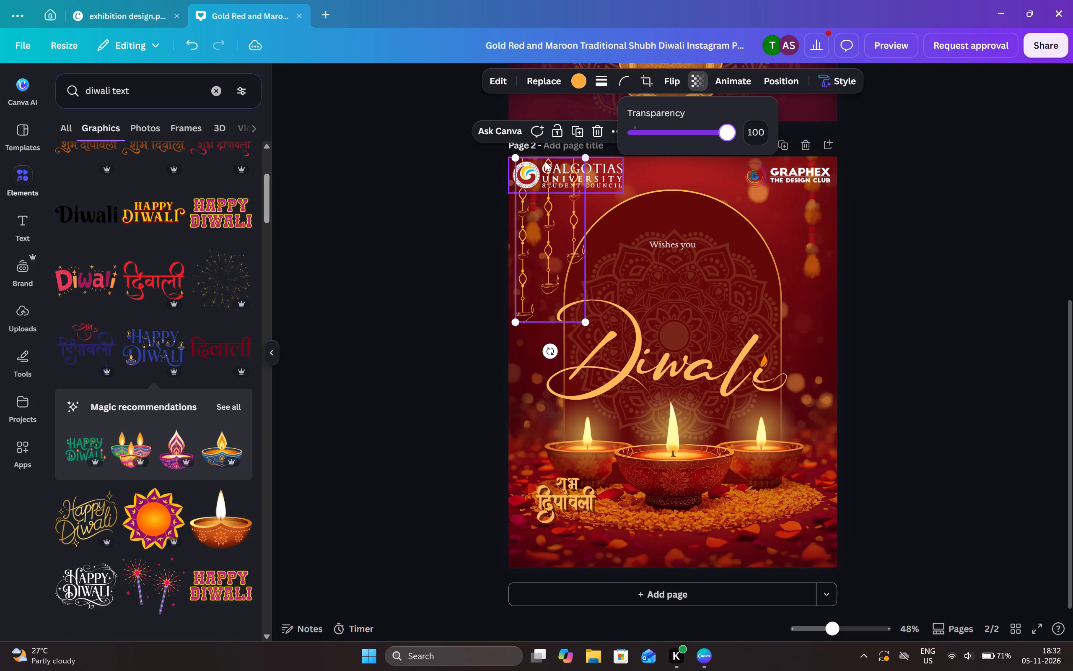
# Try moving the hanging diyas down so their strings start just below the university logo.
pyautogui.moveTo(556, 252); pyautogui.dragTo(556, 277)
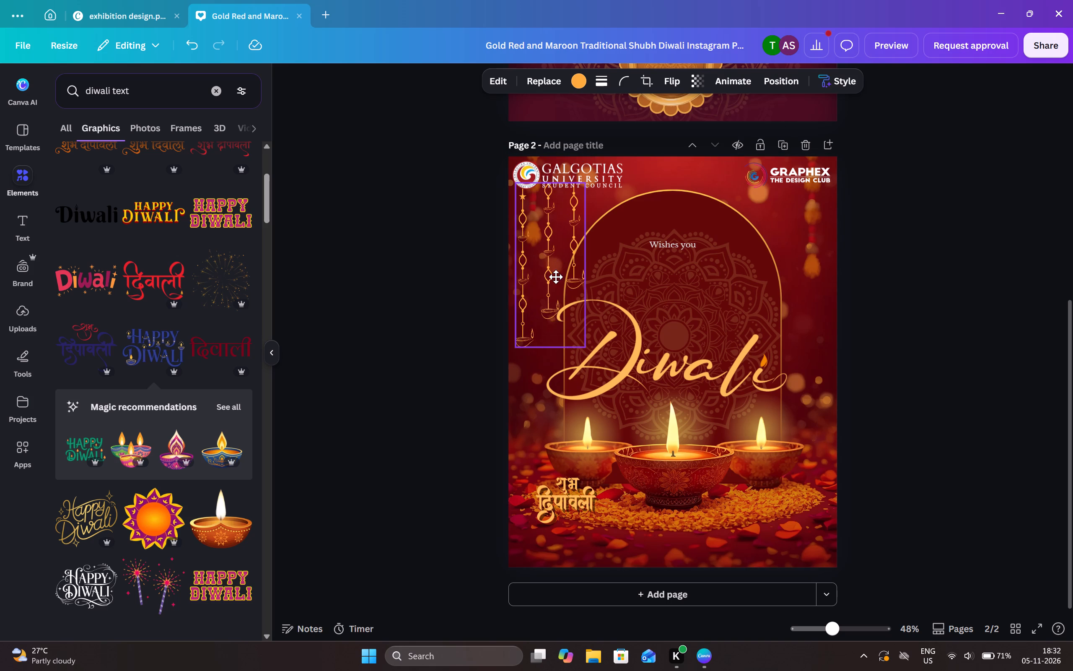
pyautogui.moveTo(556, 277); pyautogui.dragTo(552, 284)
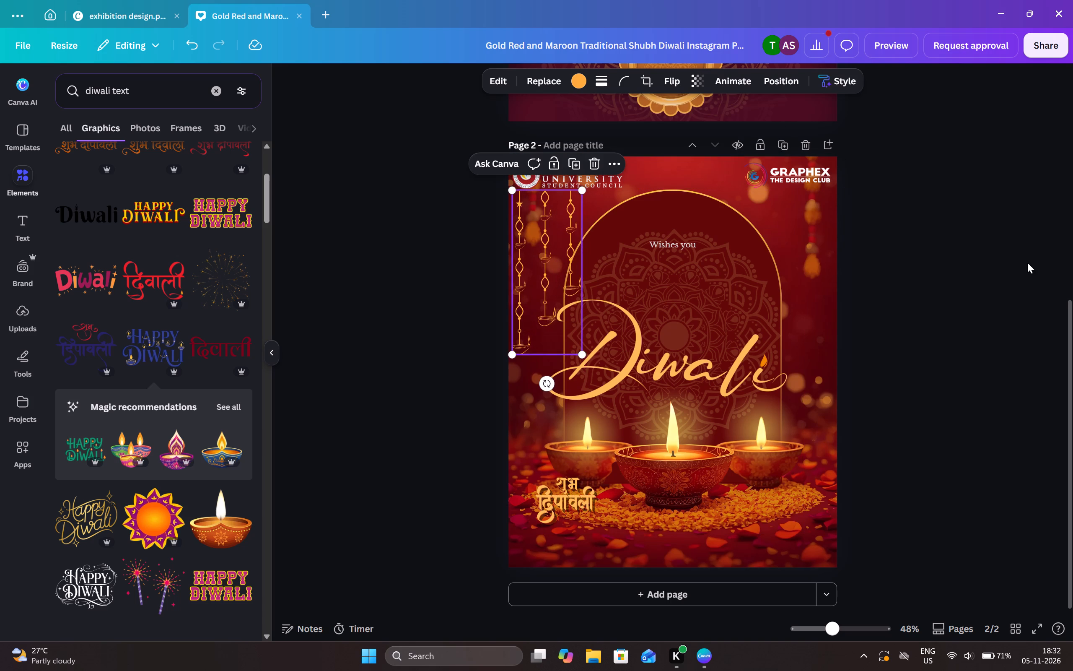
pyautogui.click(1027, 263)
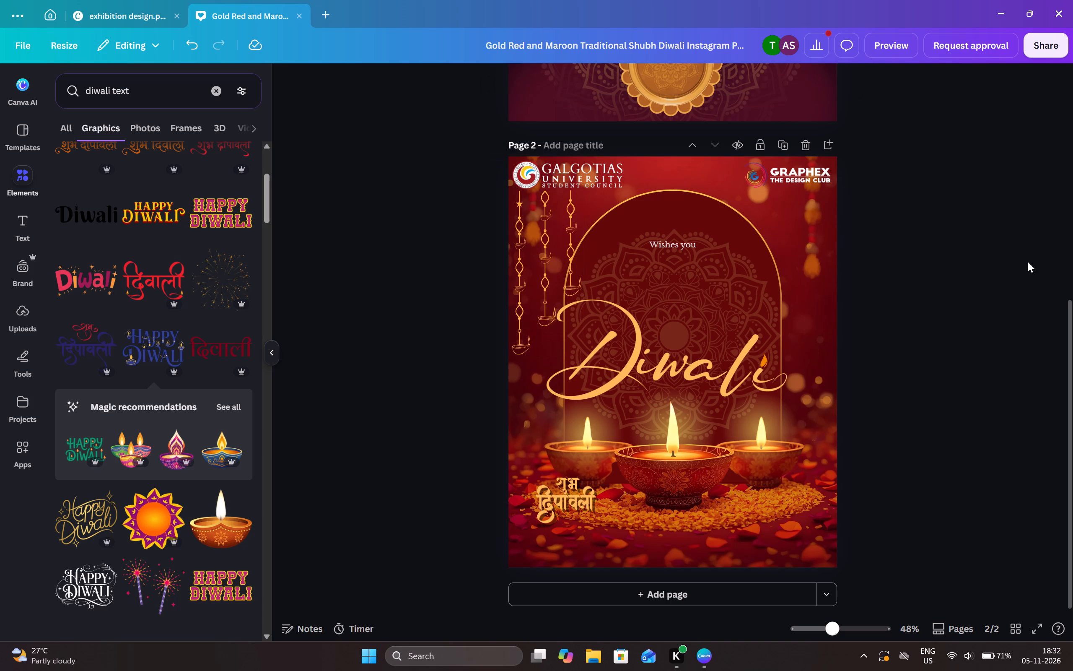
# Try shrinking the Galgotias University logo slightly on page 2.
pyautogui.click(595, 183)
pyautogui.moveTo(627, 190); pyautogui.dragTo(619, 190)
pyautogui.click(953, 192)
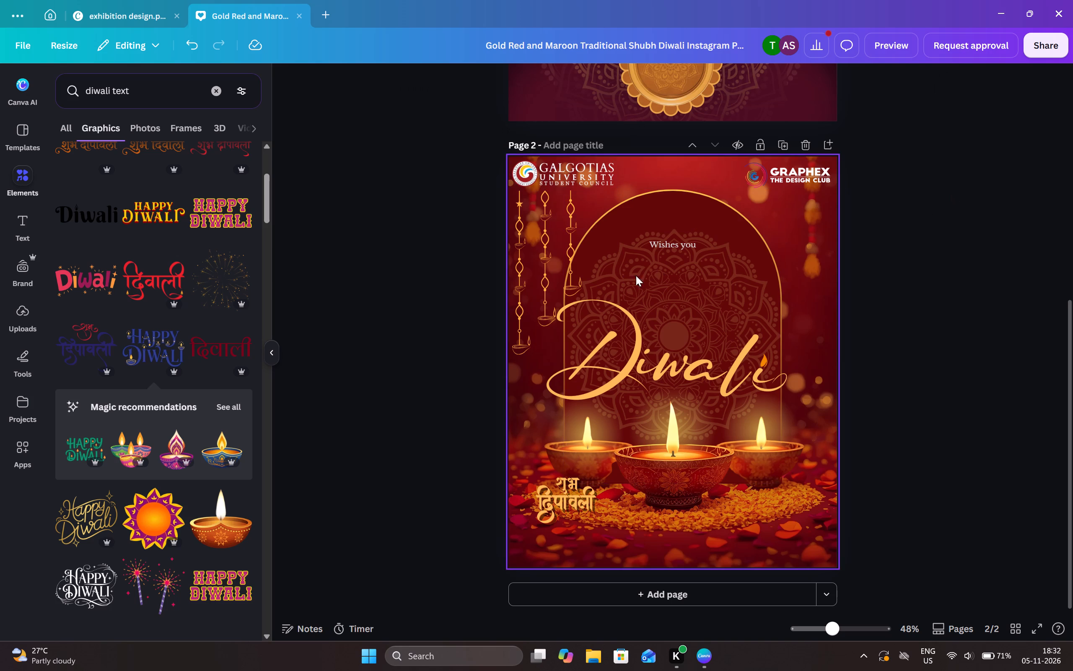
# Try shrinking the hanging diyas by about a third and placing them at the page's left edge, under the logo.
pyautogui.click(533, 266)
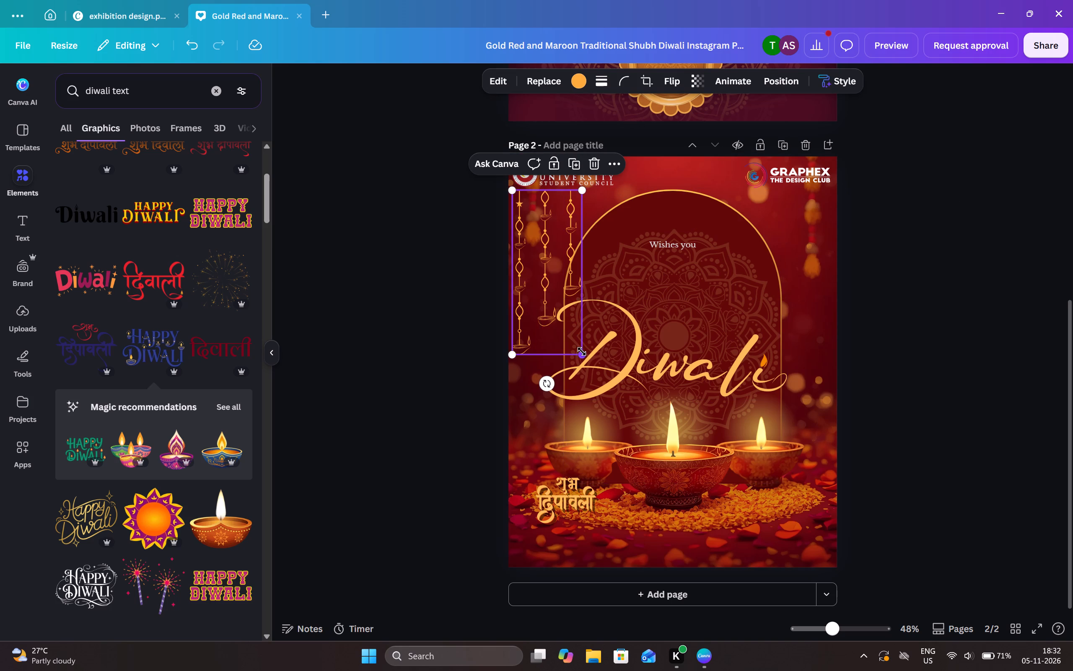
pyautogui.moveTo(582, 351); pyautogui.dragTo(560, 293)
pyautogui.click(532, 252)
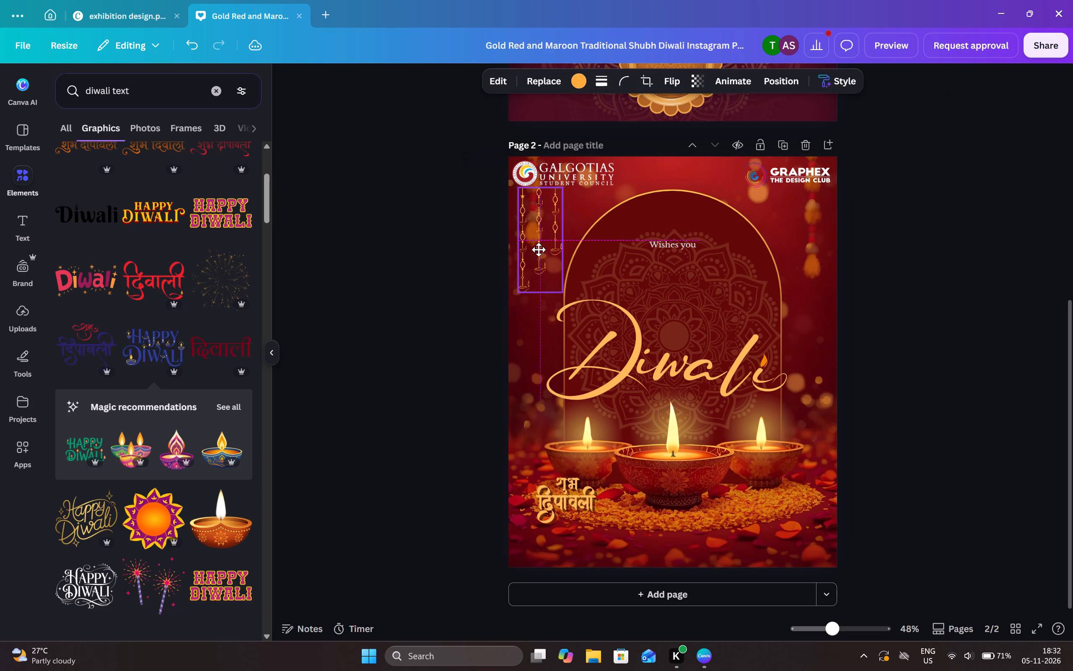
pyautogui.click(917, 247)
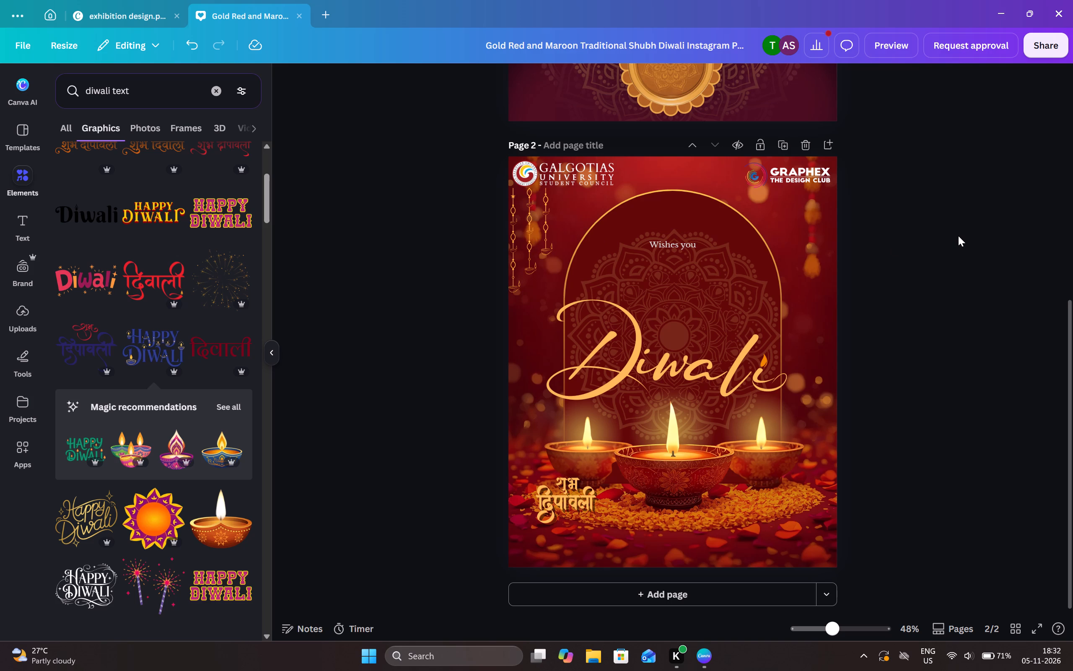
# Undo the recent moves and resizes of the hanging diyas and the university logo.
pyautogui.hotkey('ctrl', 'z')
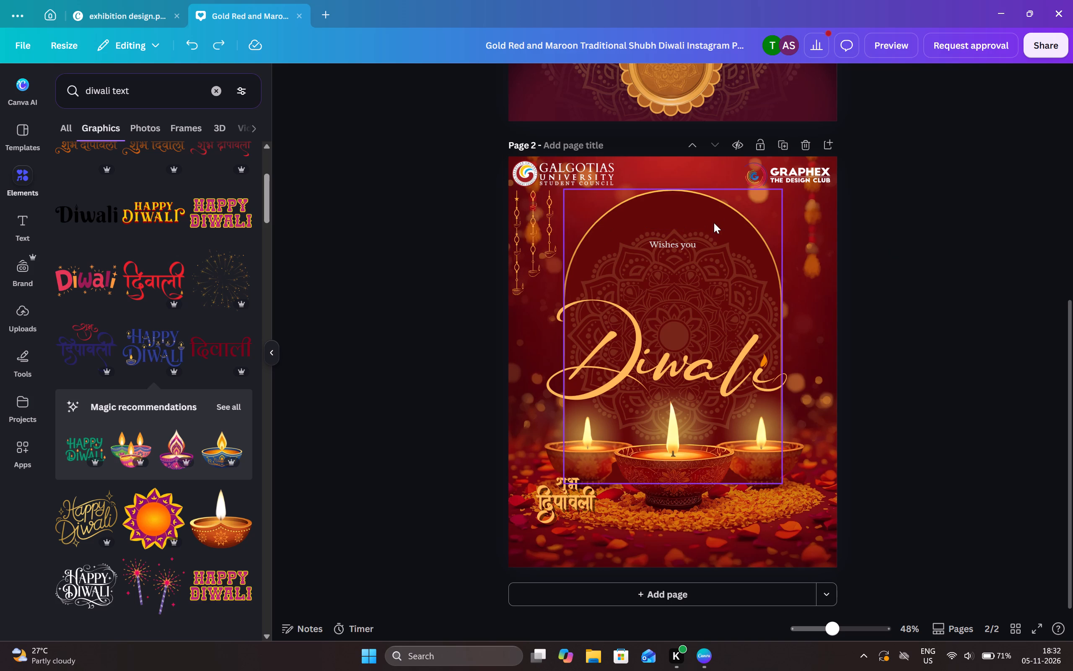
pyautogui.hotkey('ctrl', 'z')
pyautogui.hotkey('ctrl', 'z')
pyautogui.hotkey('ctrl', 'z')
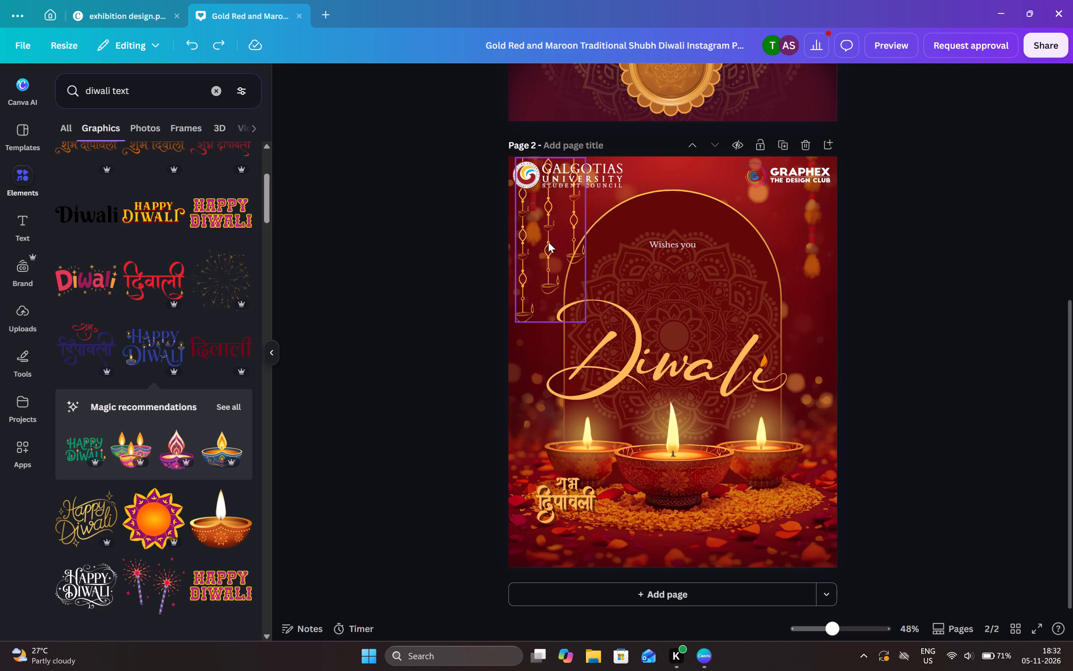
# Lower the transparency value of the hanging diyas behind the university logo to about 50.
pyautogui.click(556, 224)
pyautogui.click(706, 83)
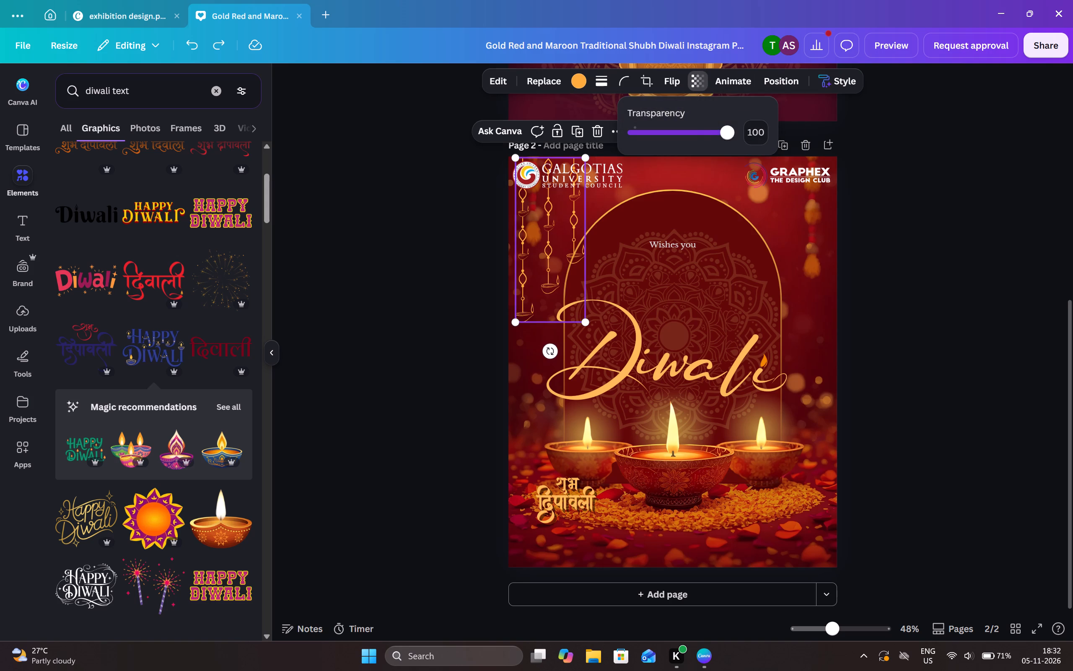
pyautogui.moveTo(725, 131); pyautogui.dragTo(703, 149)
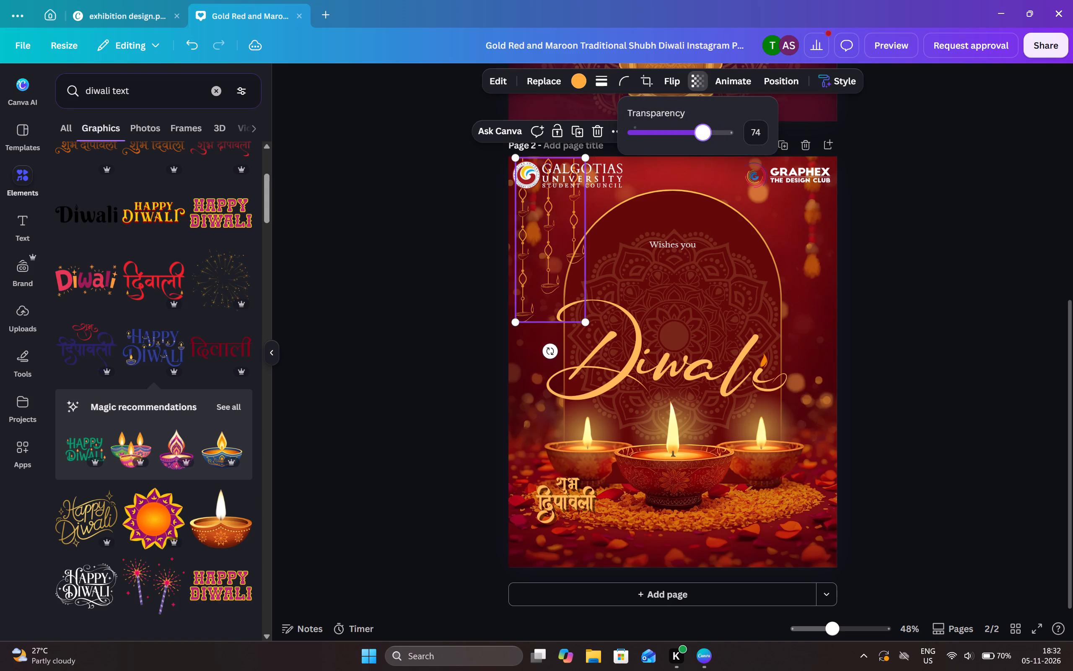
pyautogui.moveTo(703, 149); pyautogui.dragTo(695, 156)
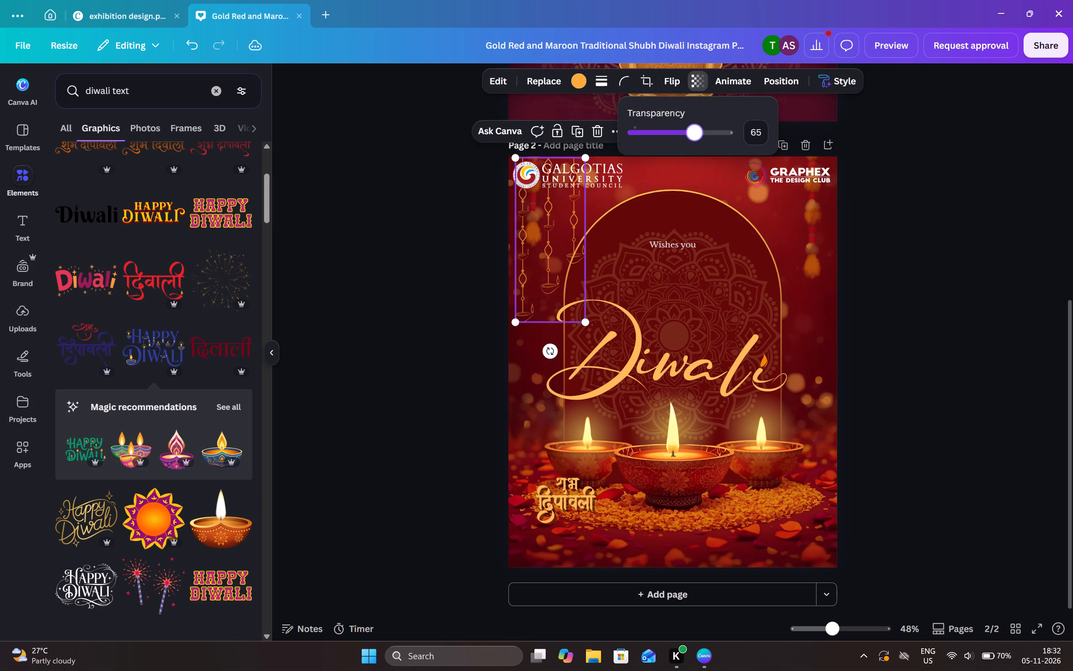
pyautogui.moveTo(695, 156); pyautogui.dragTo(692, 158)
pyautogui.moveTo(692, 158); pyautogui.dragTo(687, 161)
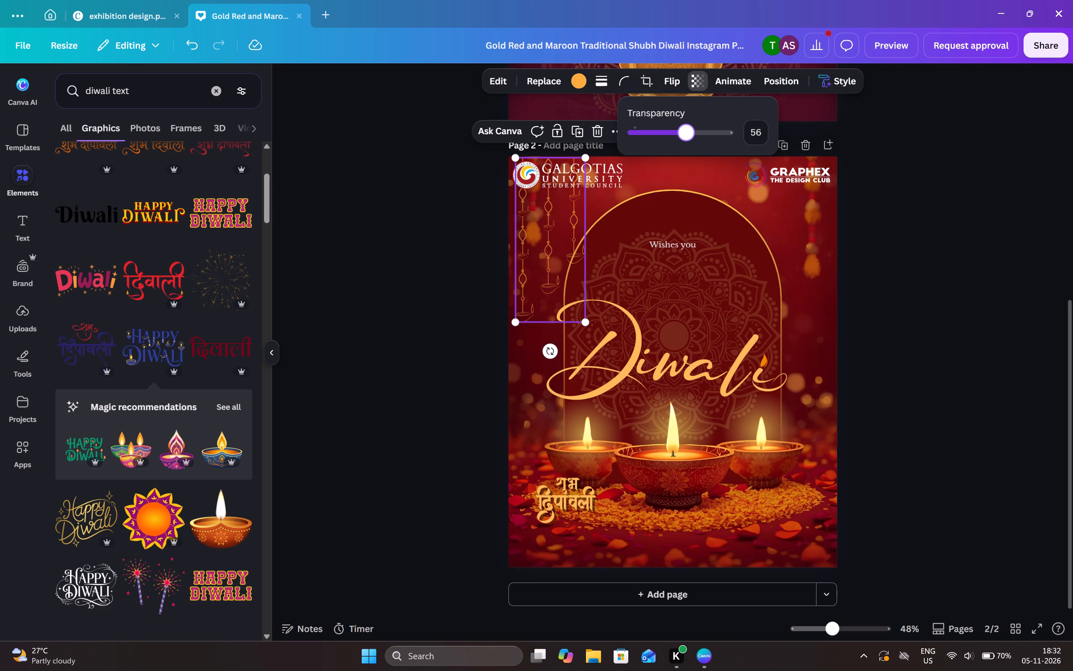
pyautogui.moveTo(687, 161); pyautogui.dragTo(681, 169)
pyautogui.moveTo(681, 169); pyautogui.dragTo(680, 170)
pyautogui.click(900, 182)
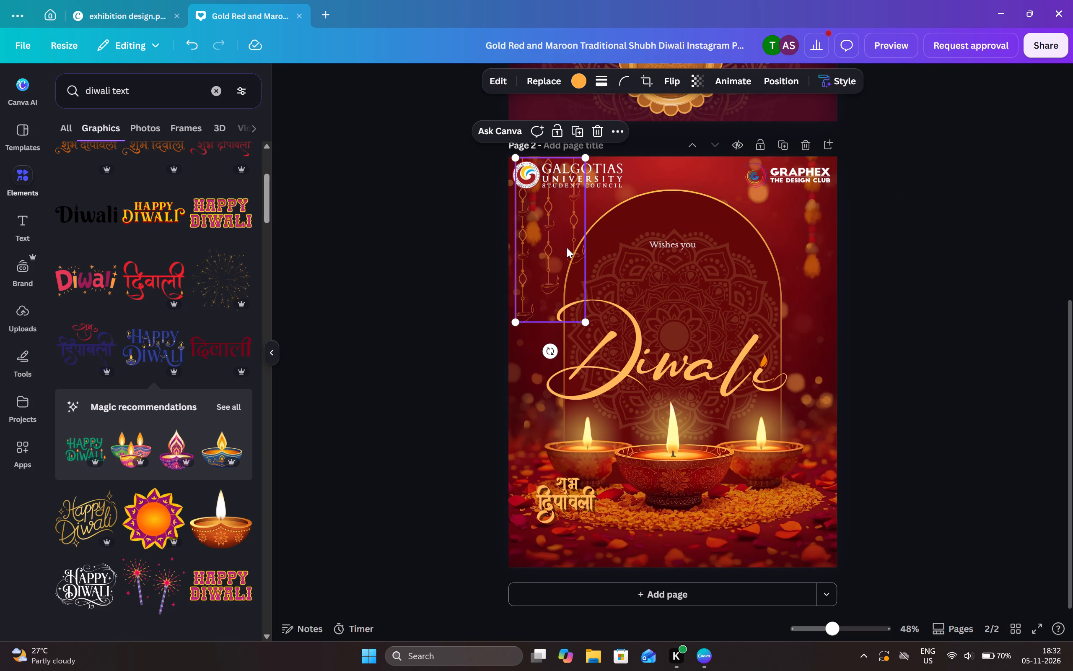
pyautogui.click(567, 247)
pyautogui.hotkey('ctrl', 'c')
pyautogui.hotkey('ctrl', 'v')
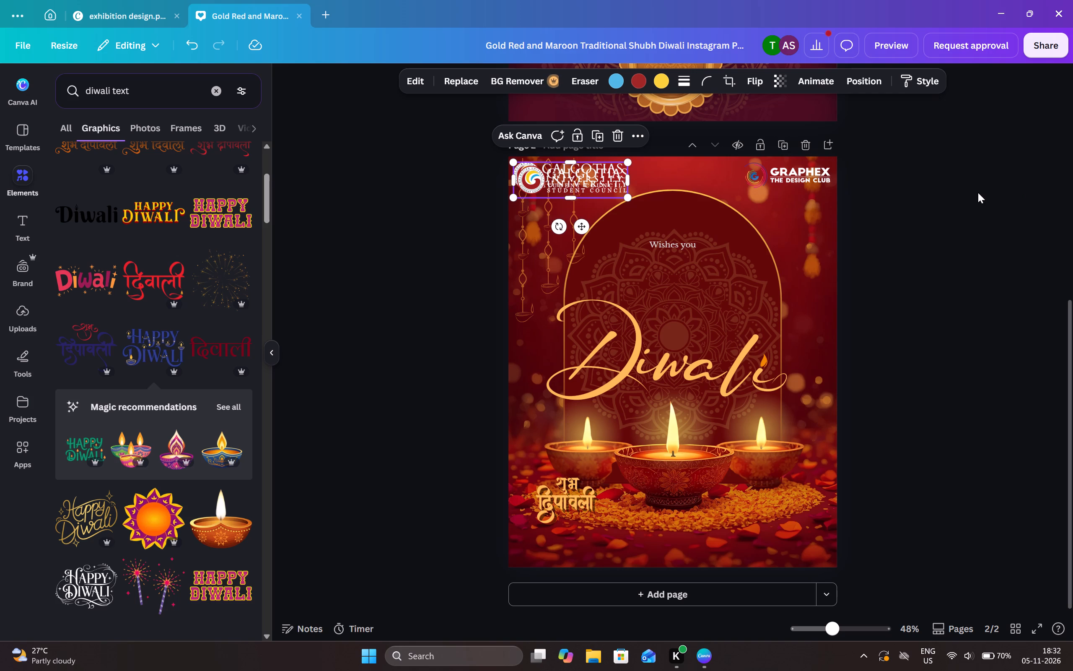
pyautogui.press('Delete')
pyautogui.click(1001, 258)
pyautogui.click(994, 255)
# Duplicate the faded hanging diyas on page 2 and flip the copy horizontally.
pyautogui.click(553, 236)
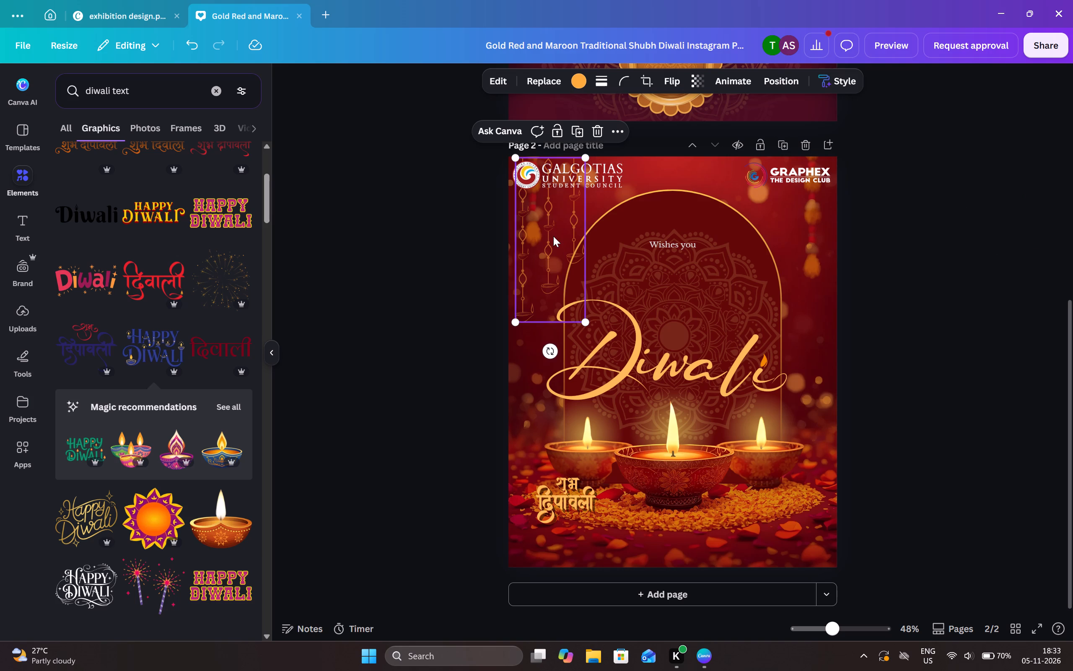
pyautogui.hotkey('ctrl', 'c')
pyautogui.hotkey('ctrl', 'v')
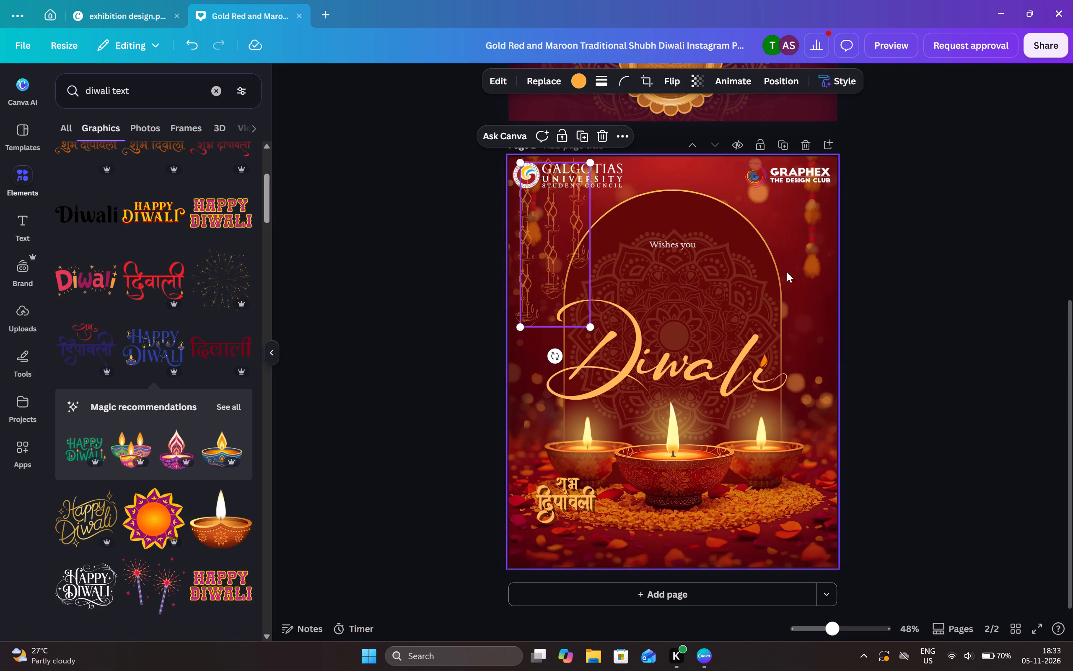
pyautogui.moveTo(557, 264); pyautogui.dragTo(709, 279)
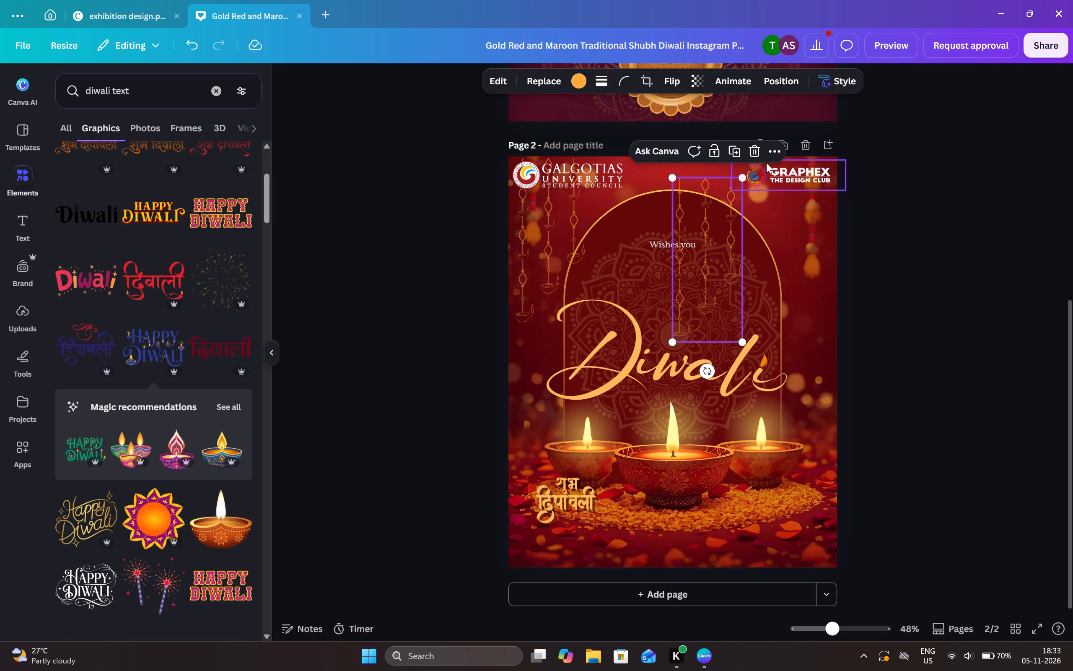
pyautogui.click(677, 81)
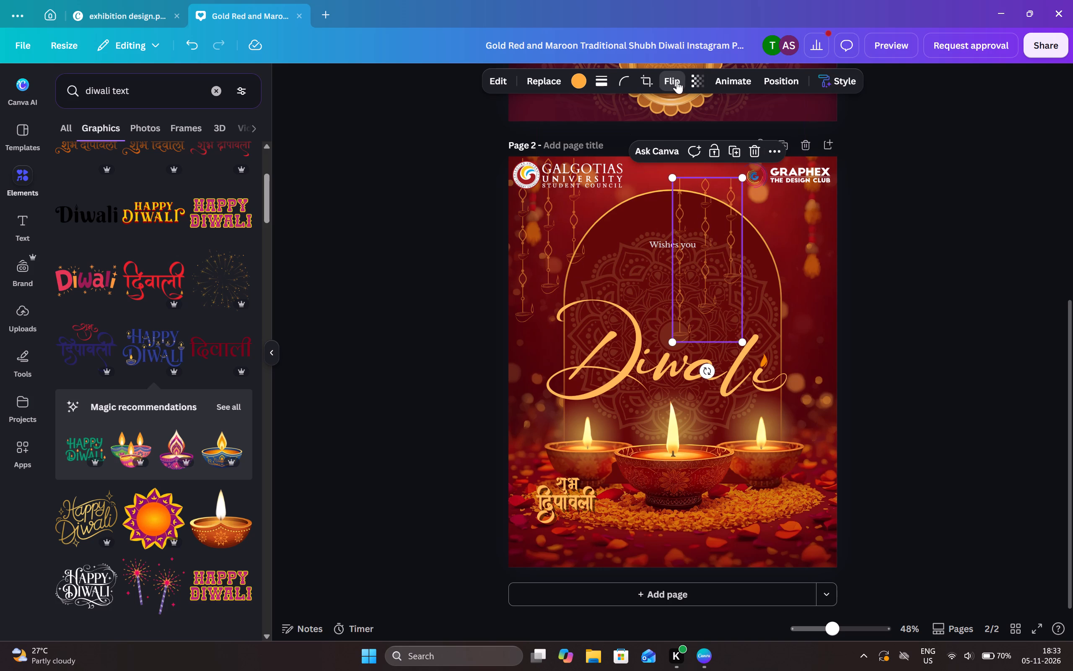
pyautogui.click(675, 115)
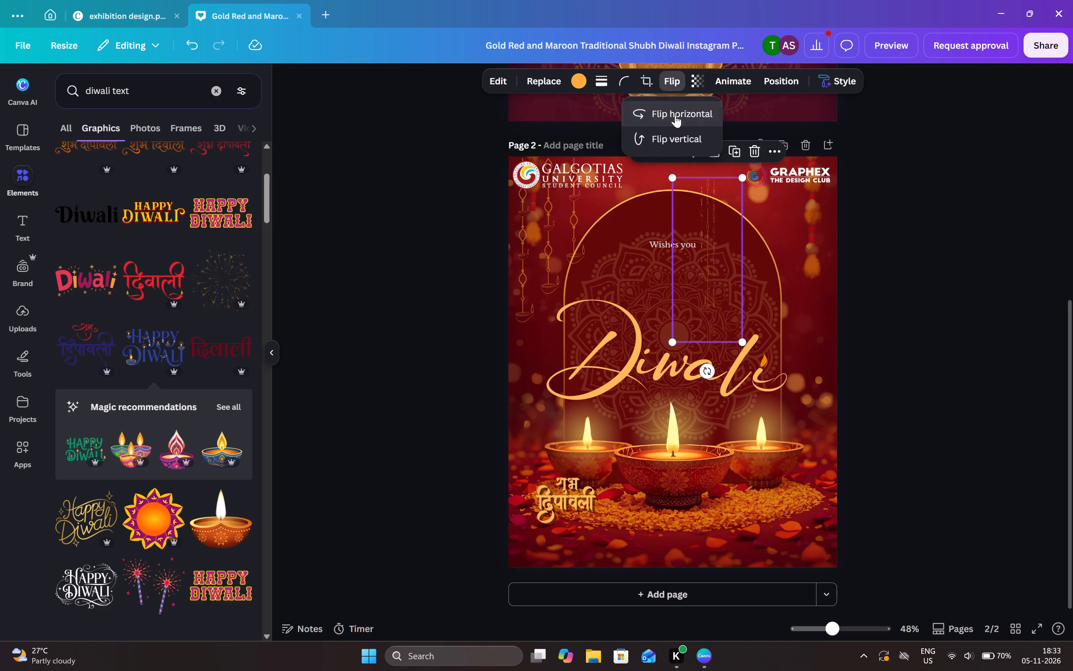
# Place the flipped diyas at page 2's top-right corner, slightly in from the edge, mirroring the set on the left.
pyautogui.moveTo(722, 247); pyautogui.dragTo(817, 226)
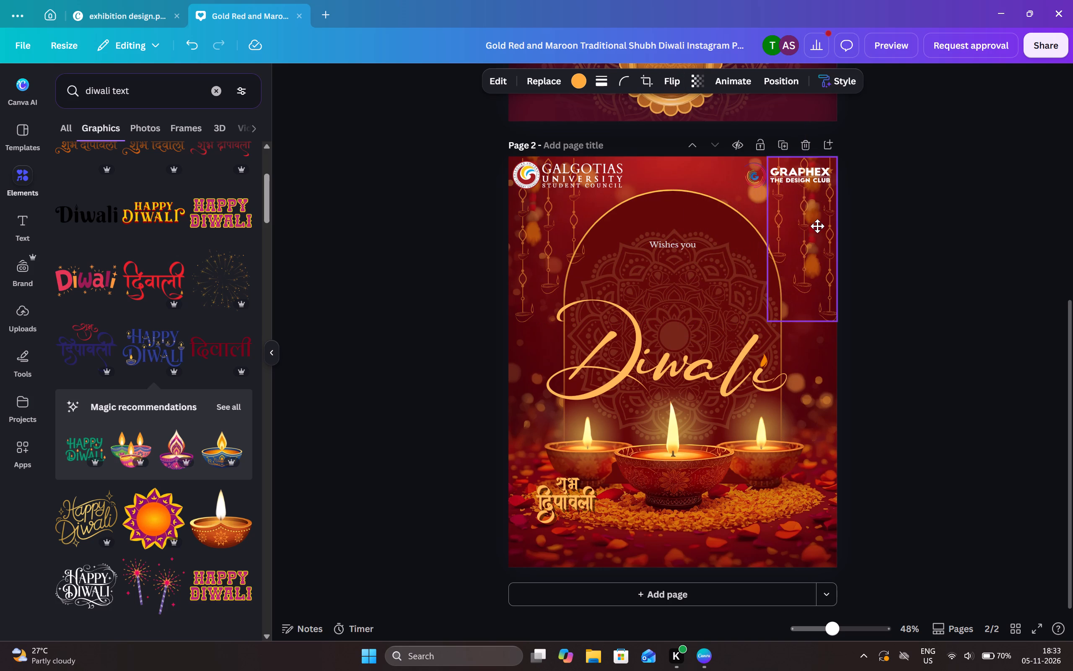
pyautogui.moveTo(817, 226); pyautogui.dragTo(818, 223)
pyautogui.click(935, 234)
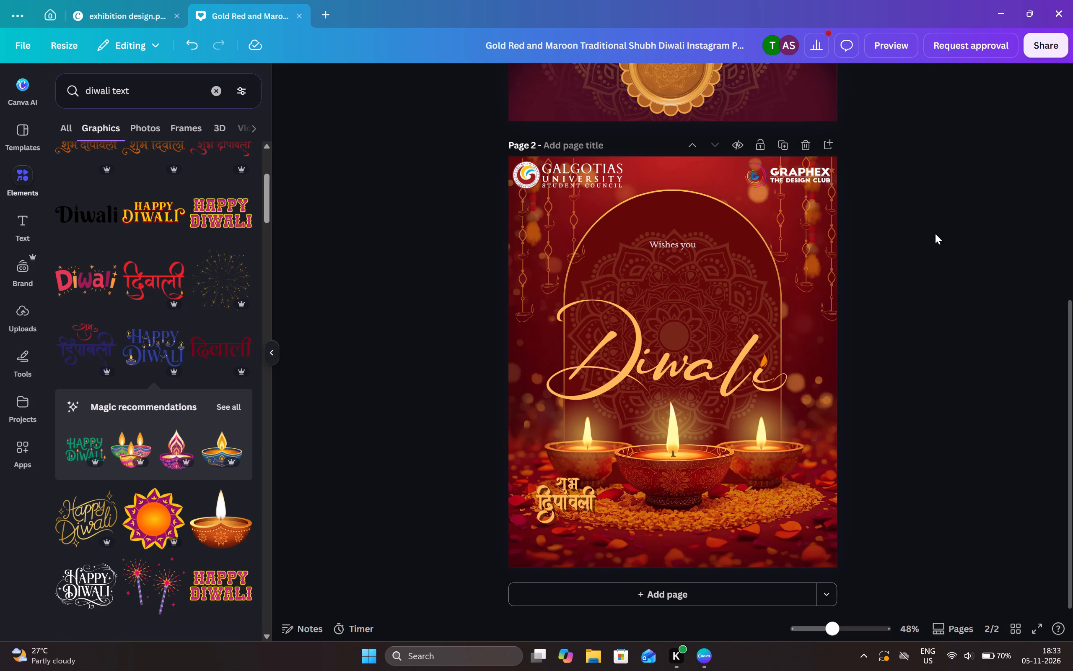
pyautogui.moveTo(821, 238); pyautogui.dragTo(816, 238)
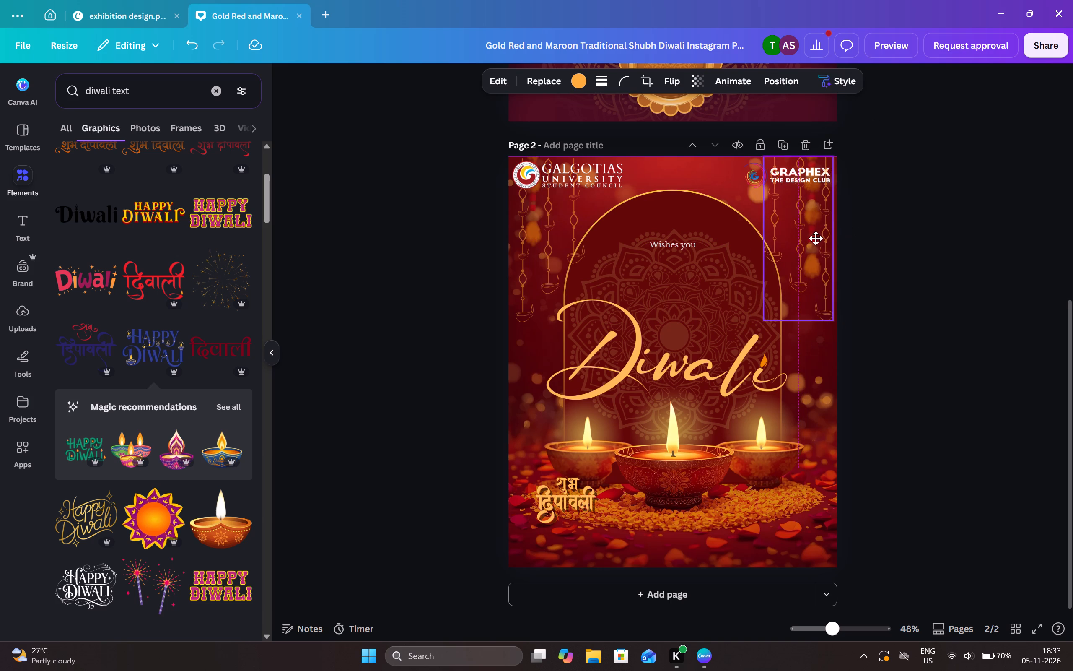
pyautogui.moveTo(816, 238); pyautogui.dragTo(814, 238)
pyautogui.click(875, 247)
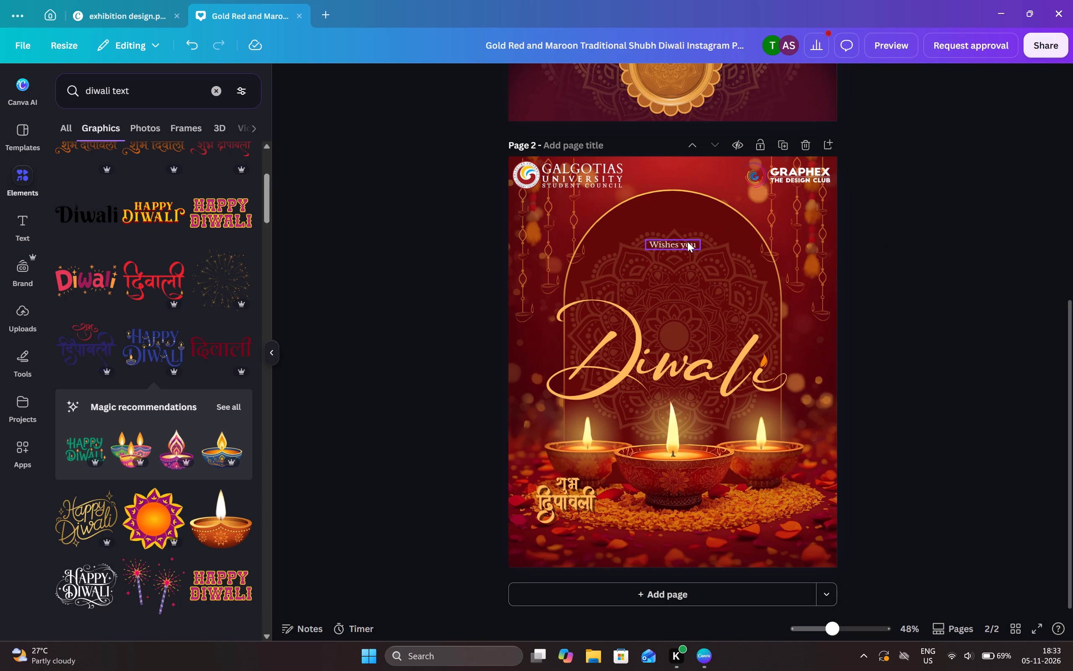
# Nudge the "Wishes you" text slightly upward inside the arch.
pyautogui.moveTo(687, 242); pyautogui.dragTo(688, 234)
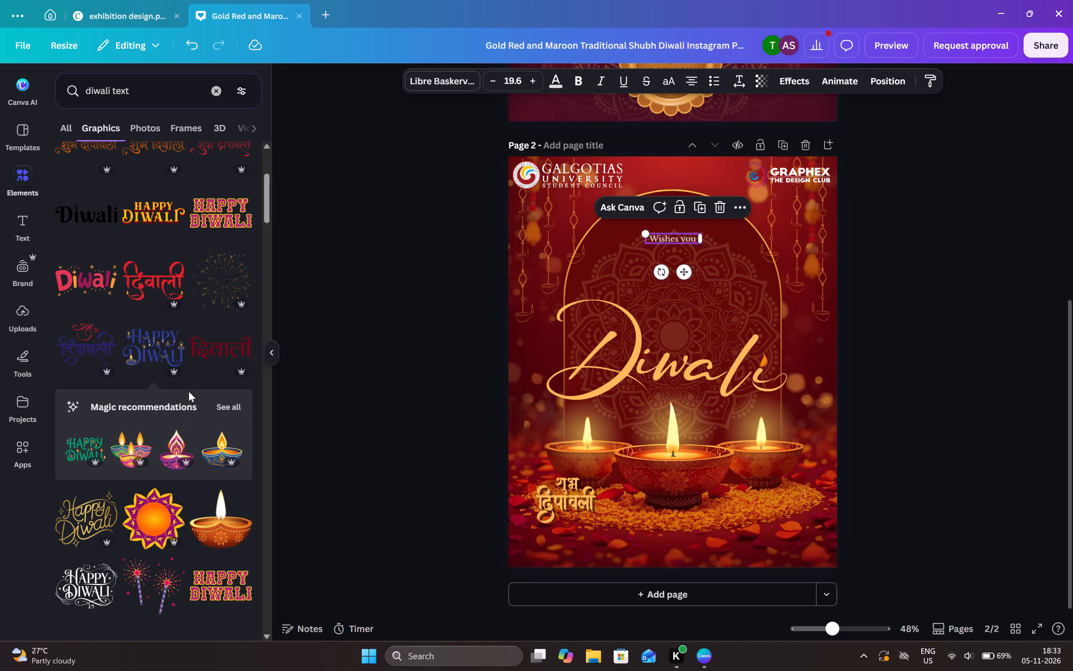
# Duplicate page 2's gold "Diwali" script, set the copy just below the original, and recolour the original black.
pyautogui.click(648, 369)
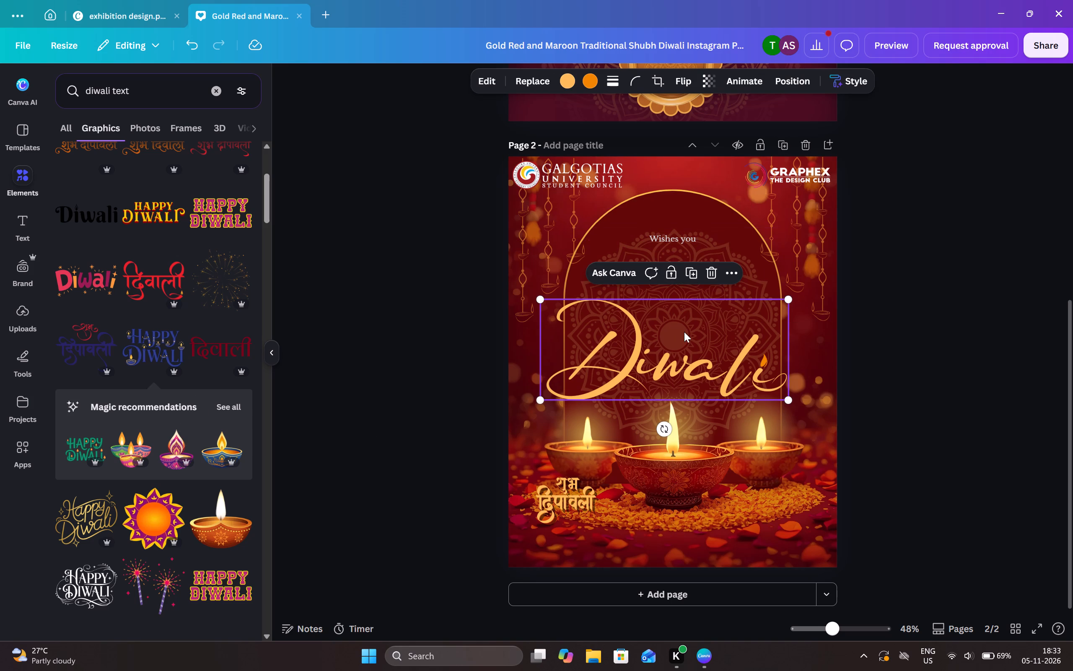
pyautogui.hotkey('ctrl', 'c')
pyautogui.hotkey('ctrl', 'v')
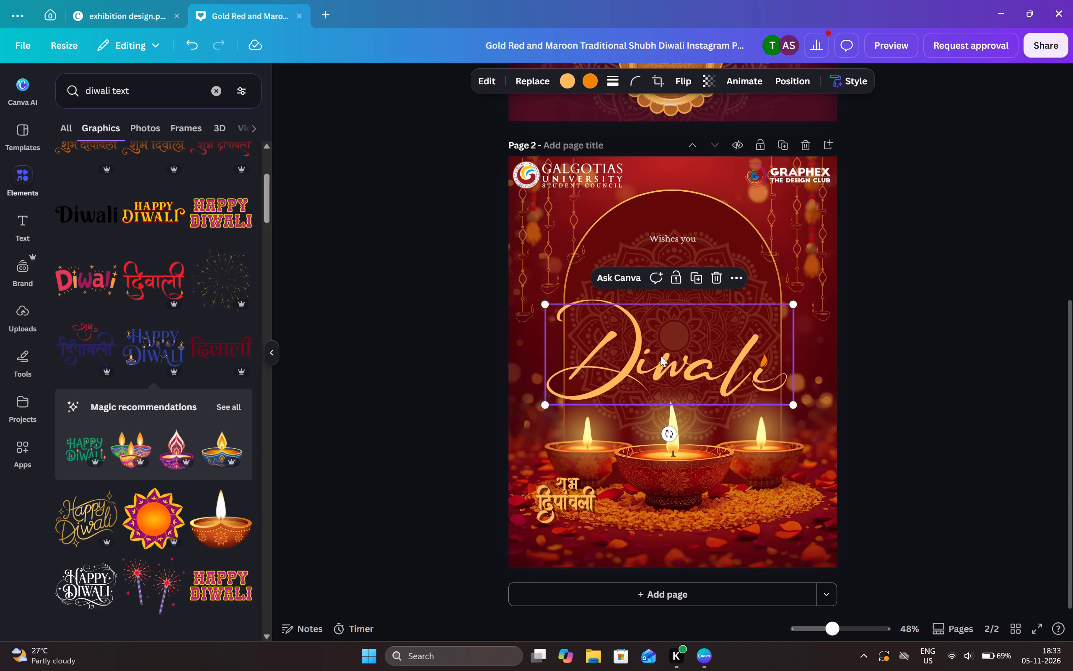
pyautogui.moveTo(649, 362); pyautogui.dragTo(647, 450)
pyautogui.click(624, 331)
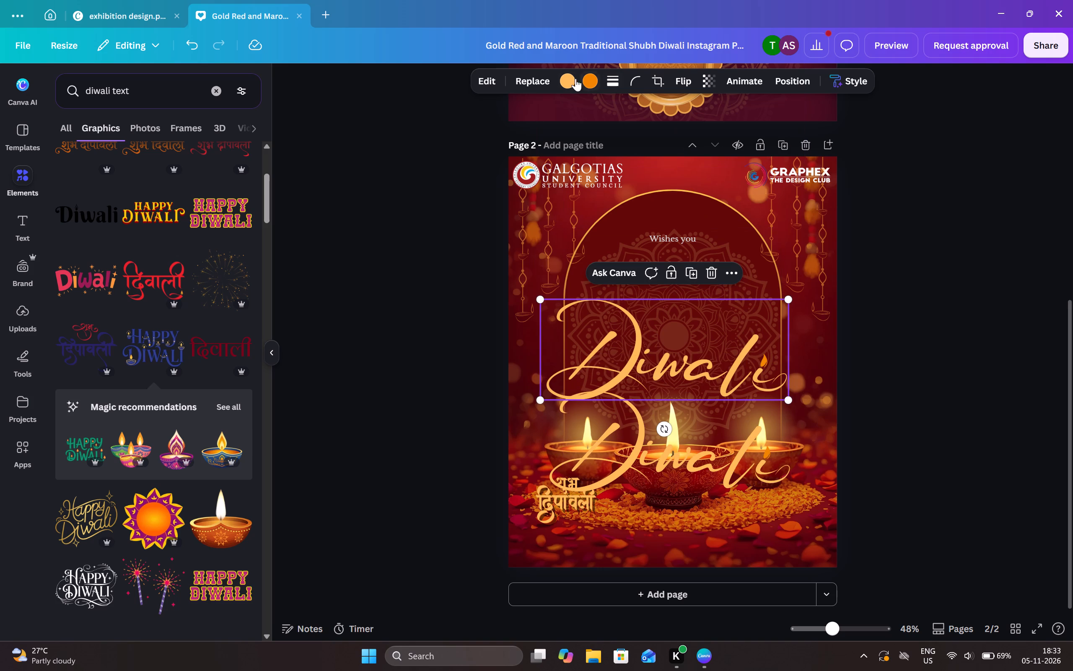
pyautogui.click(572, 78)
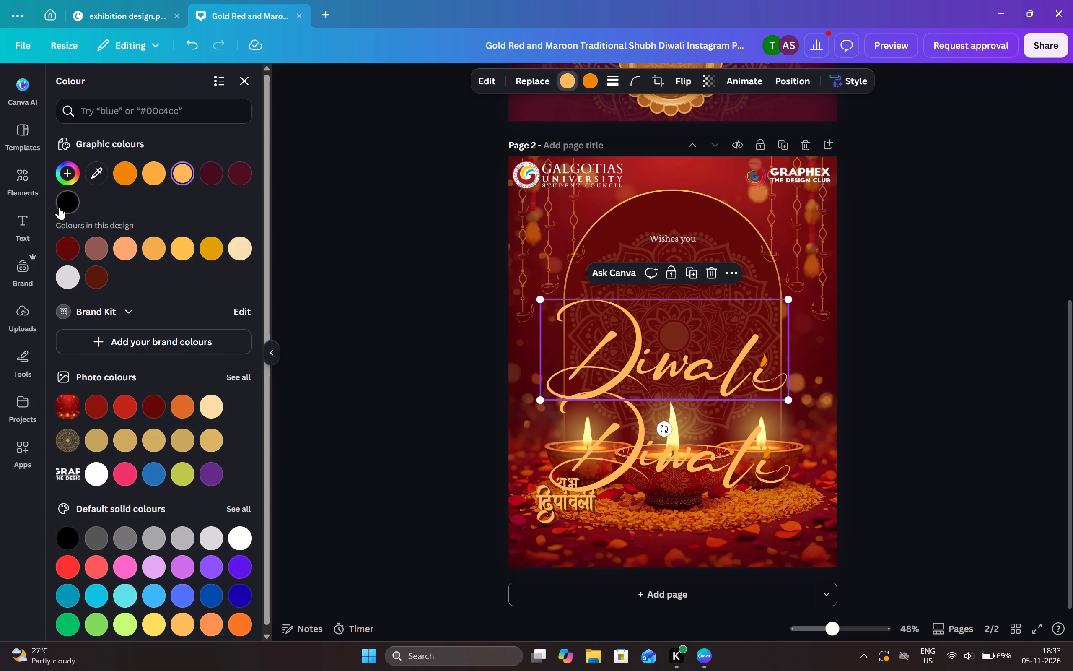
pyautogui.click(62, 205)
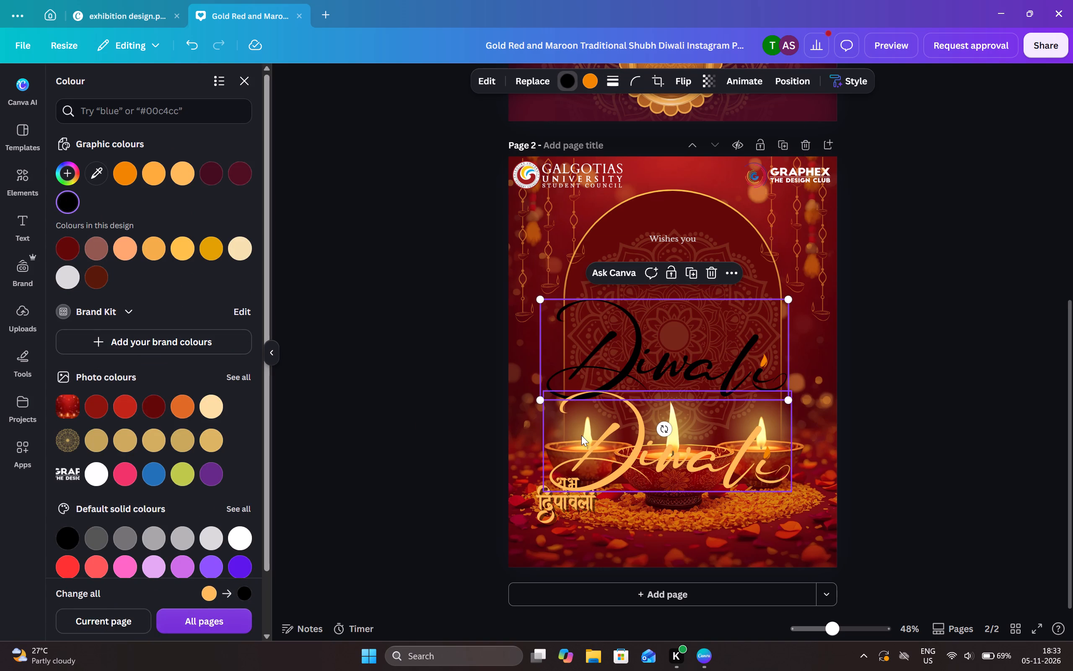
# Place the gold "Diwali" copy over the black one, offset slightly upward so the black forms a drop shadow.
pyautogui.click(640, 455)
pyautogui.moveTo(640, 455); pyautogui.dragTo(640, 365)
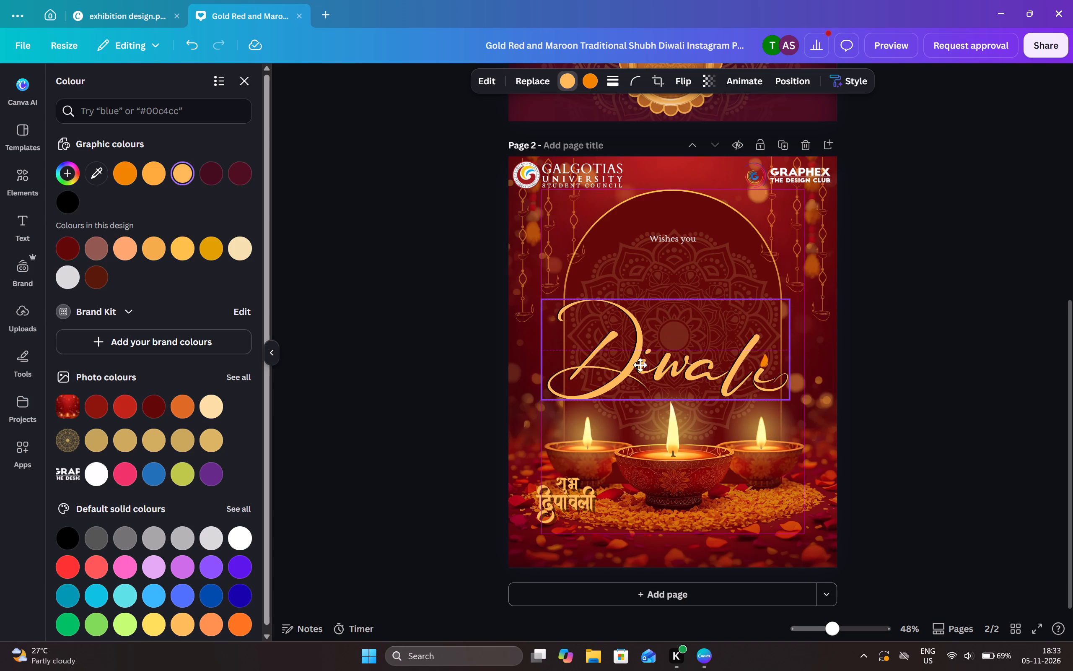
pyautogui.moveTo(640, 365); pyautogui.dragTo(640, 364)
pyautogui.moveTo(640, 364); pyautogui.dragTo(639, 361)
pyautogui.click(885, 354)
pyautogui.click(906, 354)
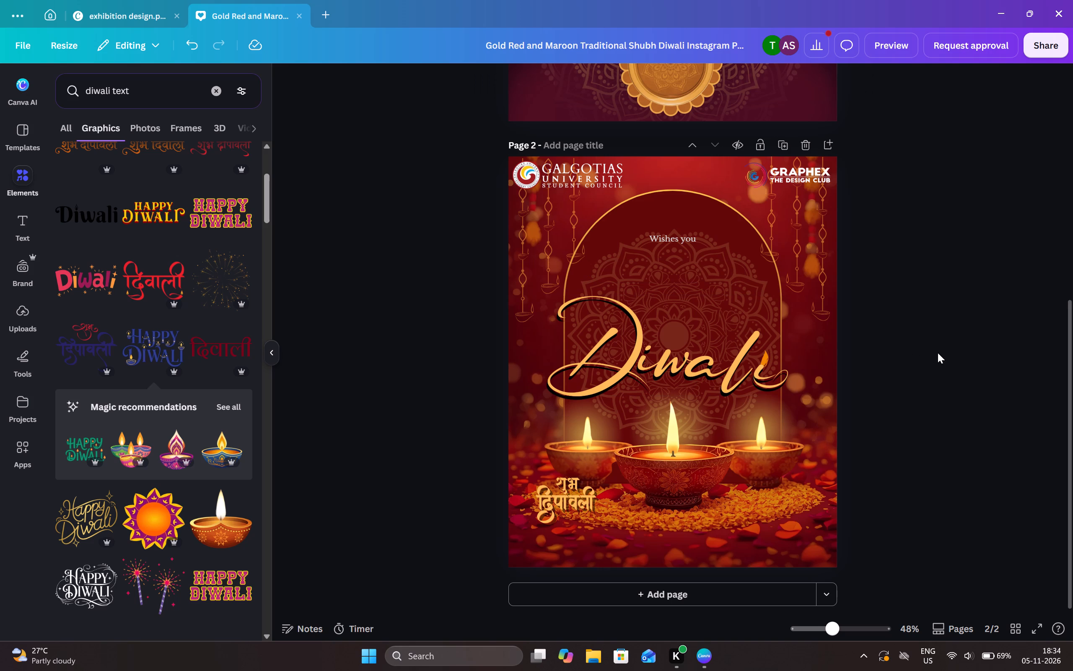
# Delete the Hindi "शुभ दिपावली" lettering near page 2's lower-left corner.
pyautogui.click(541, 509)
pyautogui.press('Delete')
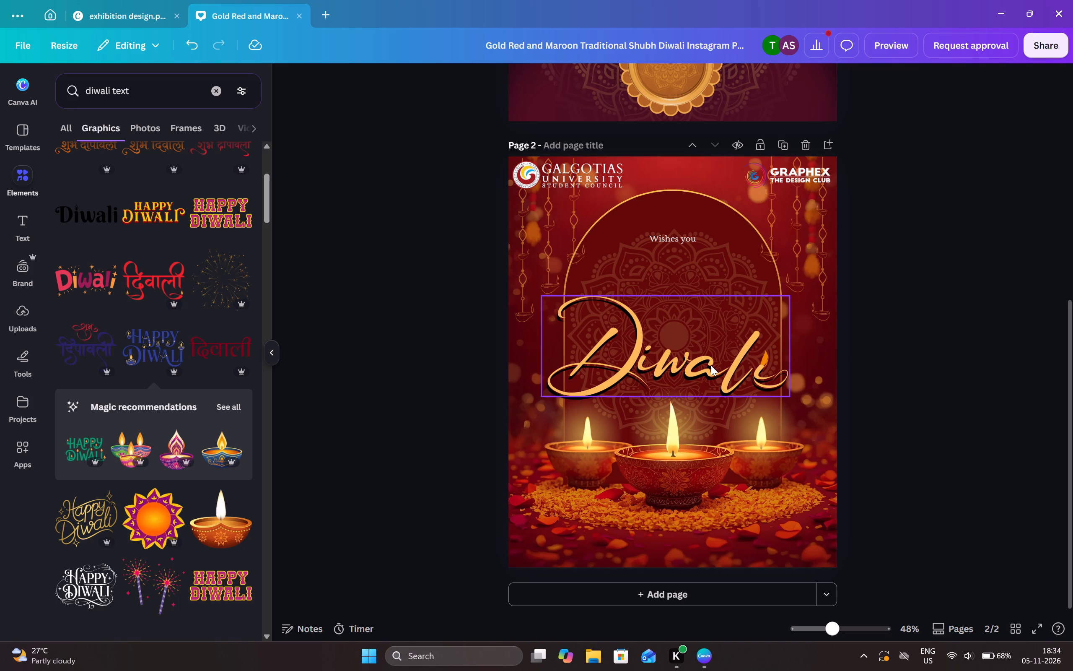
# Look through the "diwali text" graphics for lettering that could accompany the "Diwali" script.
pyautogui.scroll(2, 183, 491)
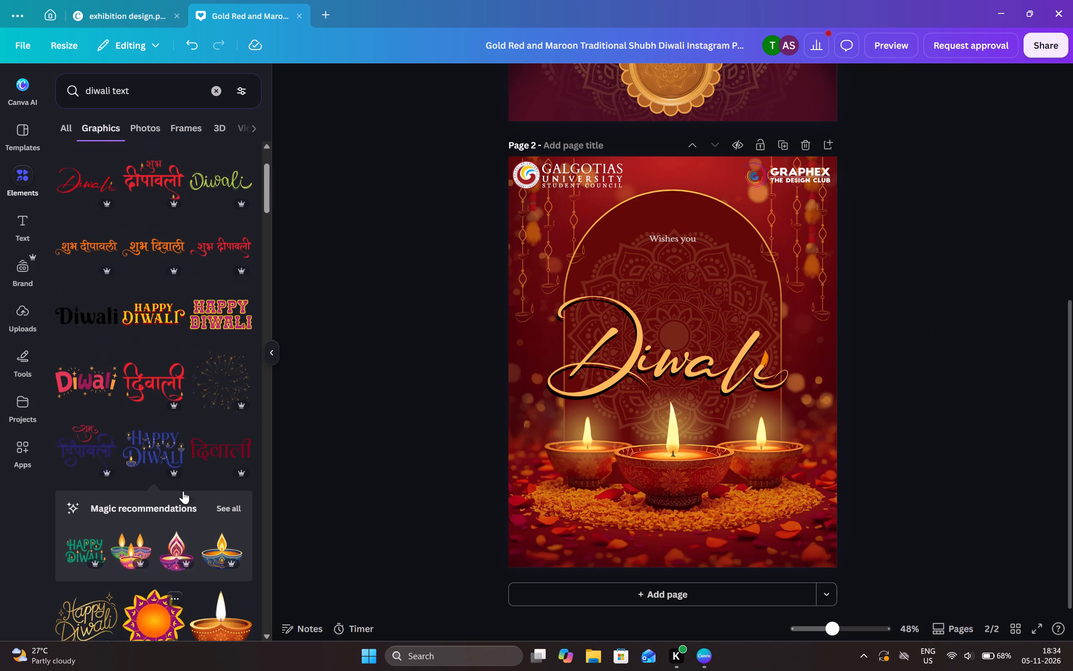
pyautogui.scroll(8, 183, 491)
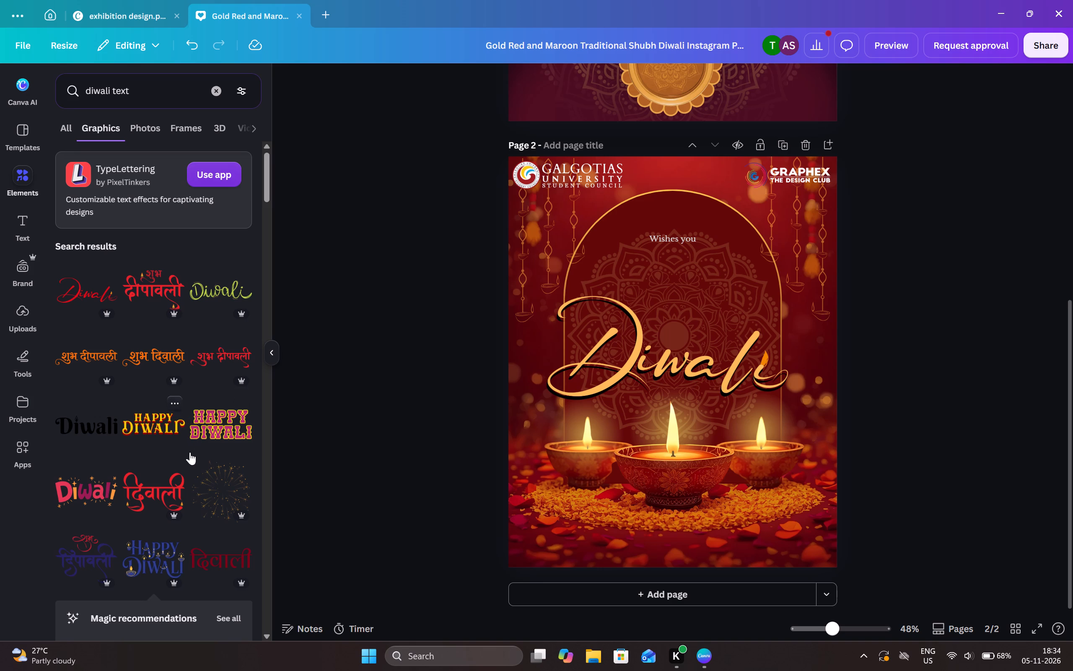
pyautogui.scroll(-7, 194, 451)
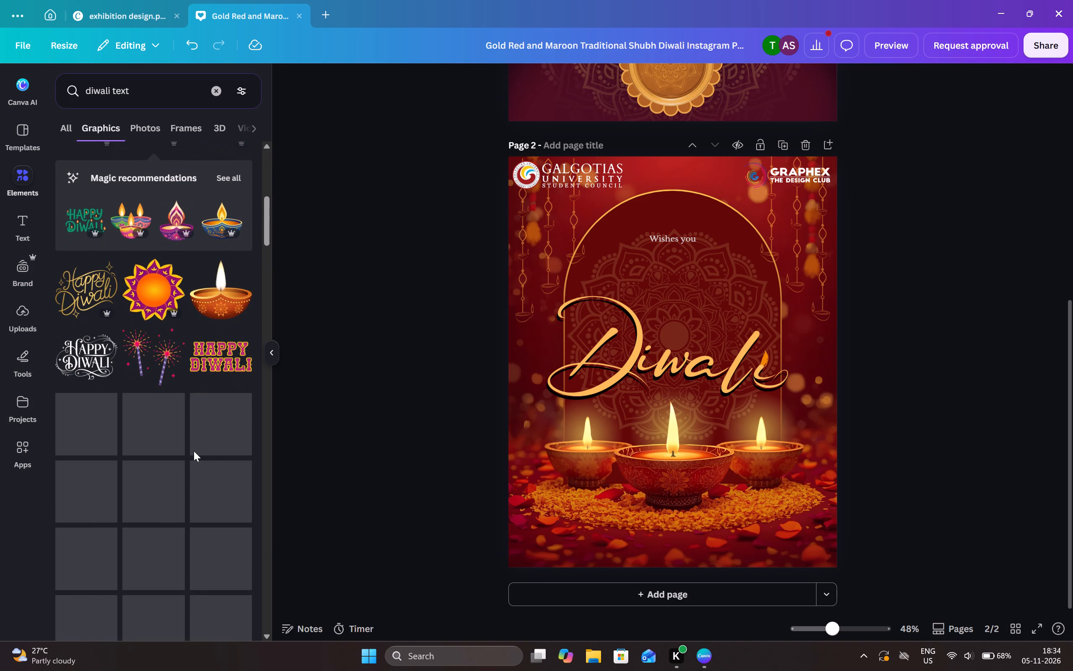
pyautogui.scroll(-2, 194, 447)
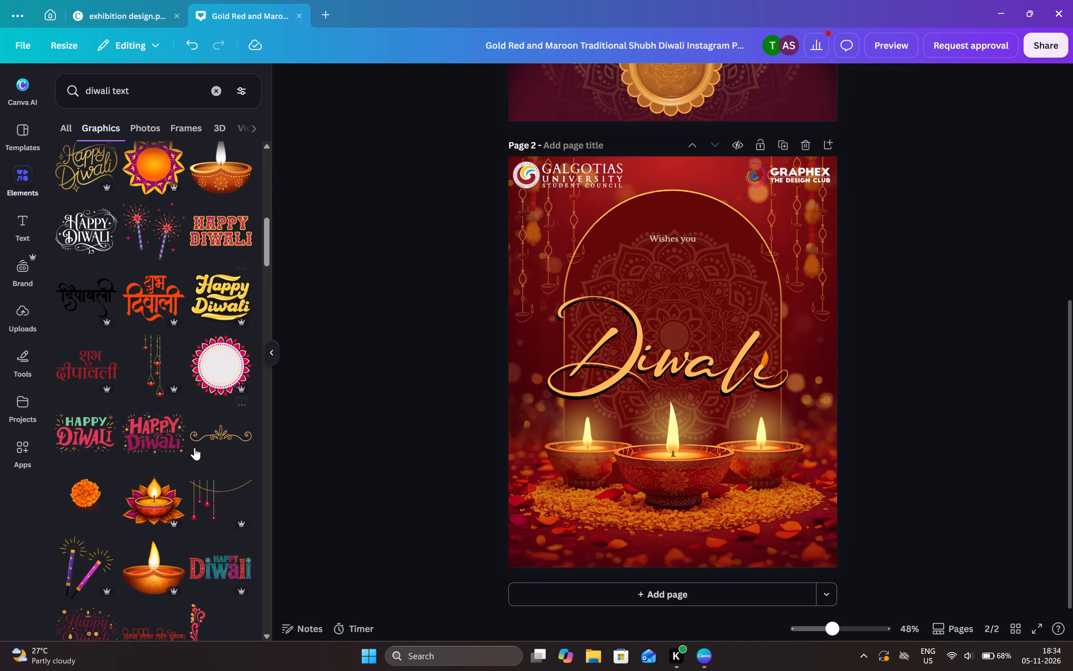
pyautogui.scroll(-1, 194, 447)
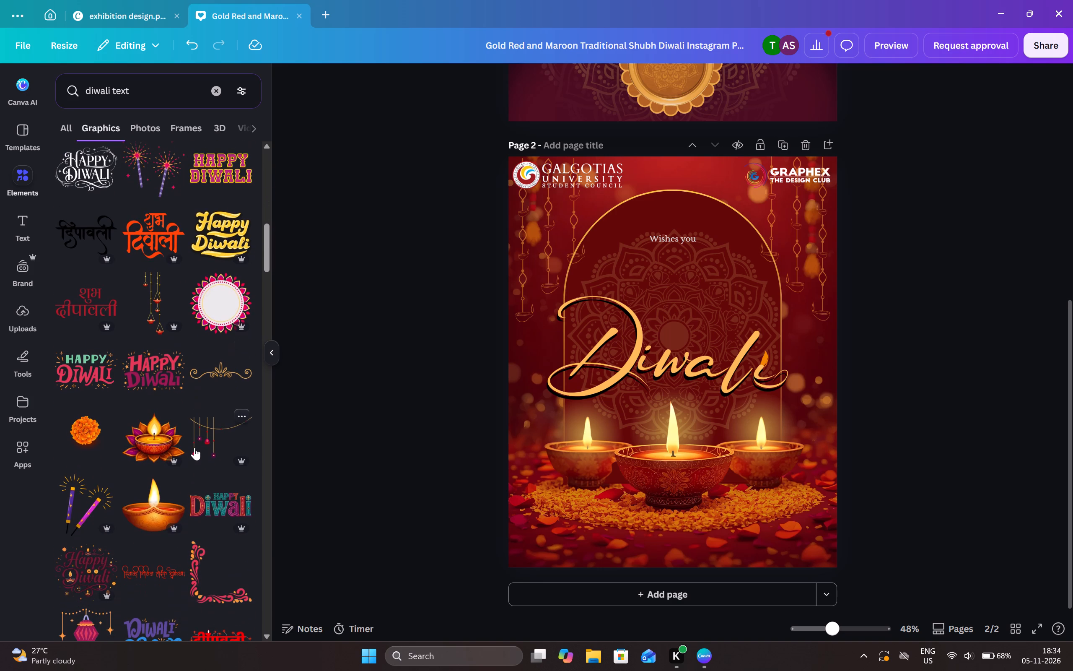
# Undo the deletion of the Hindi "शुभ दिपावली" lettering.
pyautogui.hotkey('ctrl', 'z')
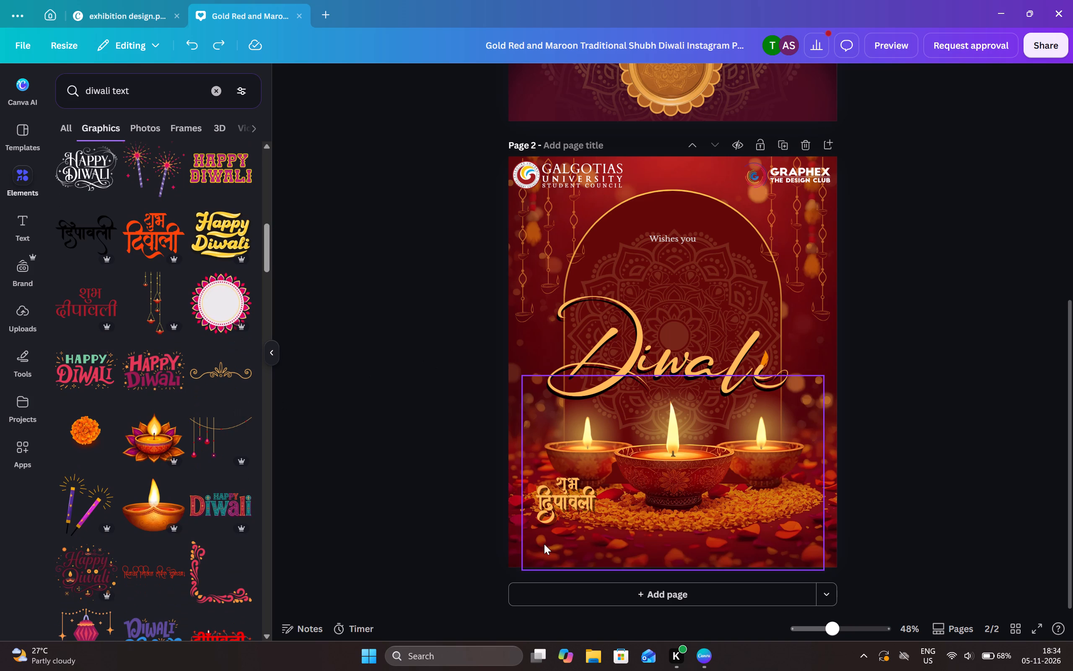
# Move the gold Hindi lettering off its dark shadow to above the "Diwali" script and crop away its lower word, "दिपावली".
pyautogui.click(559, 509)
pyautogui.doubleClick(562, 505)
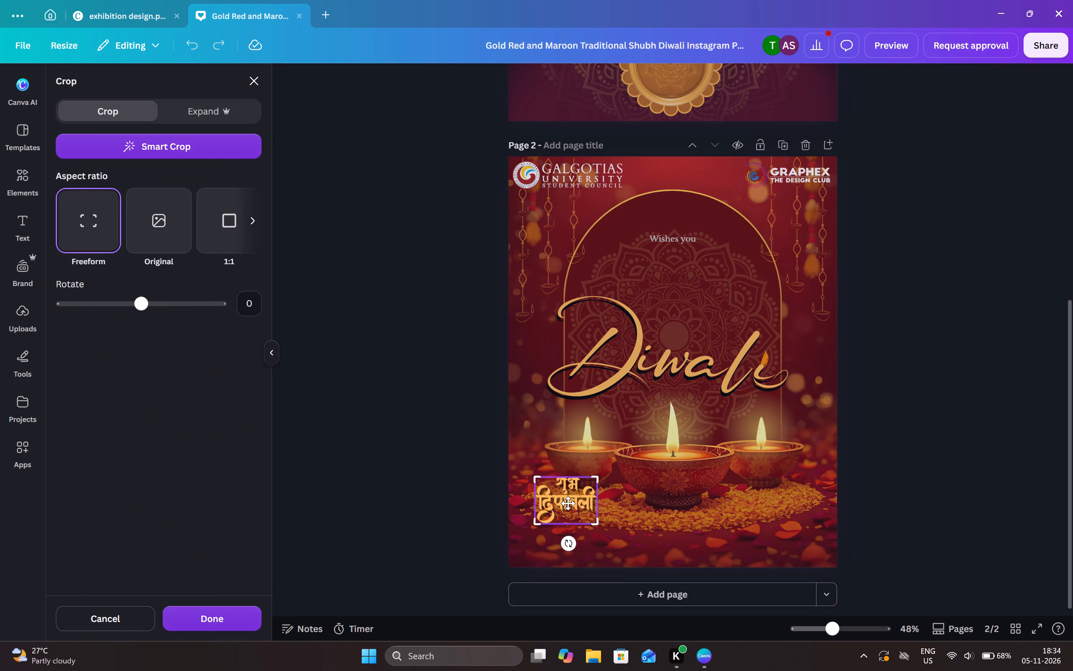
pyautogui.click(465, 484)
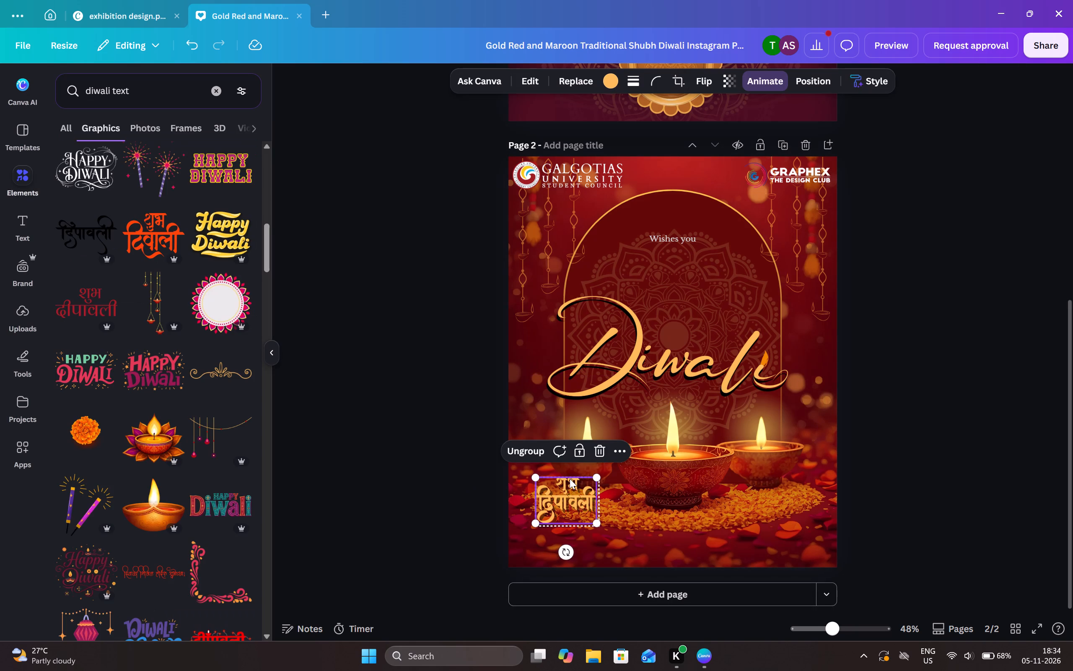
pyautogui.moveTo(578, 497); pyautogui.dragTo(700, 289)
pyautogui.doubleClick(700, 289)
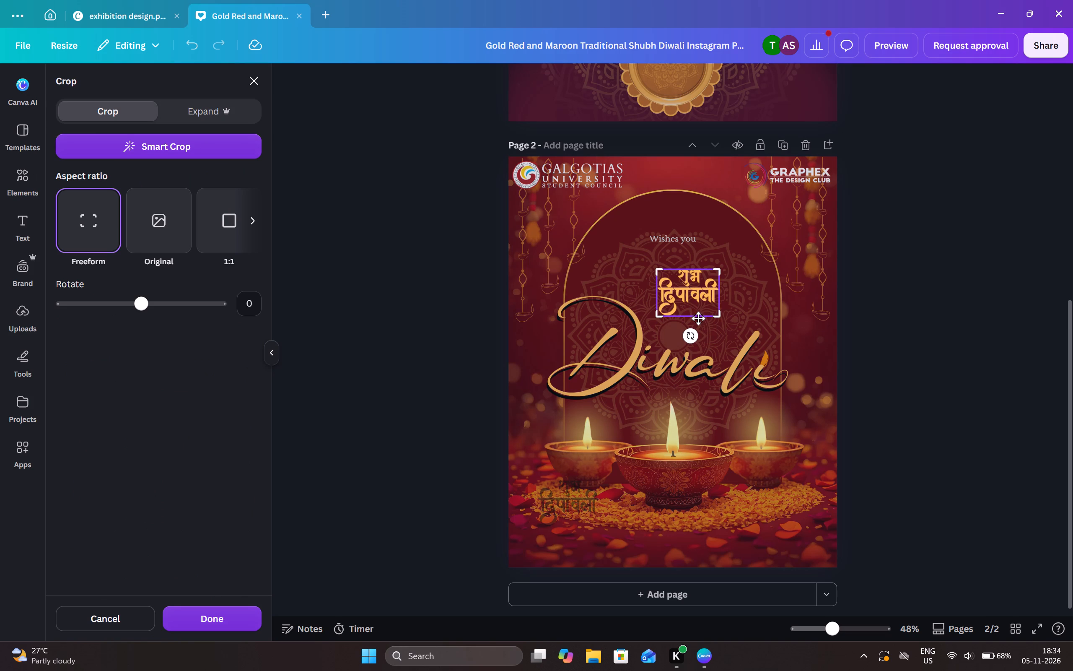
pyautogui.moveTo(719, 315); pyautogui.dragTo(720, 289)
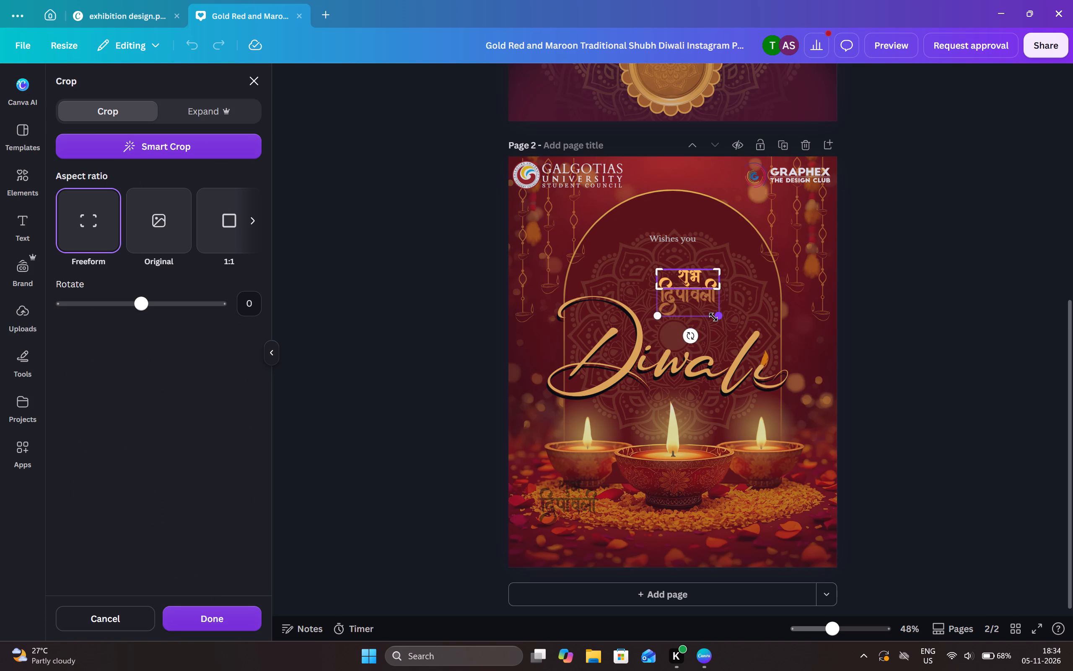
pyautogui.moveTo(714, 317); pyautogui.dragTo(692, 348)
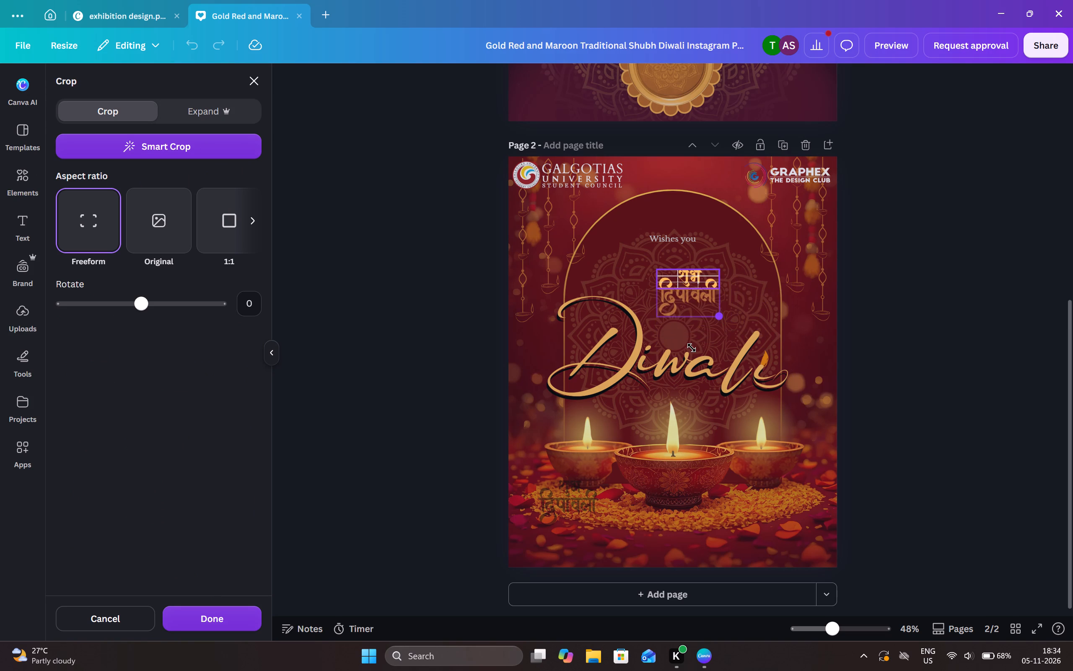
pyautogui.moveTo(692, 348); pyautogui.dragTo(692, 347)
pyautogui.click(236, 616)
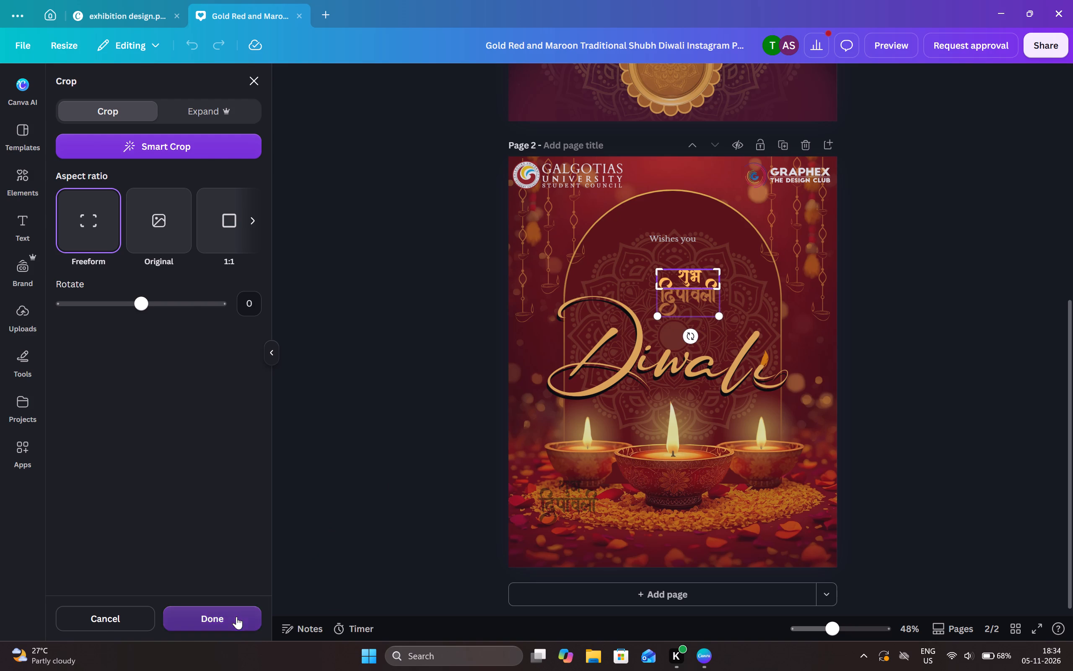
# Enlarge the cropped Hindi lettering to roughly twice its width and shift it toward the arch's centre, above "Diwali".
pyautogui.moveTo(716, 288); pyautogui.dragTo(726, 298)
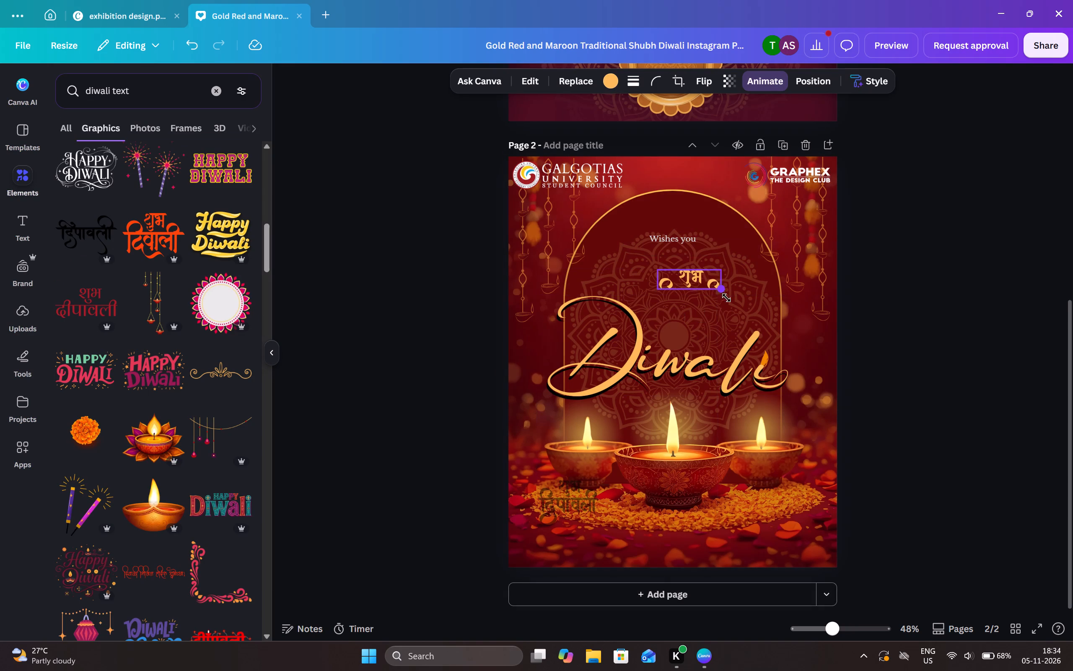
pyautogui.moveTo(726, 298); pyautogui.dragTo(786, 349)
pyautogui.moveTo(739, 283); pyautogui.dragTo(718, 287)
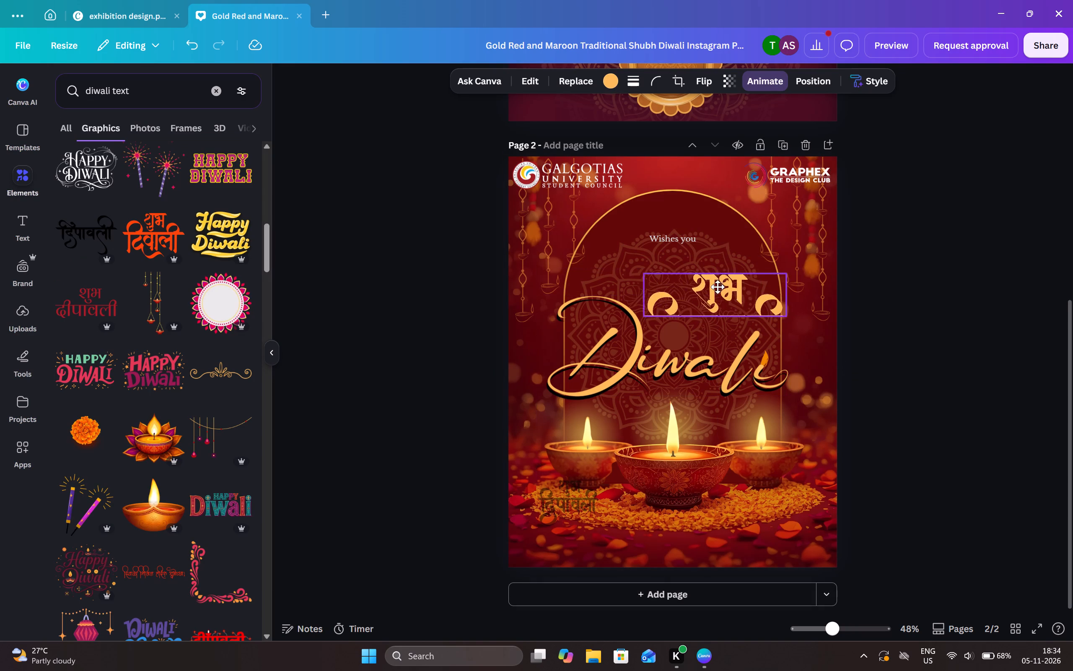
pyautogui.moveTo(718, 287); pyautogui.dragTo(694, 277)
# Crop both sides of the gold Hindi lettering to remove the leftover curls, keeping only "शुभ".
pyautogui.doubleClick(715, 288)
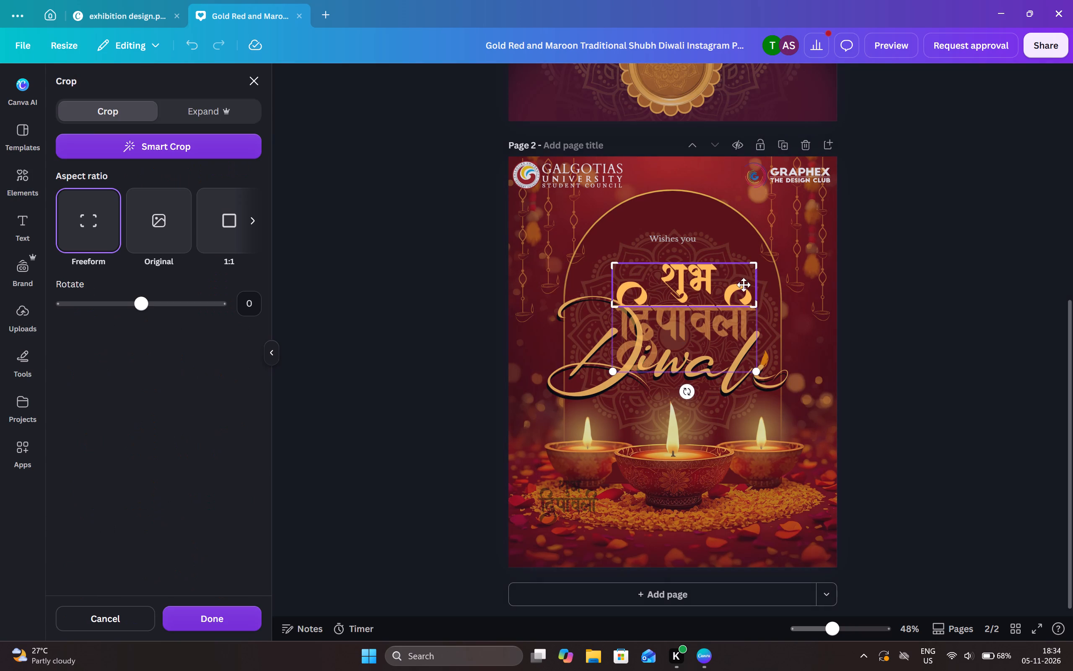
pyautogui.moveTo(755, 302); pyautogui.dragTo(722, 302)
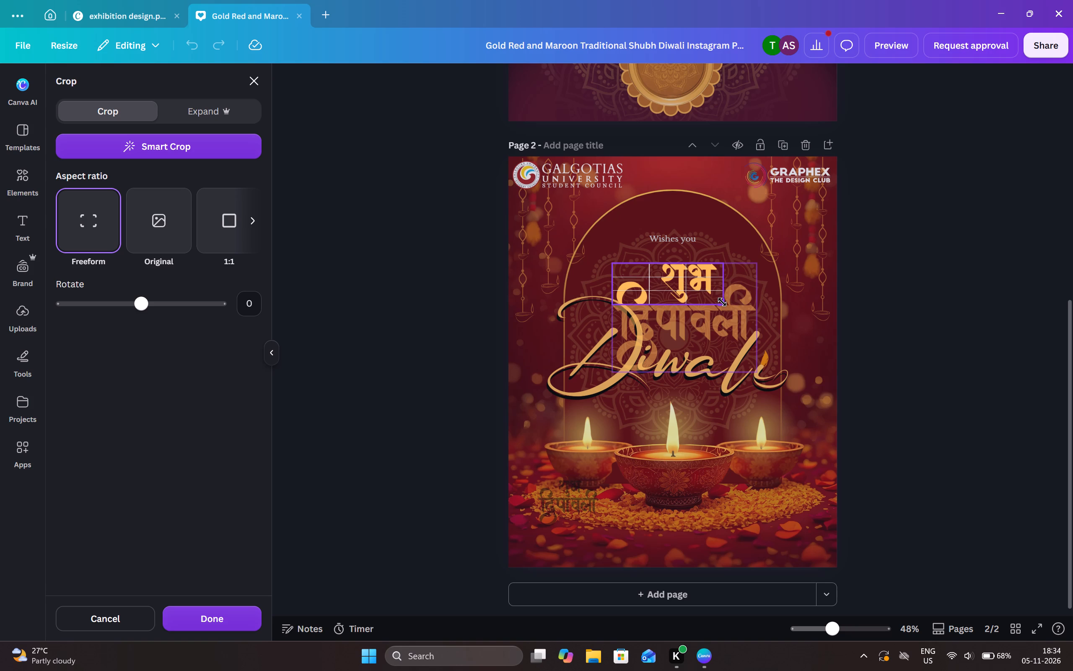
pyautogui.moveTo(722, 302); pyautogui.dragTo(721, 304)
pyautogui.moveTo(614, 300); pyautogui.dragTo(654, 303)
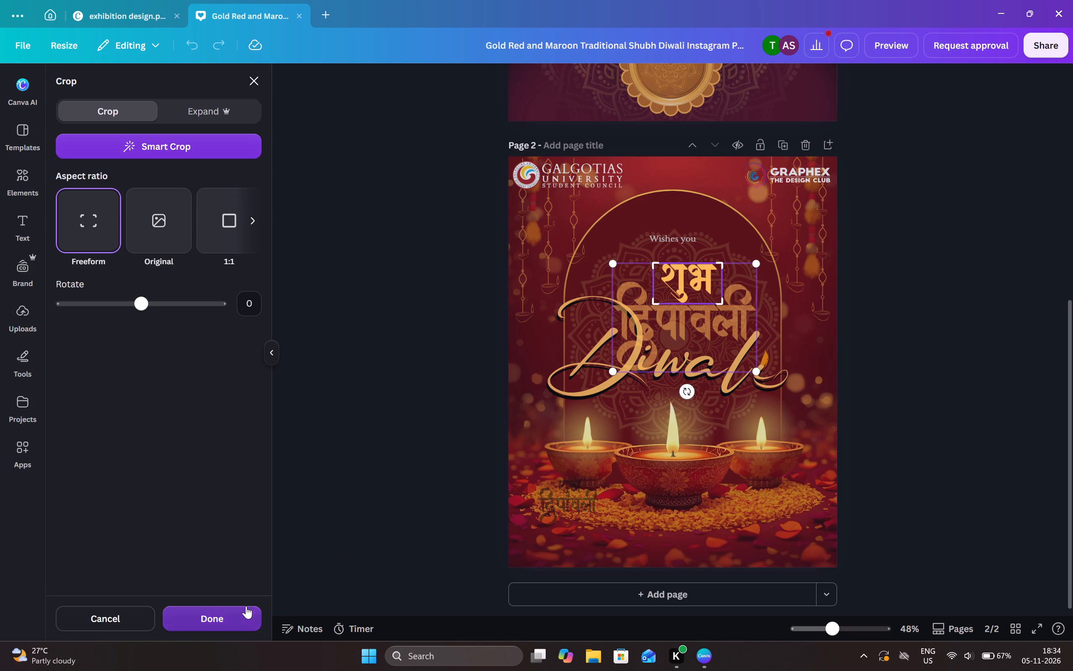
pyautogui.click(246, 606)
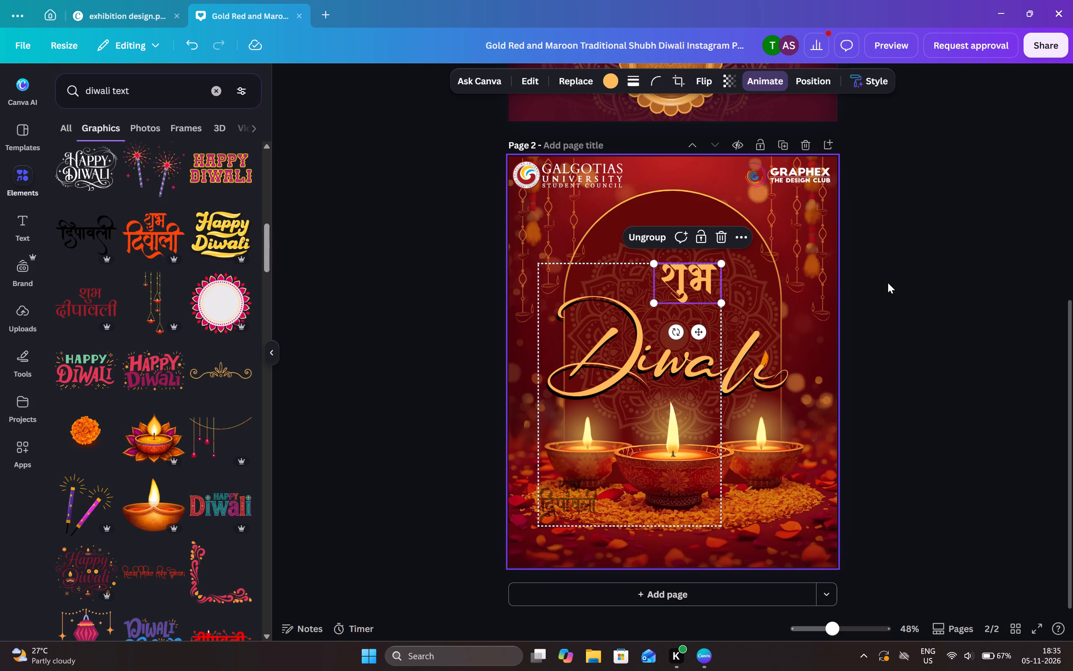
# Delete the dark shadow copy of the Hindi lettering left beside the diyas at page 2's lower left.
pyautogui.click(888, 283)
pyautogui.click(690, 279)
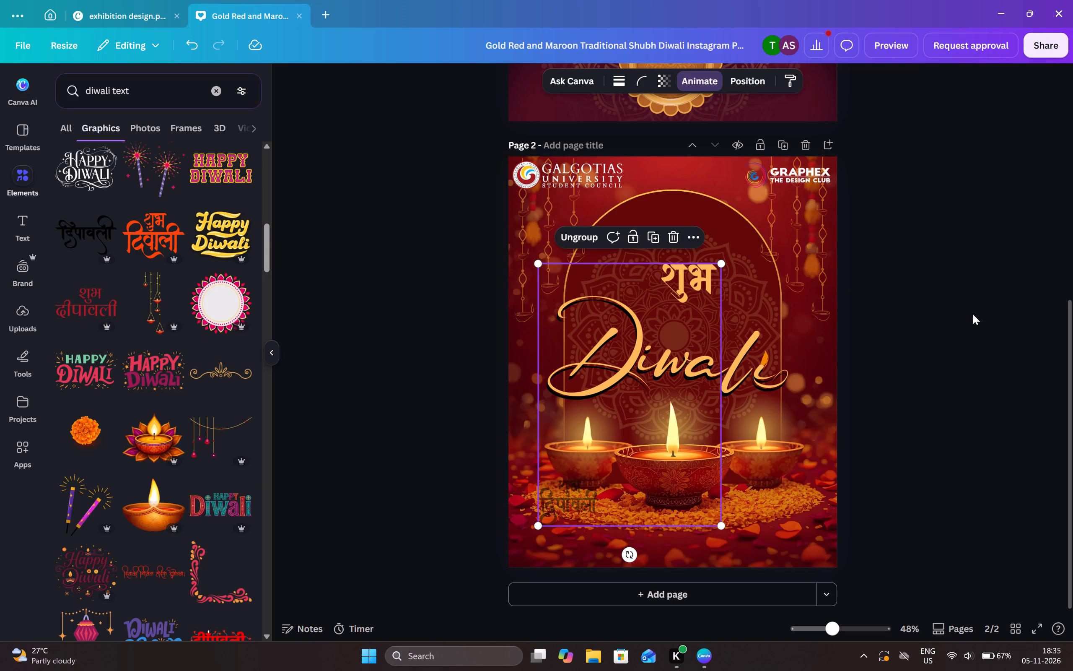
pyautogui.doubleClick(973, 314)
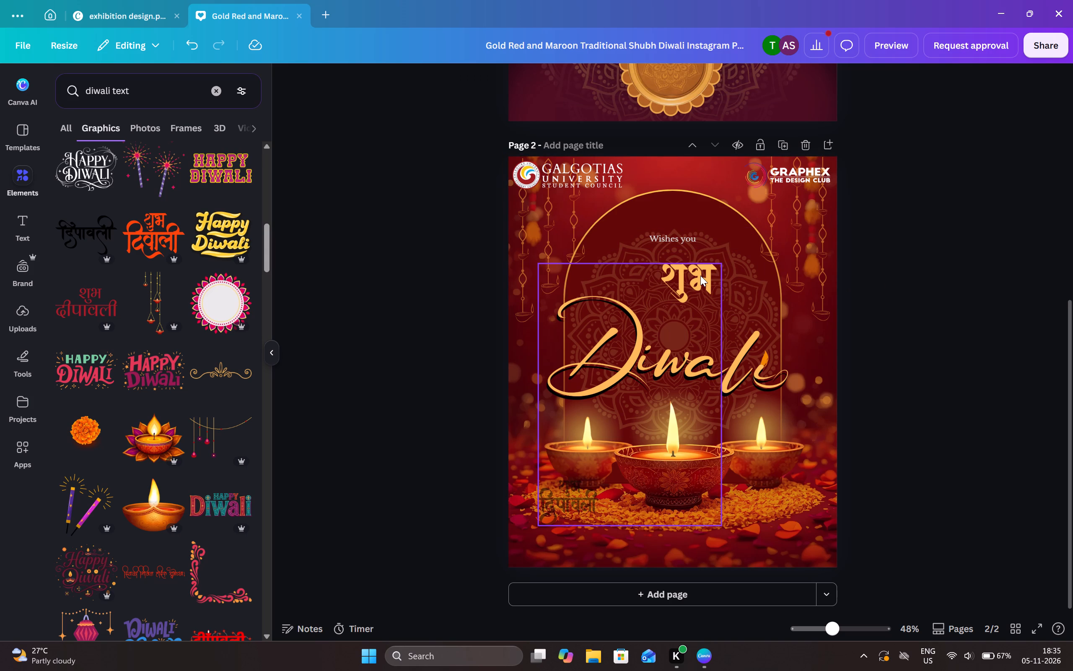
pyautogui.click(700, 276)
pyautogui.click(568, 495)
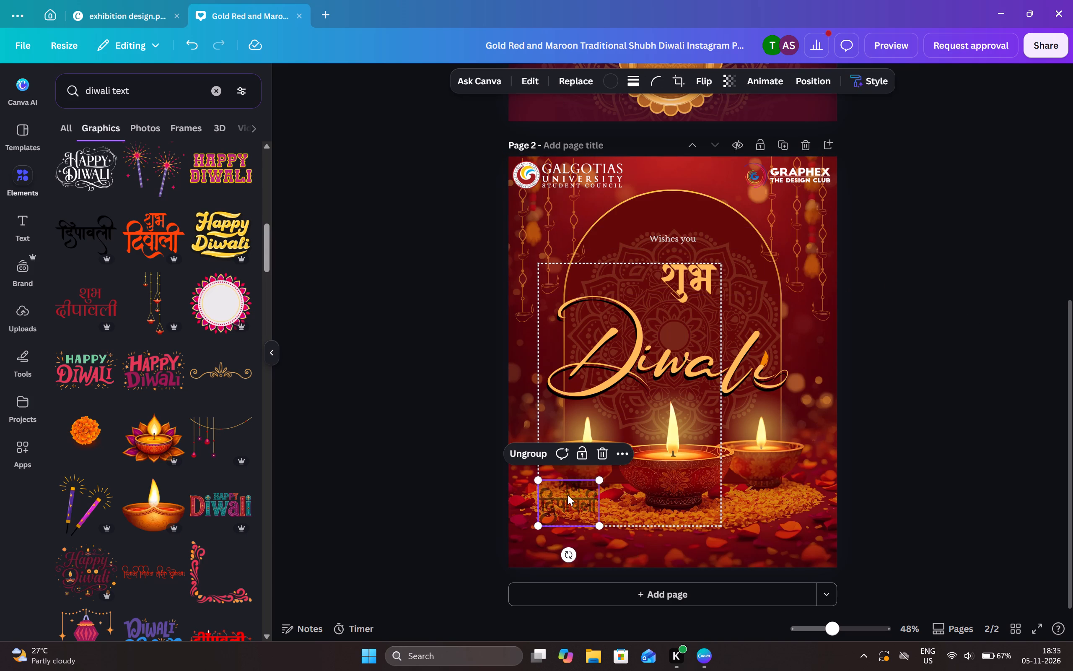
pyautogui.click(606, 451)
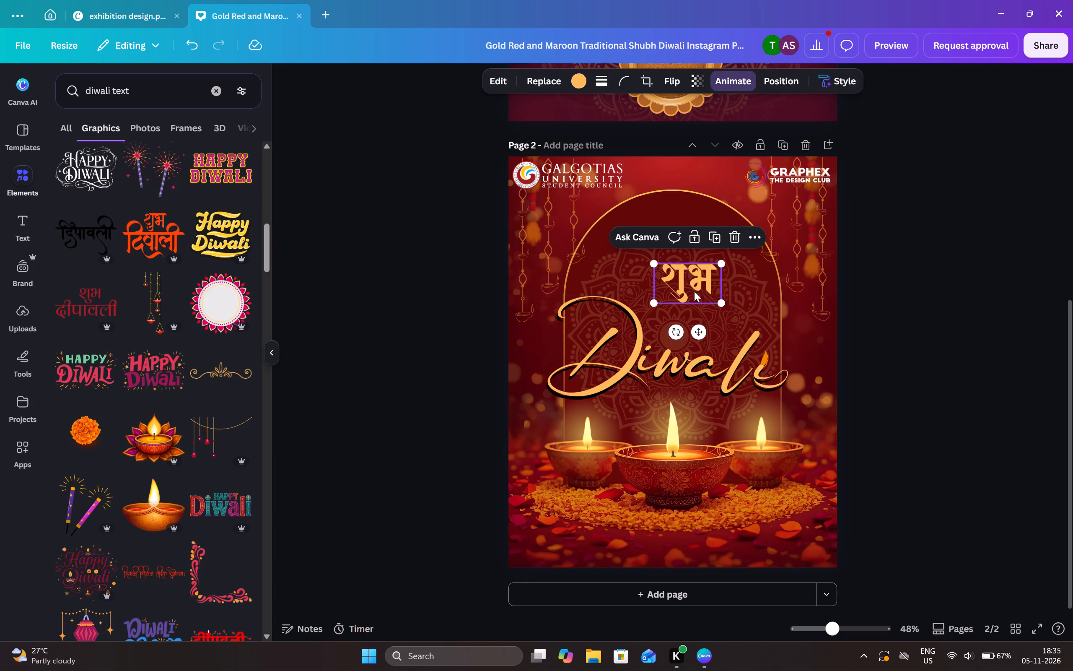
# Enlarge the gold "शुभ" further and centre it in the arch between "Wishes you" and the "Diwali" script.
pyautogui.moveTo(718, 299); pyautogui.dragTo(746, 318)
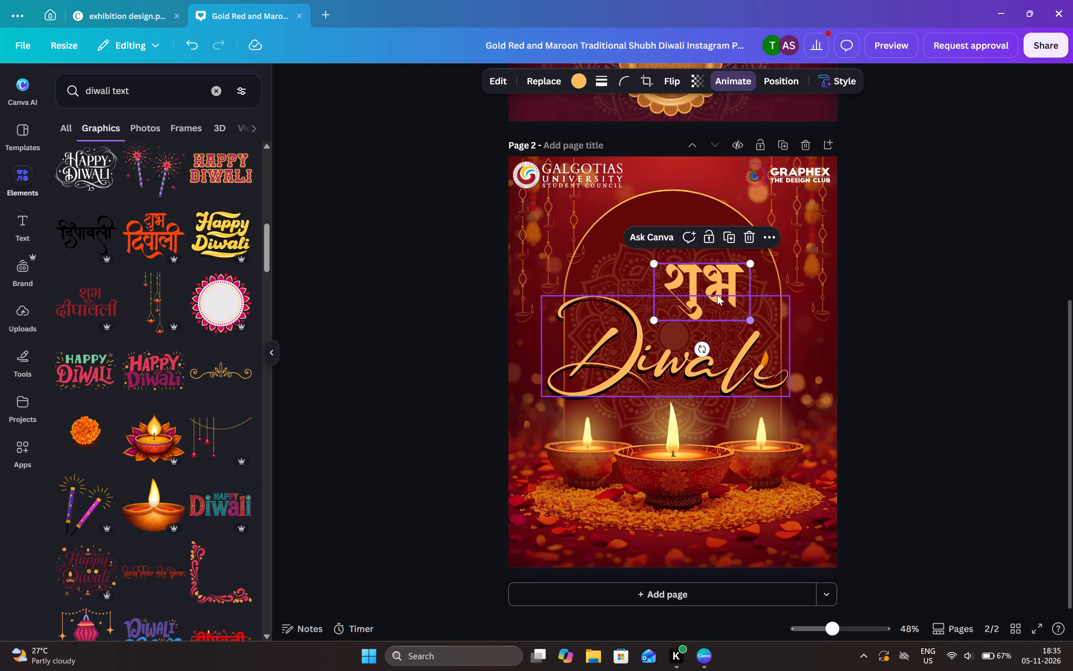
pyautogui.moveTo(715, 291); pyautogui.dragTo(684, 282)
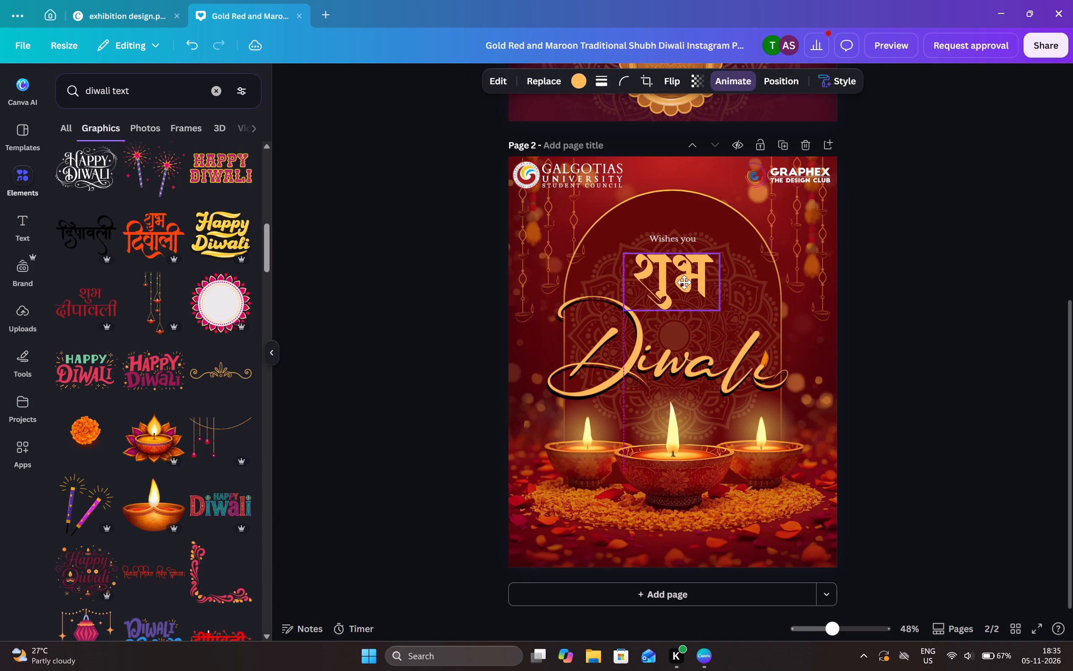
pyautogui.moveTo(684, 282); pyautogui.dragTo(684, 283)
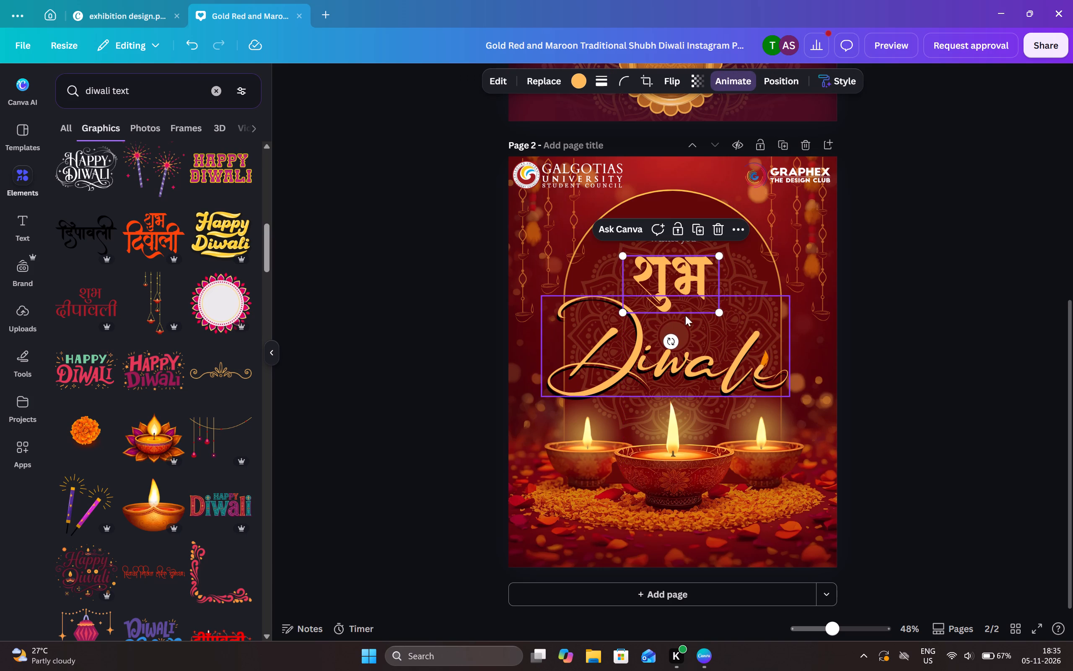
pyautogui.click(906, 340)
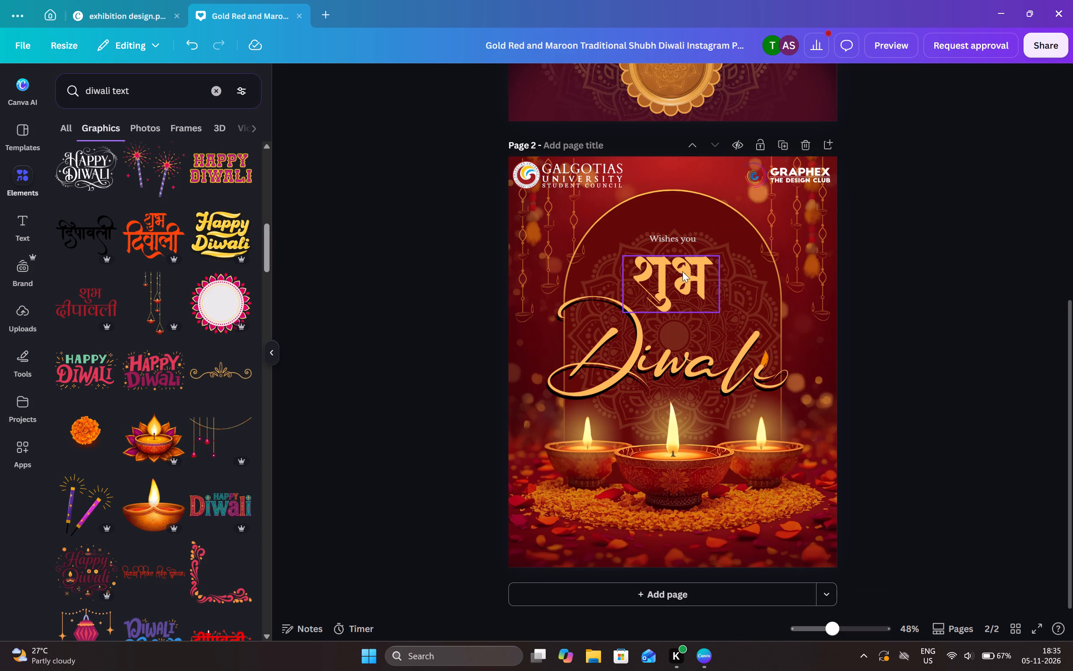
# Duplicate the gold "शुभ" lettering on page 2 and place the copy just below it, over the "Diwali" script.
pyautogui.click(694, 275)
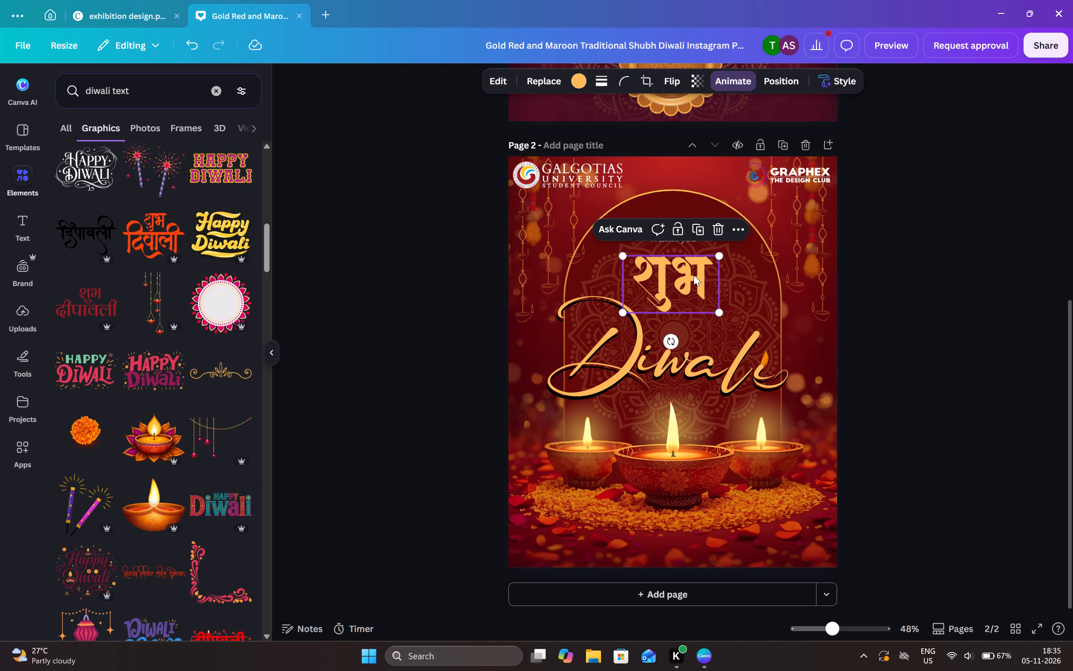
pyautogui.hotkey('ctrl', 'c')
pyautogui.hotkey('ctrl', 'v')
pyautogui.moveTo(694, 275); pyautogui.dragTo(710, 321)
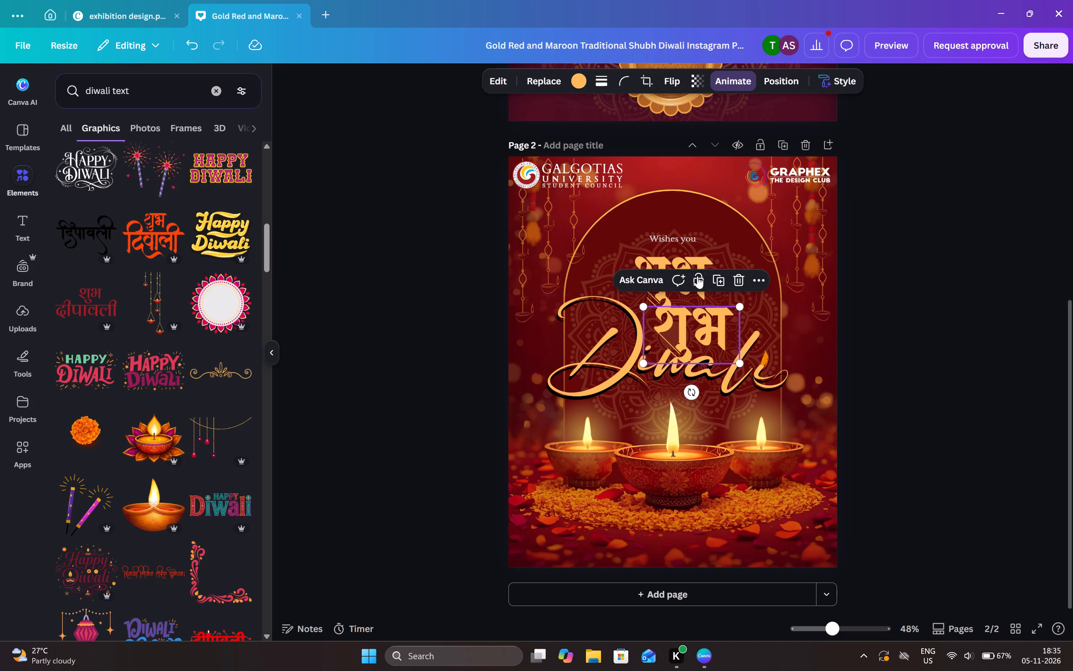
# Recolour the original upper "शुभ" lettering black to act as a shadow.
pyautogui.click(690, 255)
pyautogui.click(690, 265)
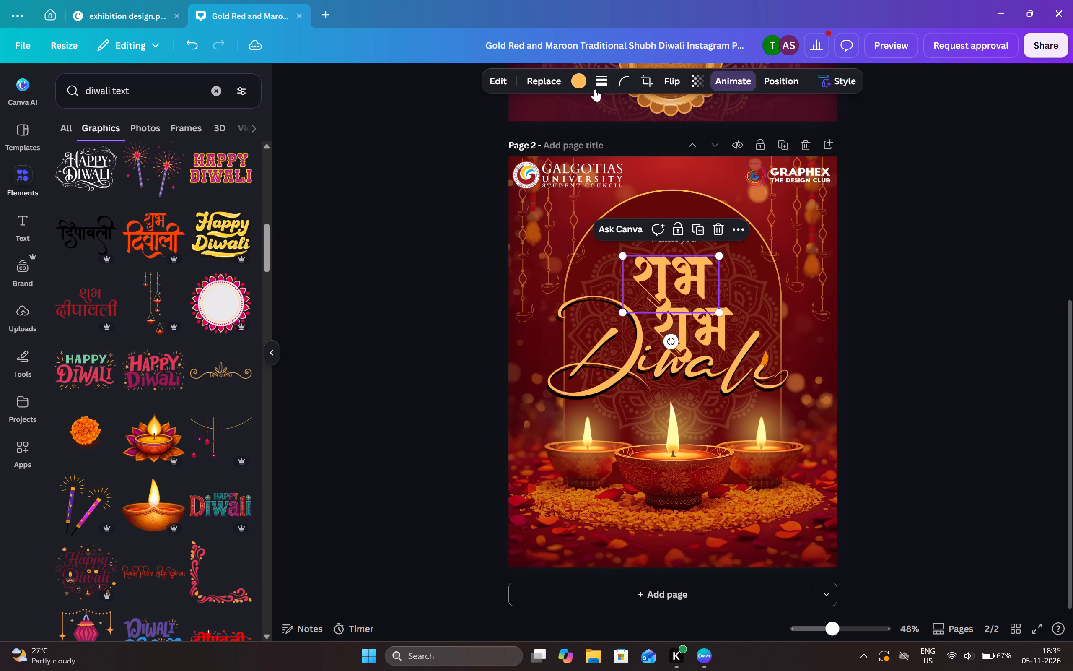
pyautogui.click(580, 82)
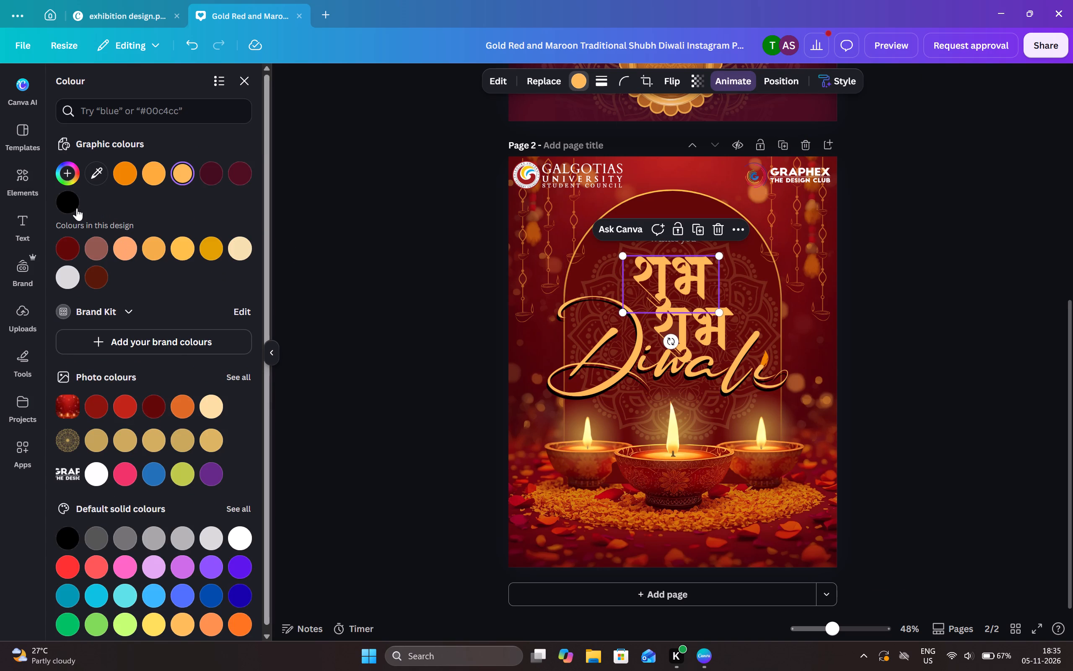
pyautogui.click(75, 206)
pyautogui.click(336, 237)
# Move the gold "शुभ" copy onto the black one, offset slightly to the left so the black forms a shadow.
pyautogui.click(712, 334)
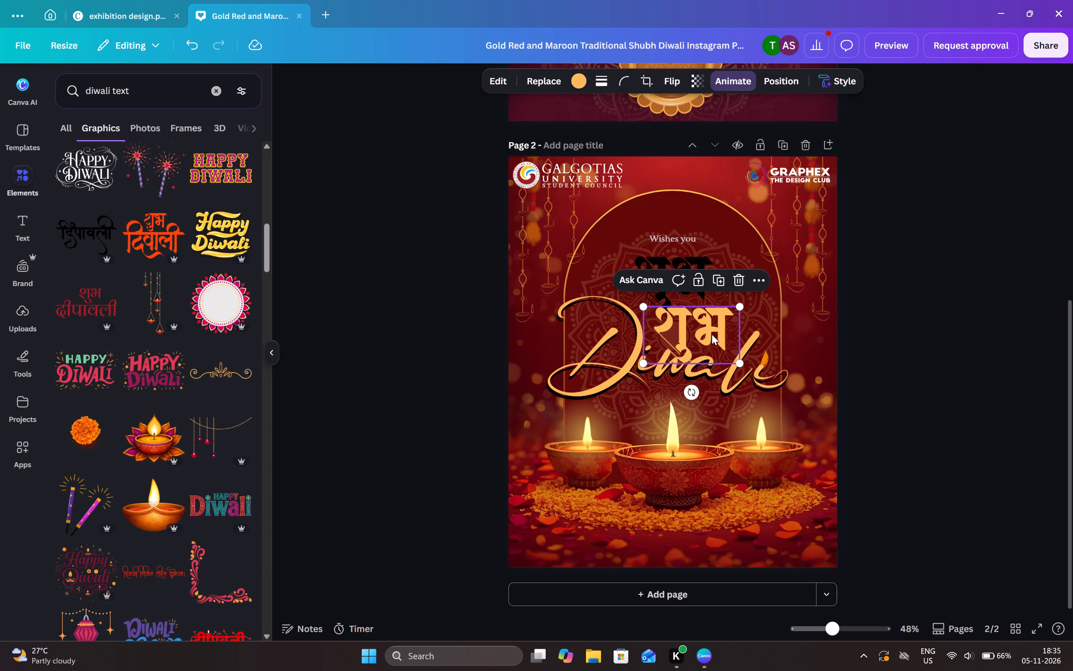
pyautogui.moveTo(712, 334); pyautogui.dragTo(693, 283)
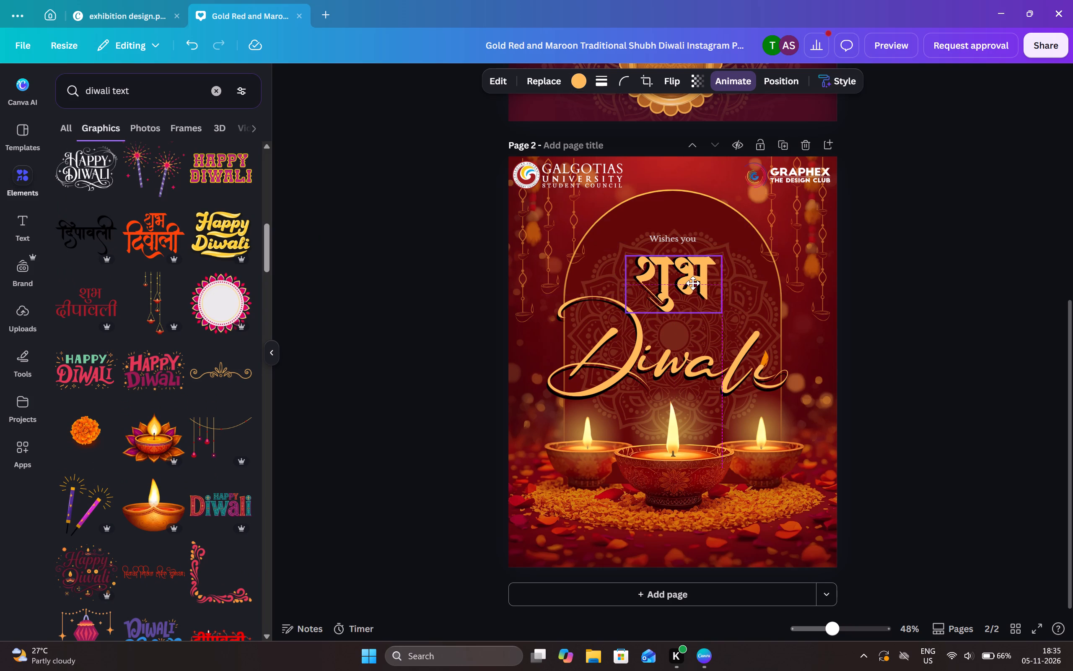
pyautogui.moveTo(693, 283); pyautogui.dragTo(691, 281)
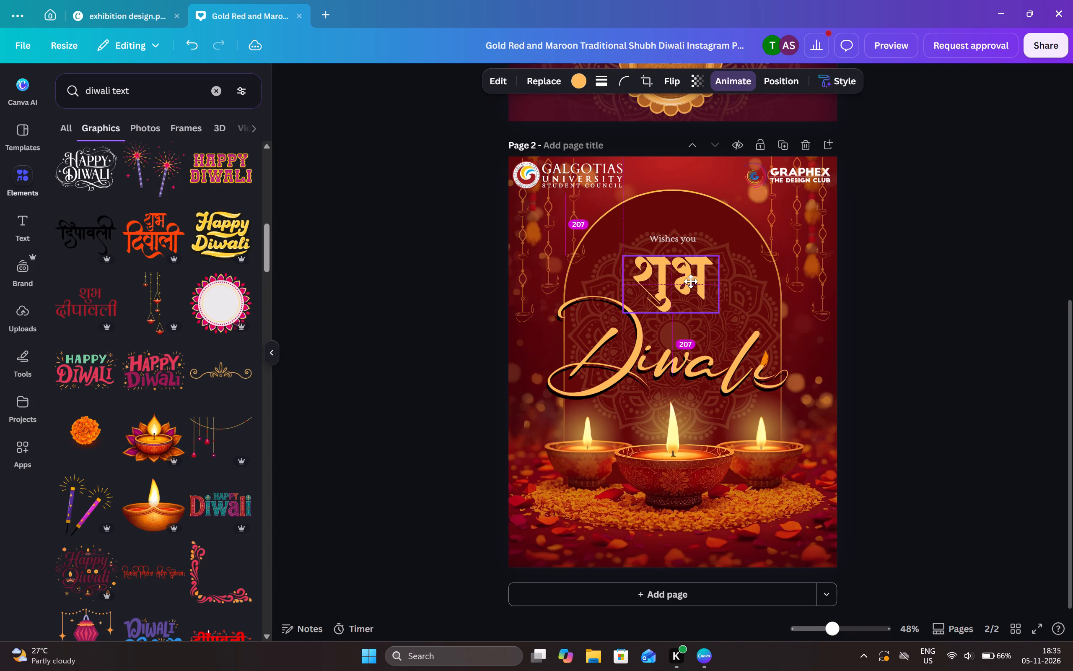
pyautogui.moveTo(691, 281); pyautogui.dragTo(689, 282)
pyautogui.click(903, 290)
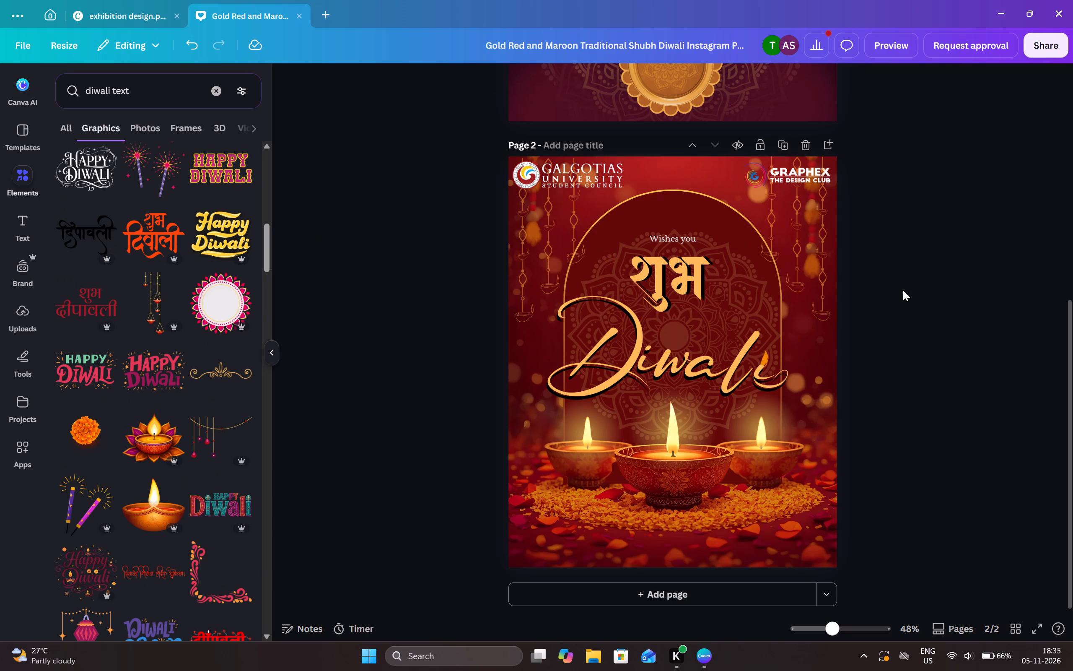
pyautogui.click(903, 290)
# Shift the black "शुभ" slightly right and down, and set the gold "शुभ" back over it, offset slightly left.
pyautogui.moveTo(687, 275); pyautogui.dragTo(747, 322)
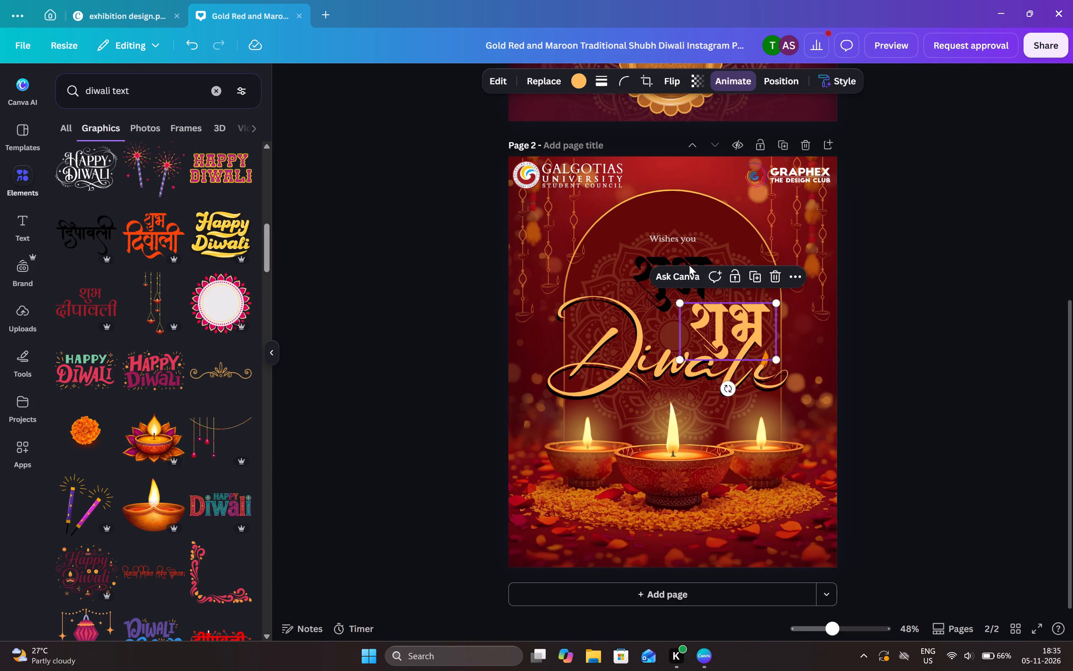
pyautogui.click(659, 265)
pyautogui.click(648, 263)
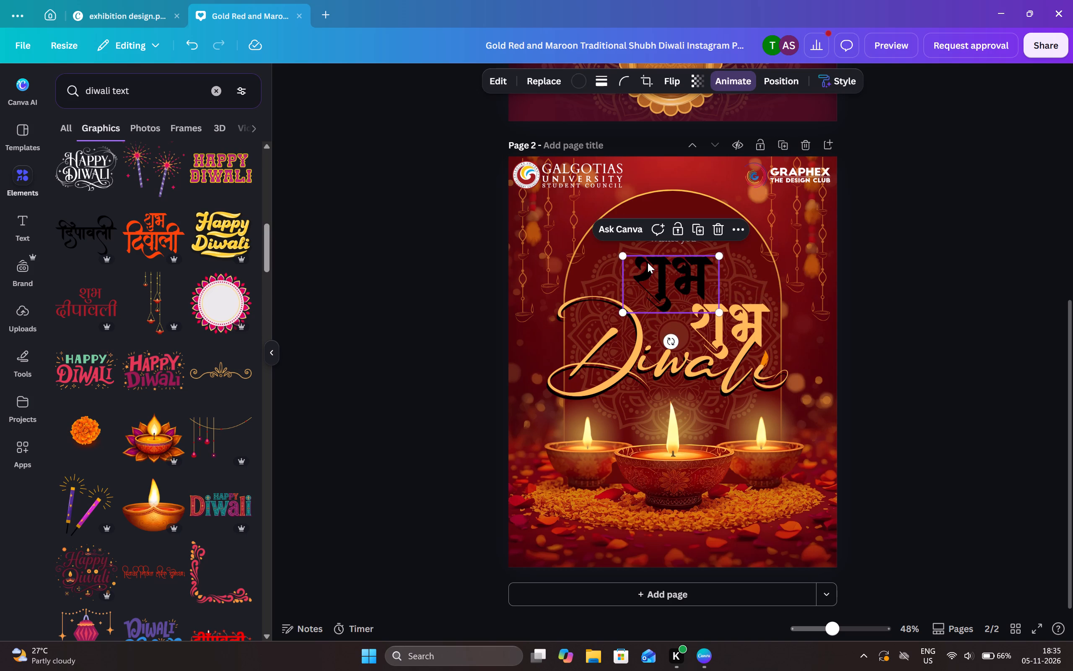
pyautogui.moveTo(648, 263); pyautogui.dragTo(660, 263)
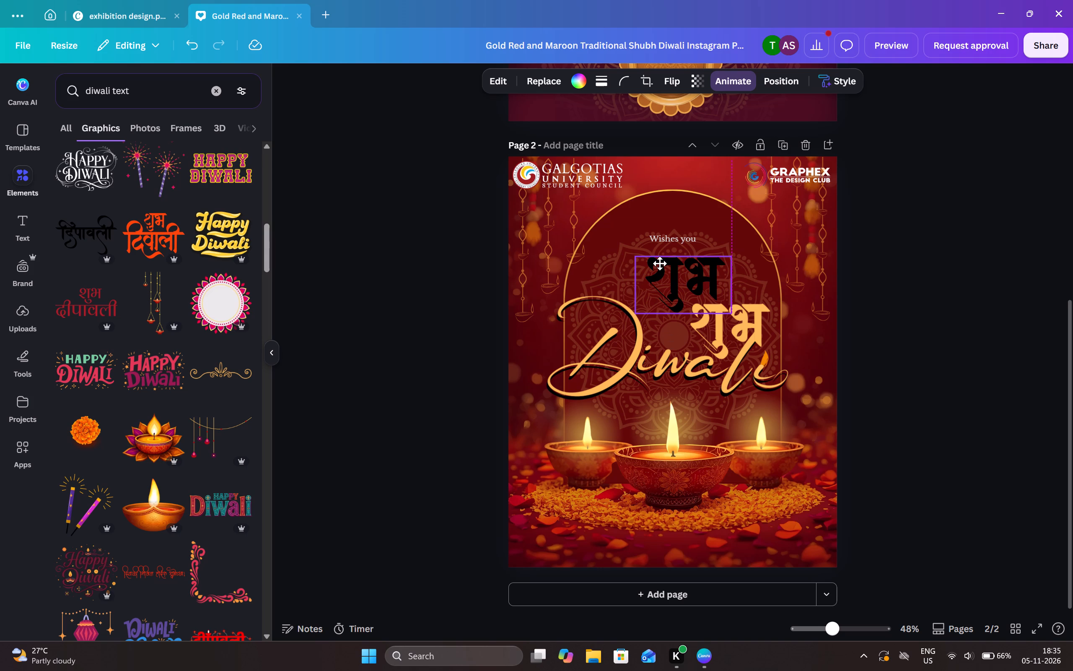
pyautogui.moveTo(660, 263); pyautogui.dragTo(661, 266)
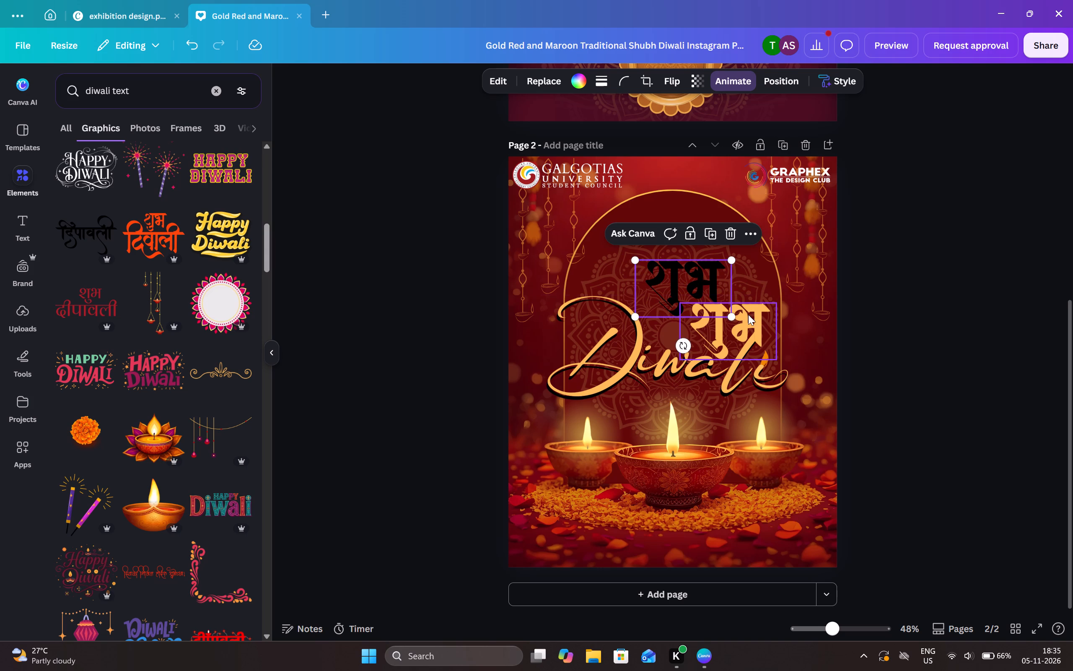
pyautogui.moveTo(749, 317); pyautogui.dragTo(701, 273)
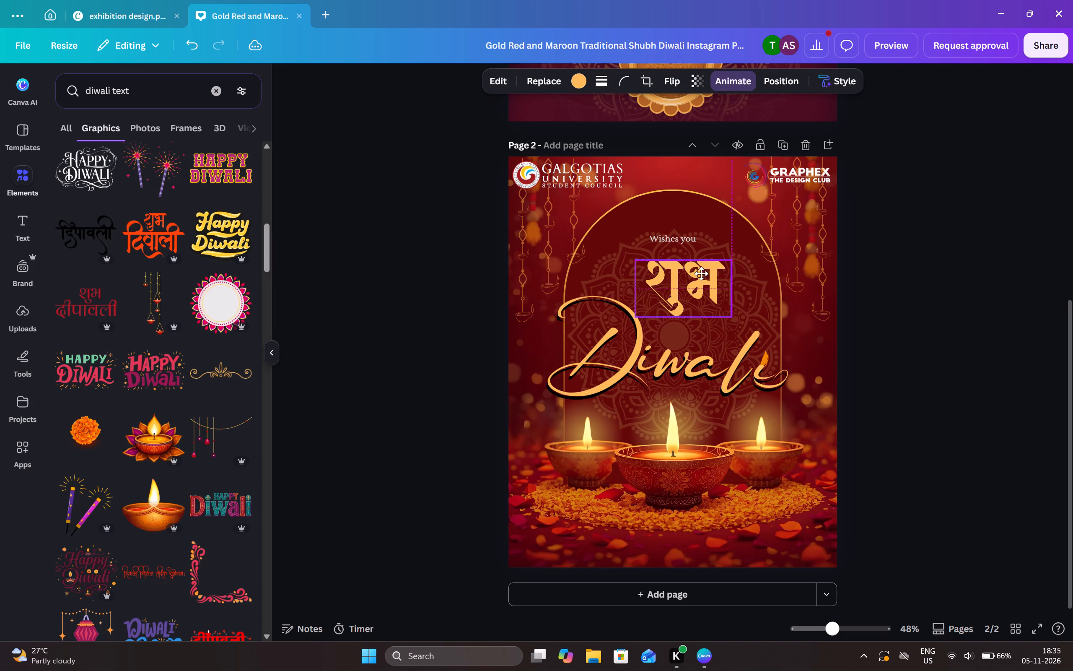
pyautogui.moveTo(701, 273); pyautogui.dragTo(701, 276)
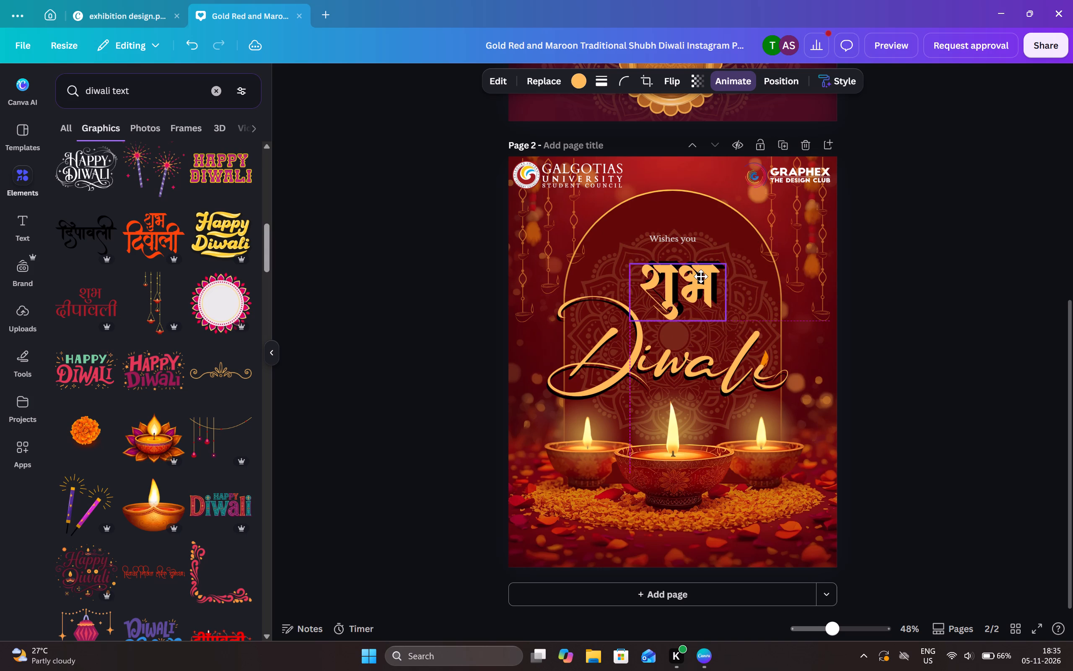
pyautogui.moveTo(701, 276); pyautogui.dragTo(701, 275)
pyautogui.click(882, 294)
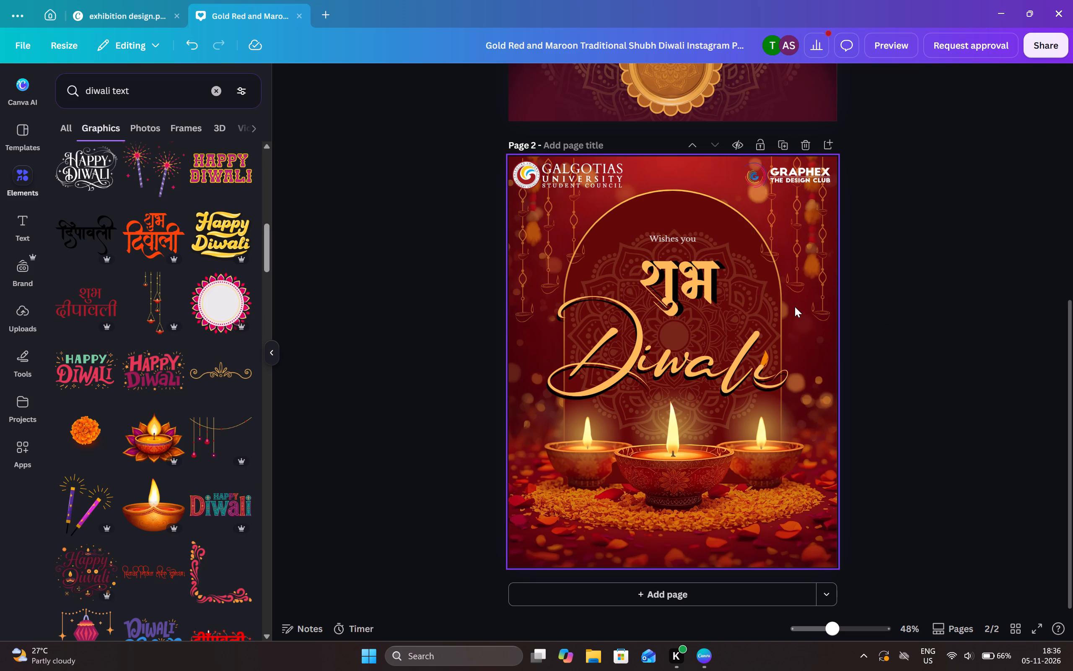
pyautogui.click(1006, 364)
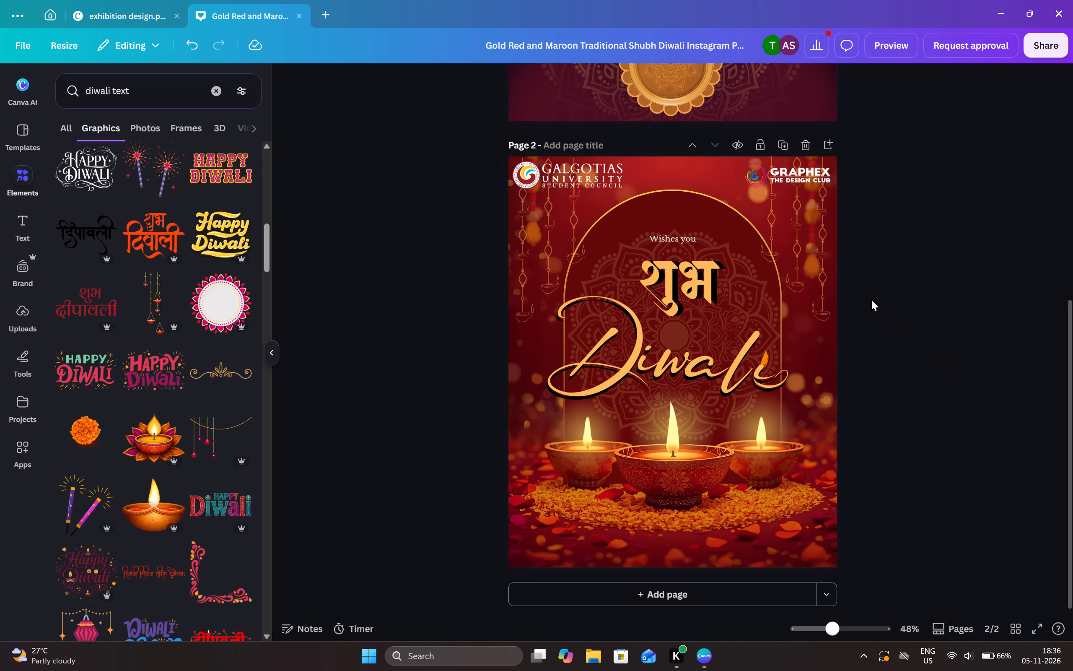
# Nudge the "Wishes you" text slightly upward, away from the "शुभ" lettering.
pyautogui.moveTo(691, 237); pyautogui.dragTo(691, 233)
pyautogui.click(1008, 259)
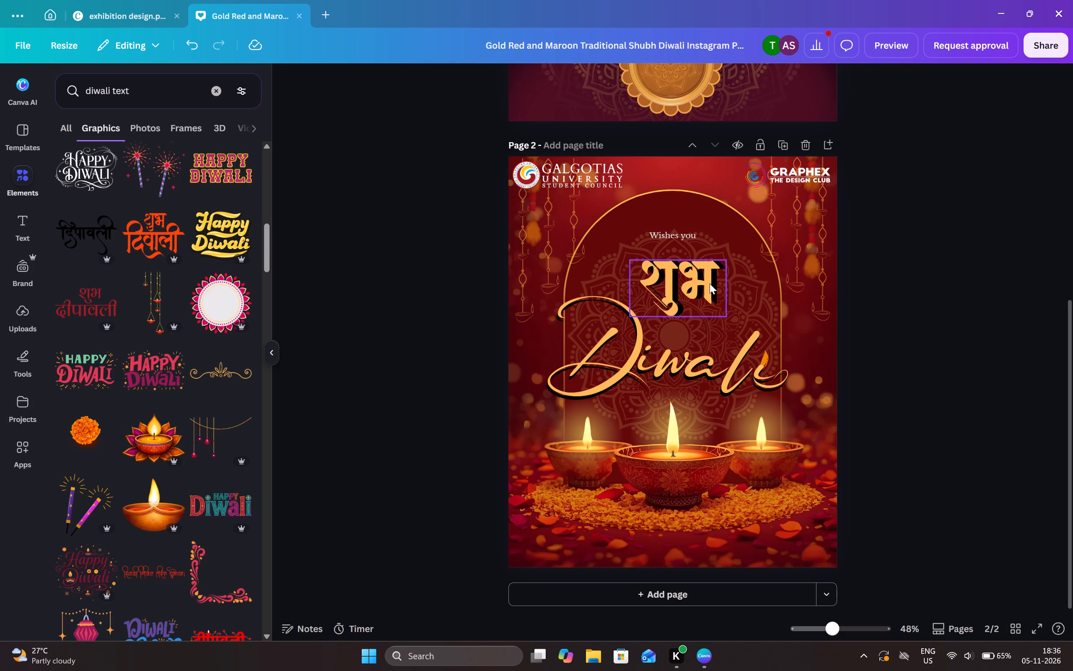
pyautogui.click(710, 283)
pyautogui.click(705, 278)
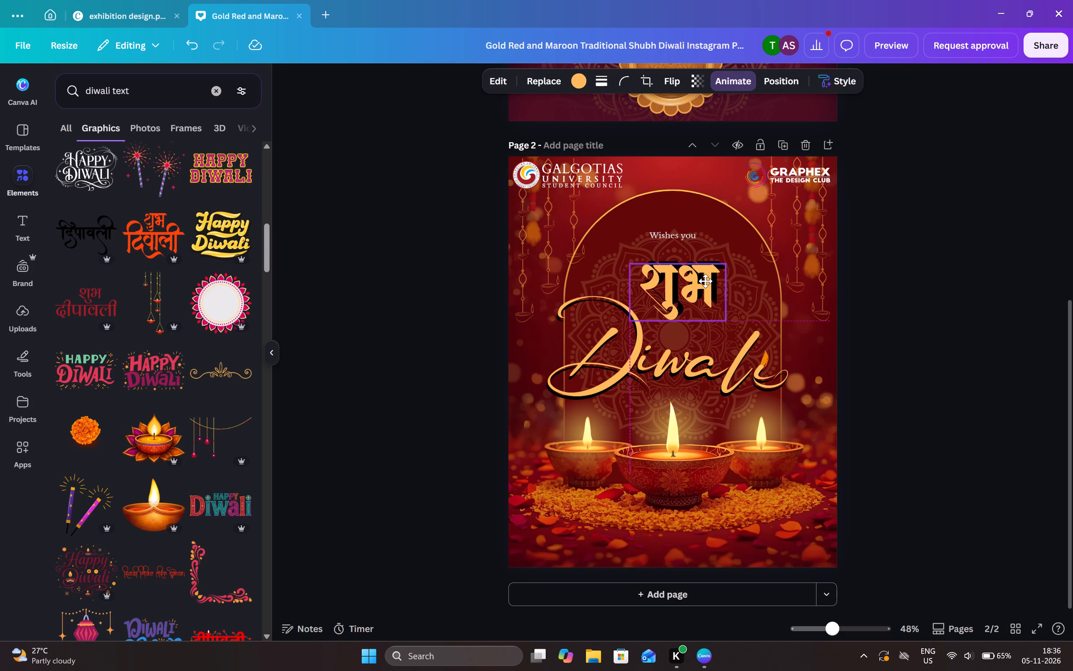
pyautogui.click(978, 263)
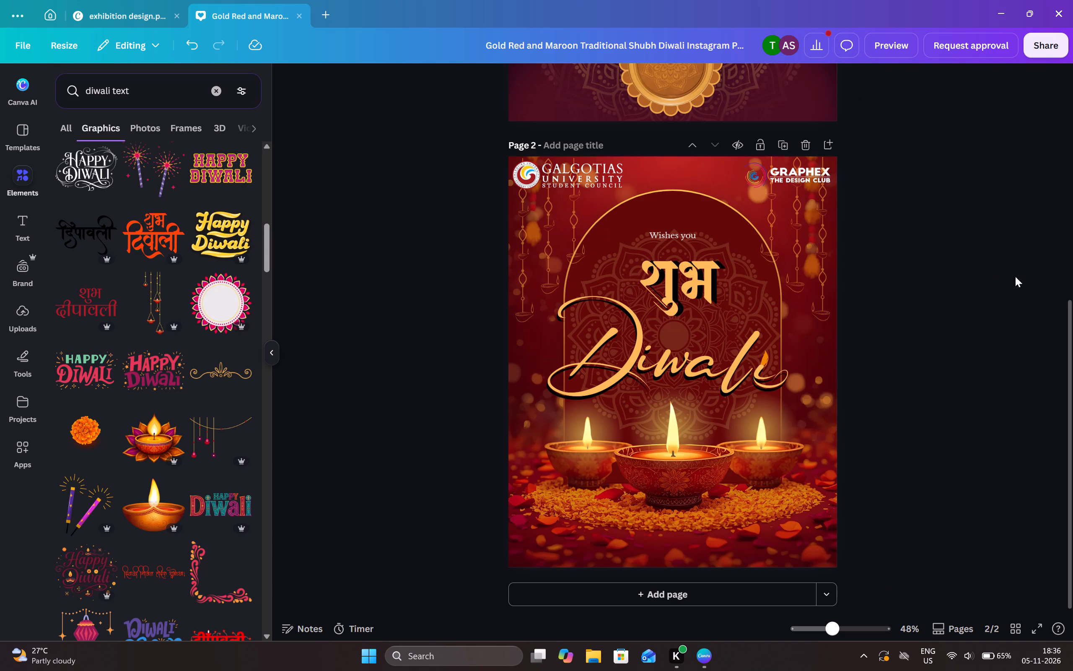
# Duplicate page 2 to make a second version of the greeting.
pyautogui.click(696, 169)
pyautogui.click(787, 151)
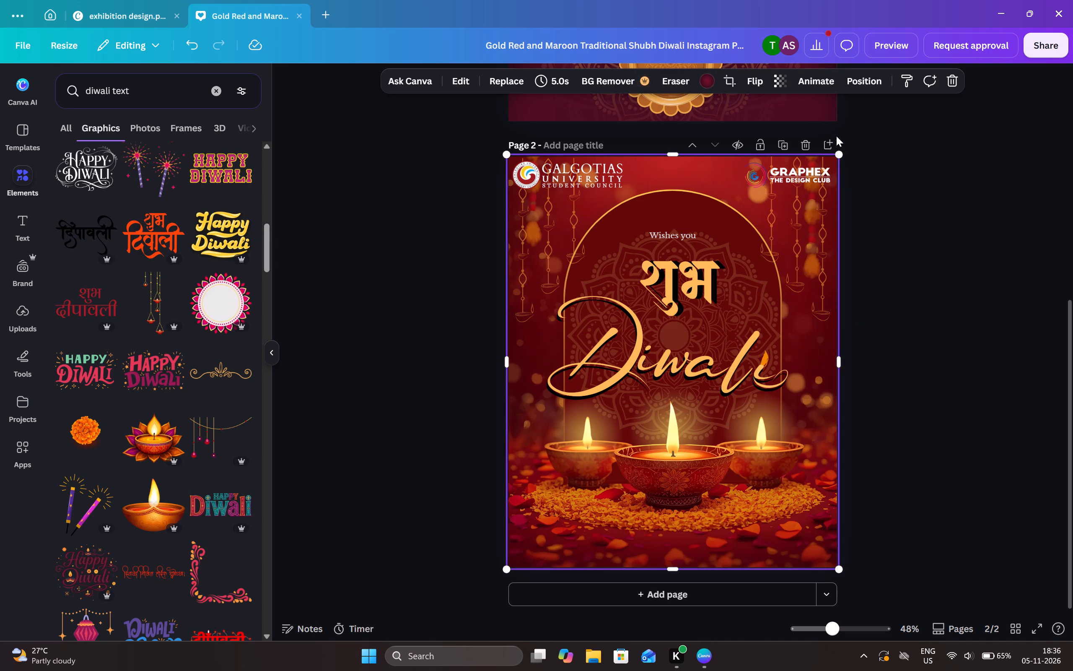
pyautogui.click(782, 142)
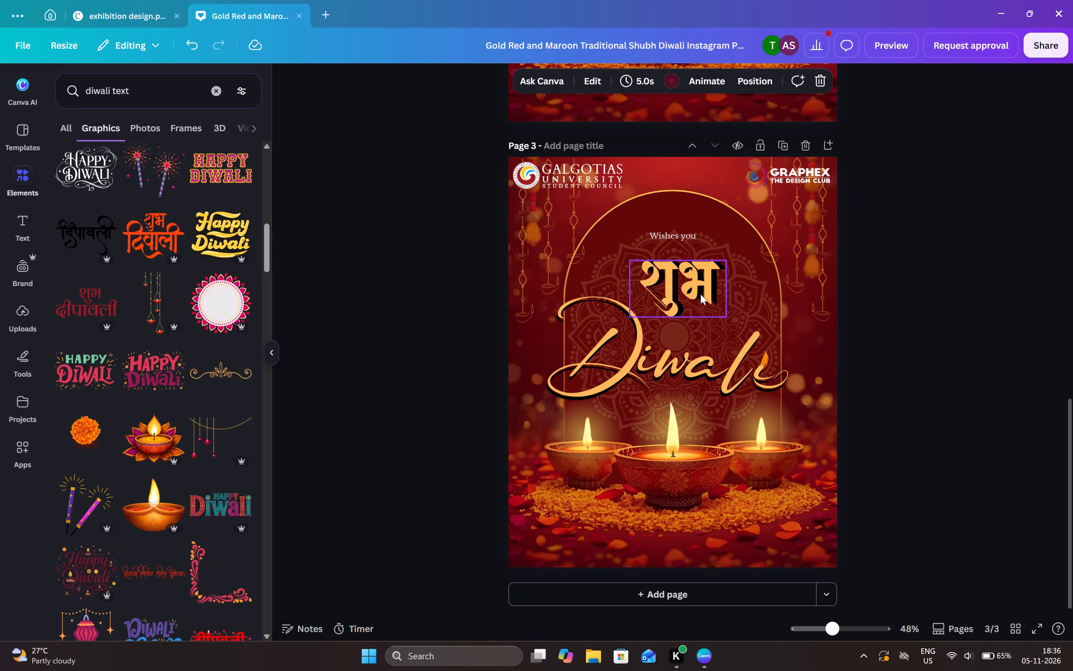
# Delete the gold and black "शुभ" and the "Diwali" script with its shadow from page 3's arch.
pyautogui.click(700, 294)
pyautogui.click(723, 229)
pyautogui.click(701, 277)
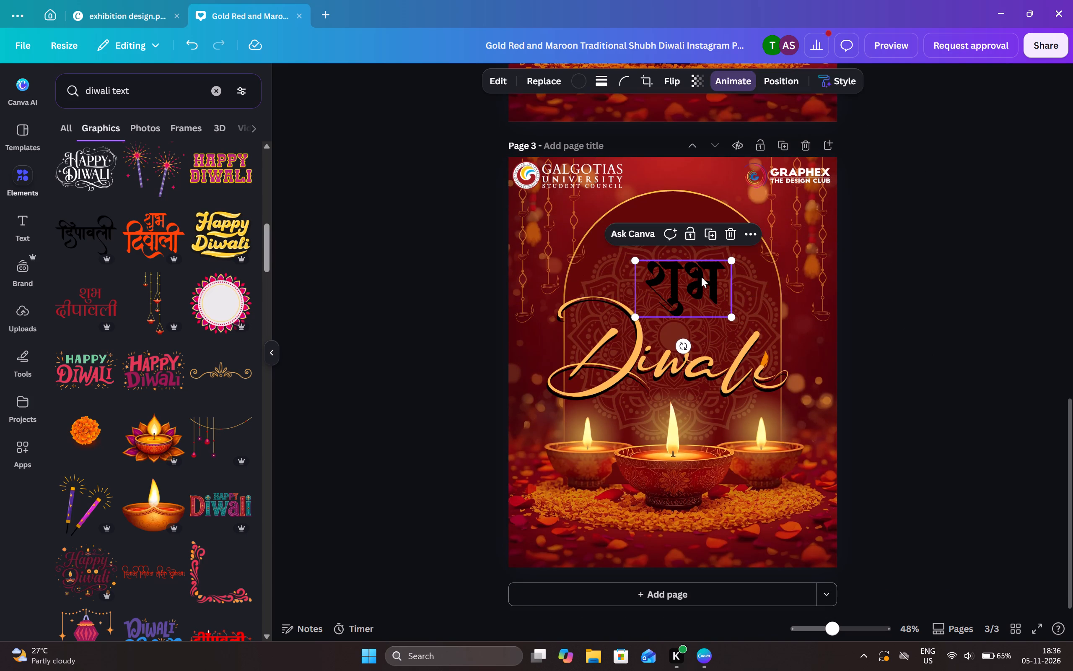
pyautogui.click(730, 234)
pyautogui.click(704, 362)
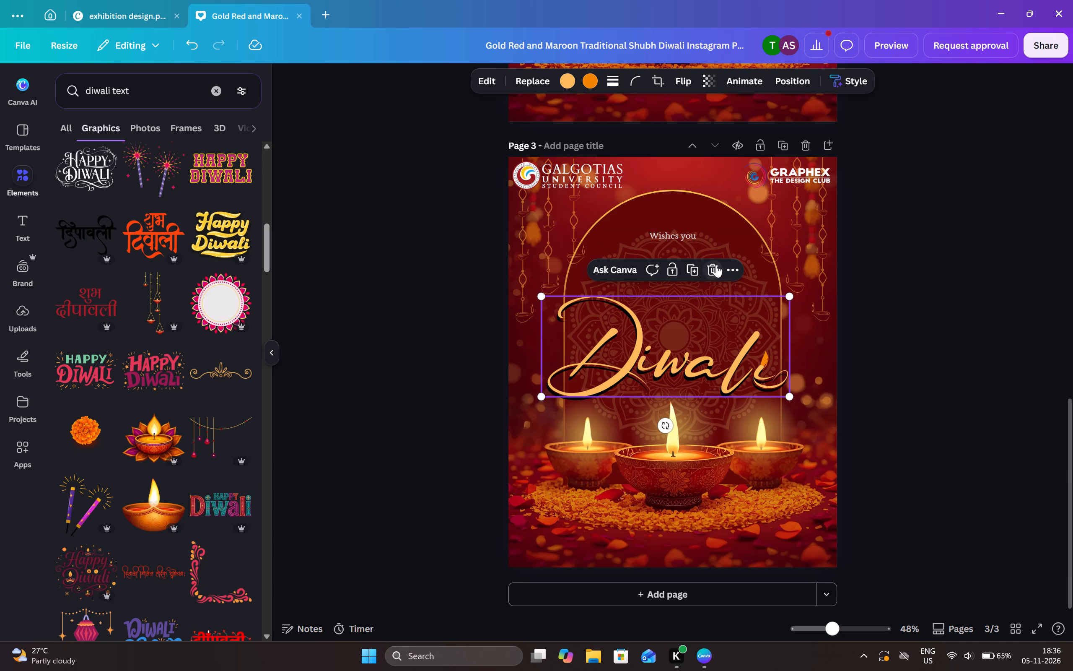
pyautogui.click(715, 265)
pyautogui.click(694, 362)
pyautogui.click(712, 265)
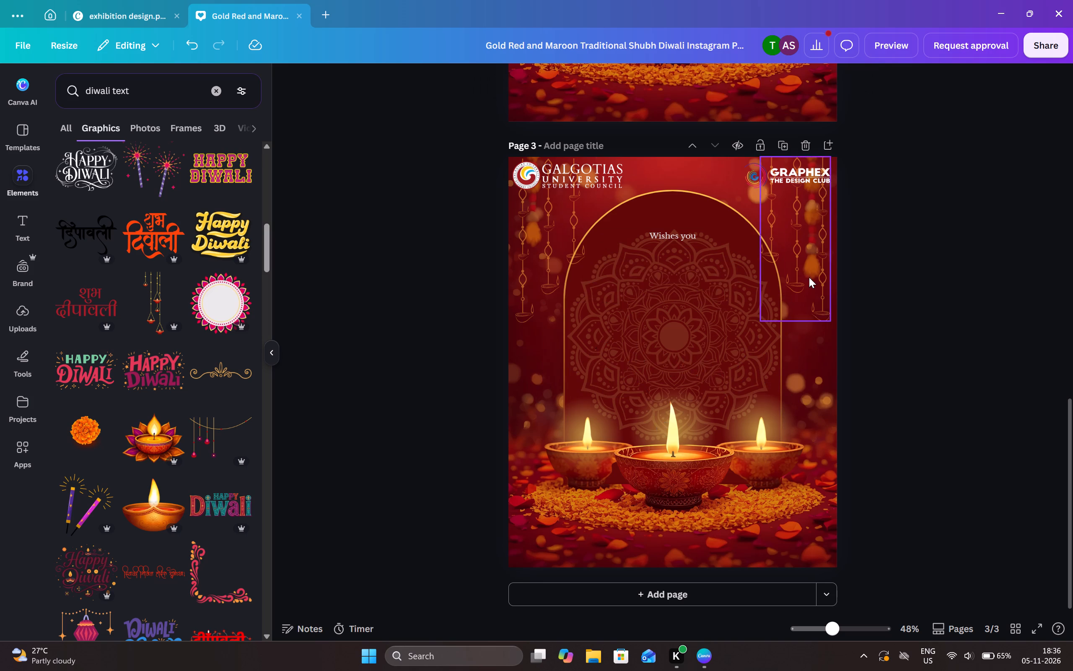
# Copy the grouped gold "शुभ दिपावली" lettering from page 1 and paste it into page 3's arch below "Wishes you".
pyautogui.scroll(11, 866, 277)
pyautogui.click(715, 148)
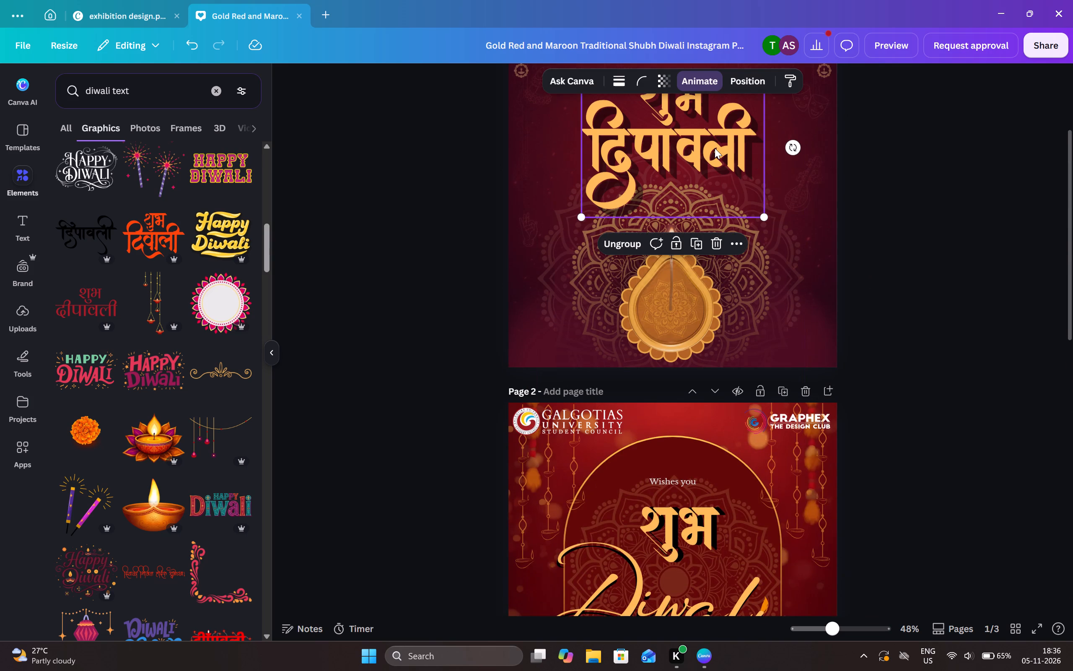
pyautogui.hotkey('ctrl', 'c')
pyautogui.scroll(-5, 971, 247)
pyautogui.scroll(-4, 945, 276)
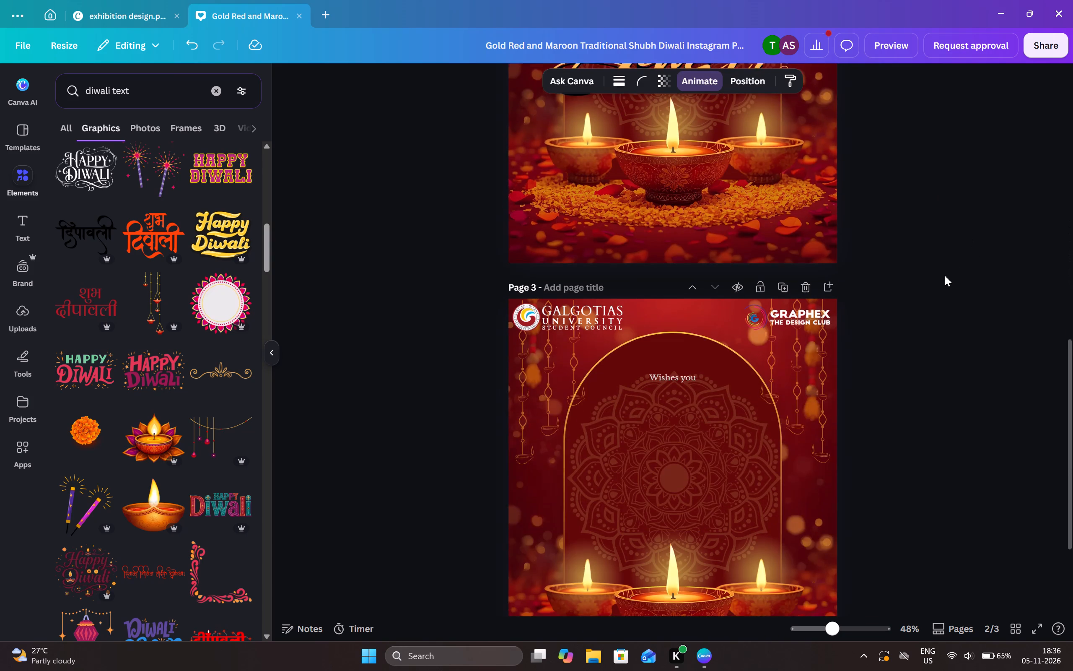
pyautogui.click(703, 302)
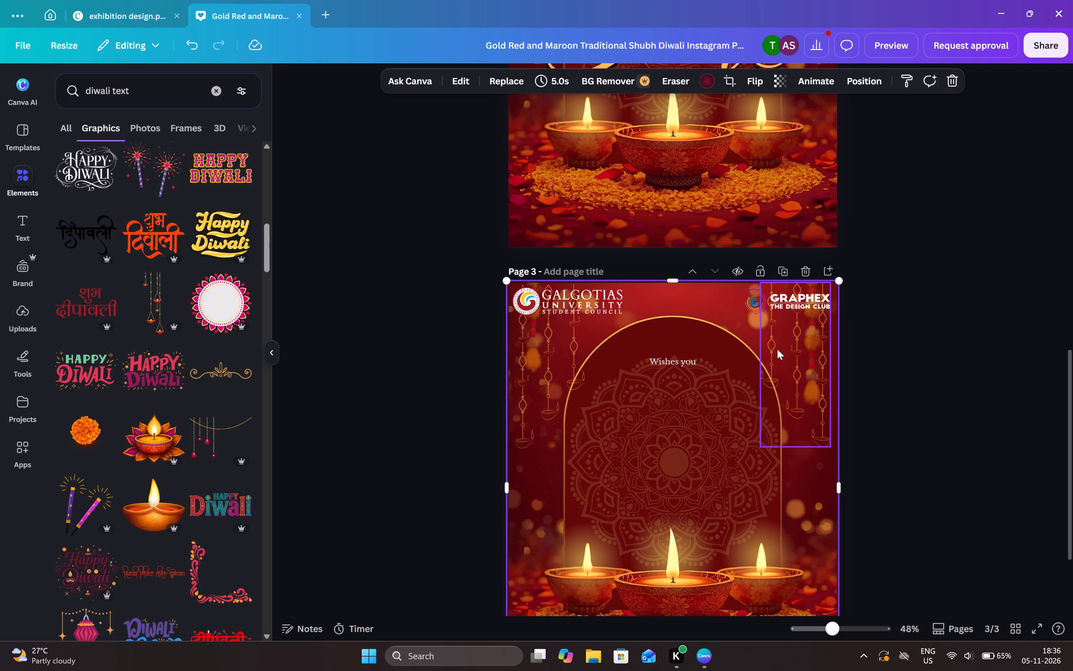
pyautogui.hotkey('ctrl', 'v')
pyautogui.click(975, 416)
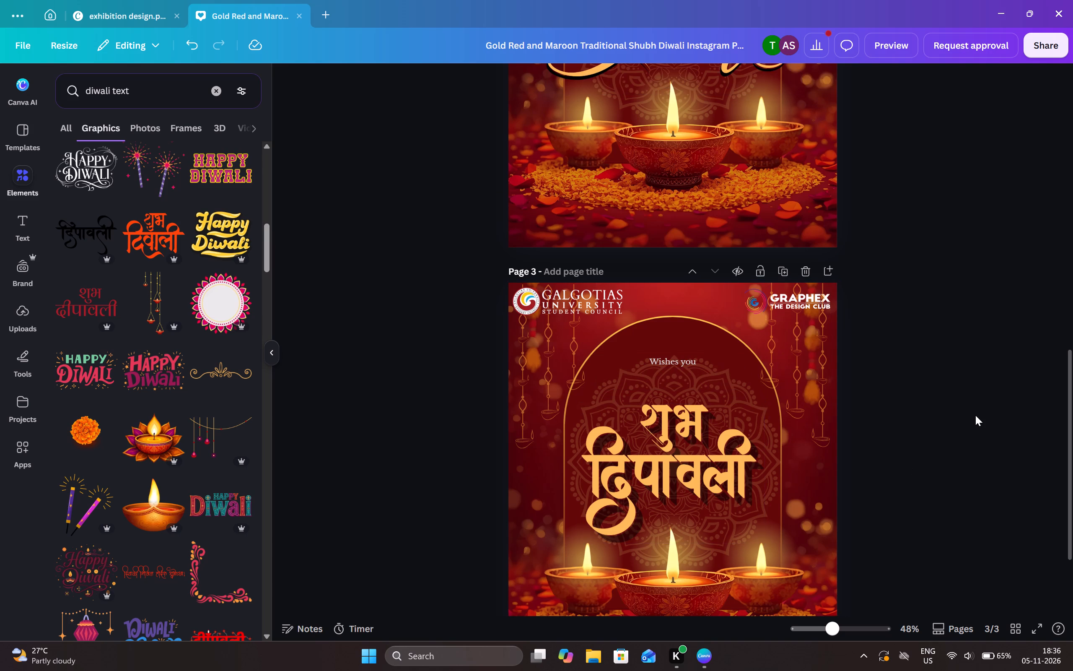
pyautogui.scroll(-2, 975, 415)
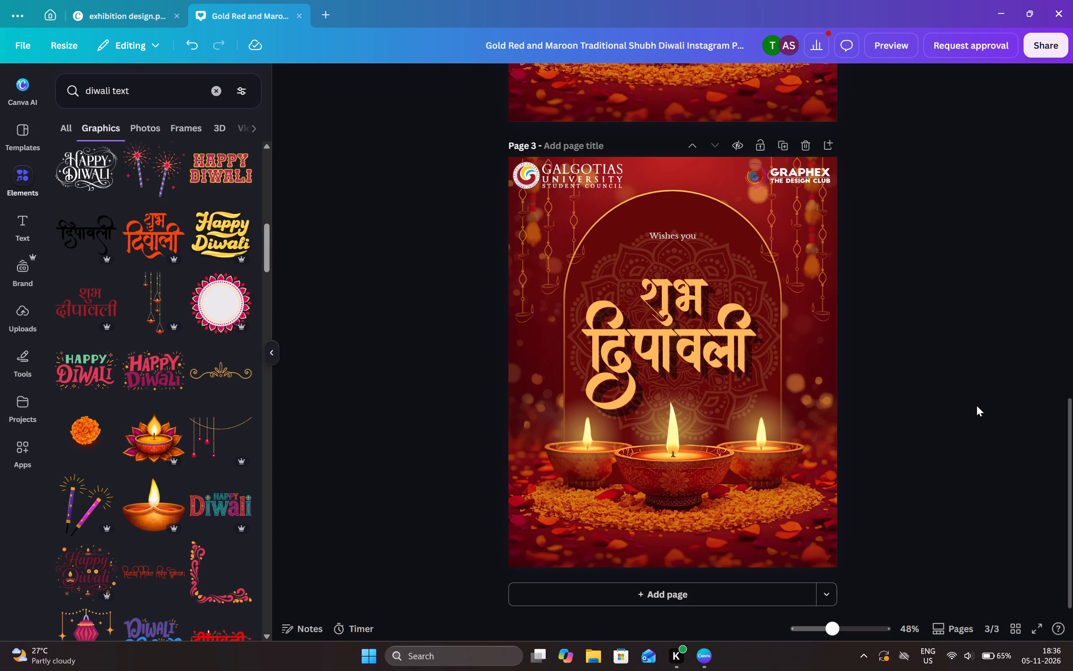
pyautogui.click(977, 405)
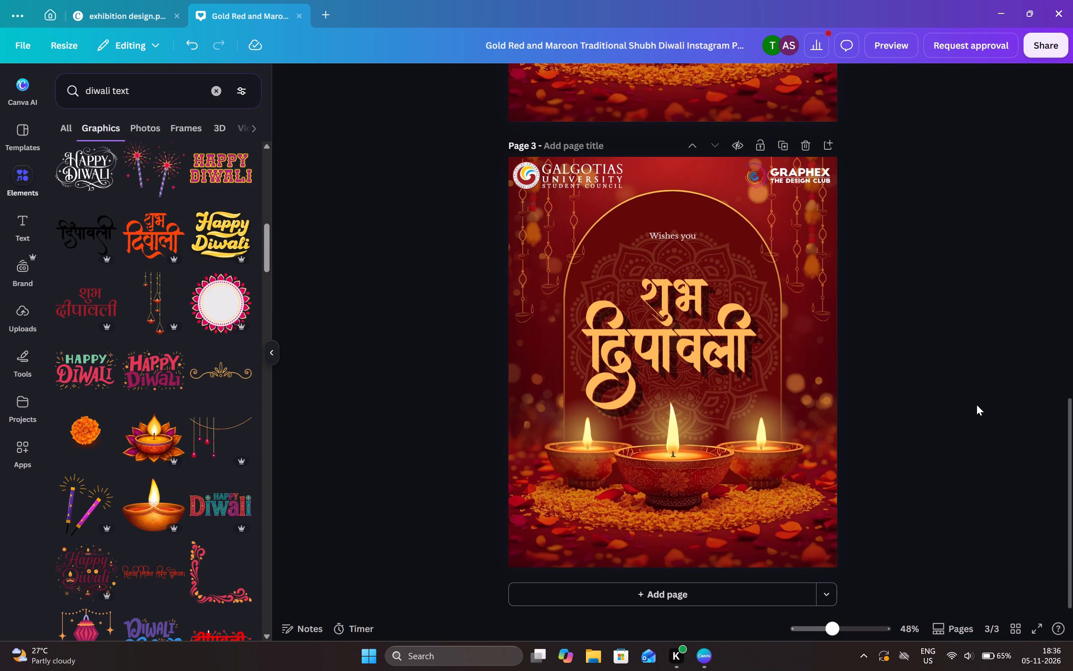
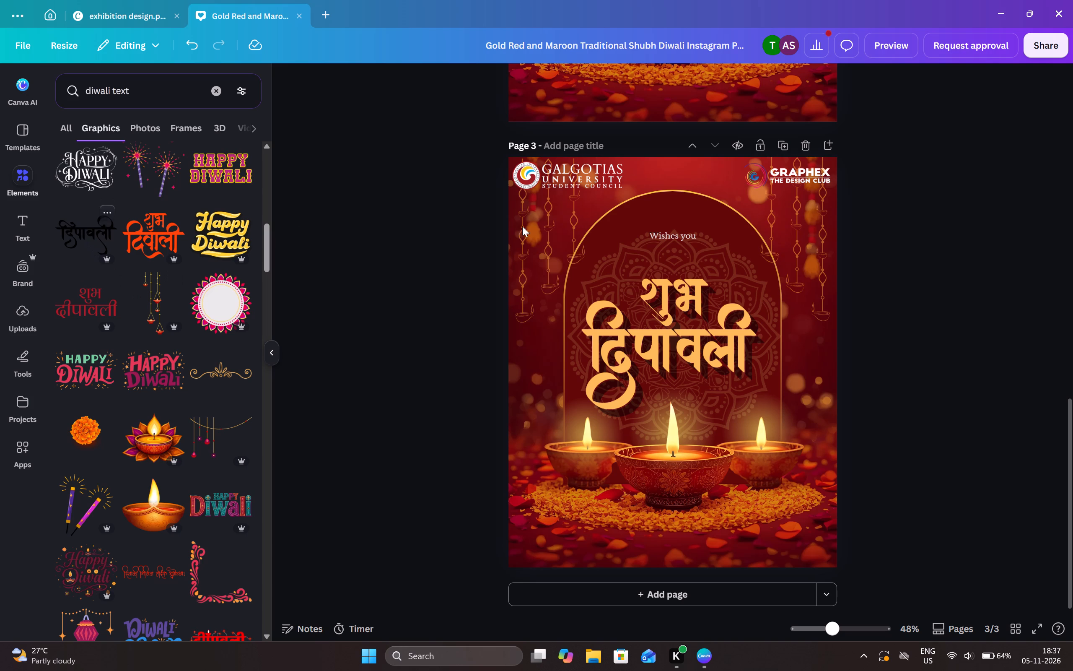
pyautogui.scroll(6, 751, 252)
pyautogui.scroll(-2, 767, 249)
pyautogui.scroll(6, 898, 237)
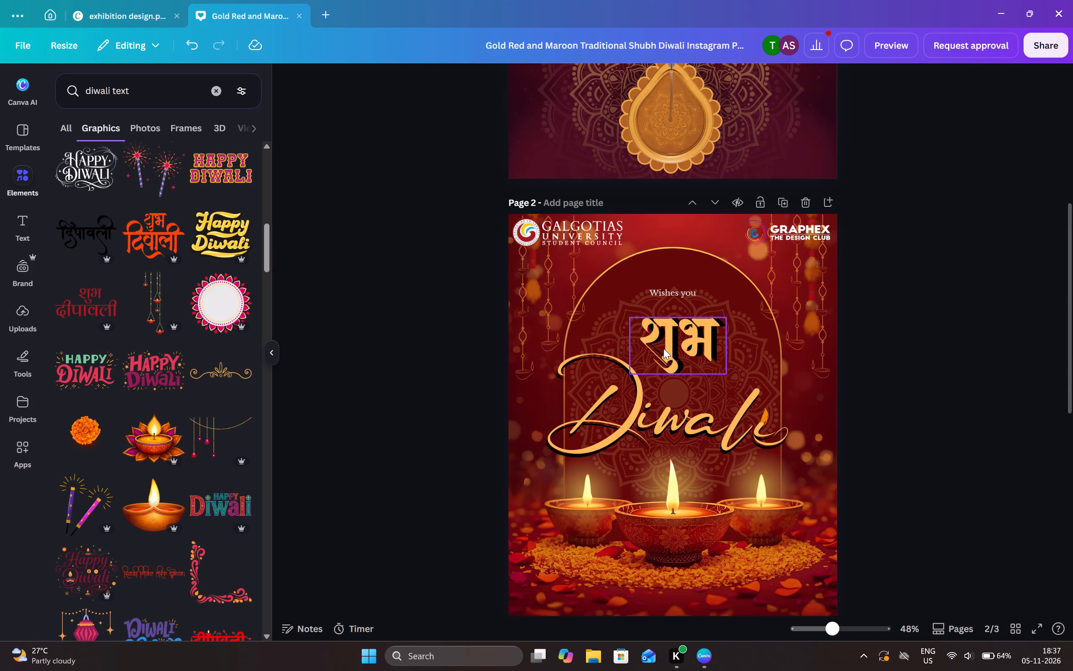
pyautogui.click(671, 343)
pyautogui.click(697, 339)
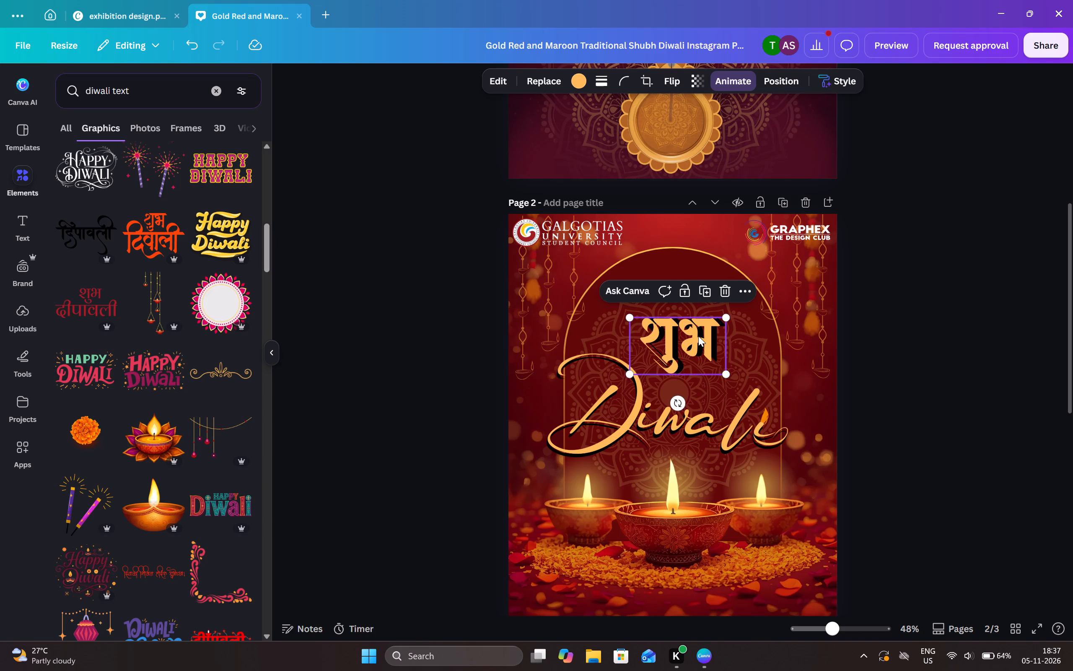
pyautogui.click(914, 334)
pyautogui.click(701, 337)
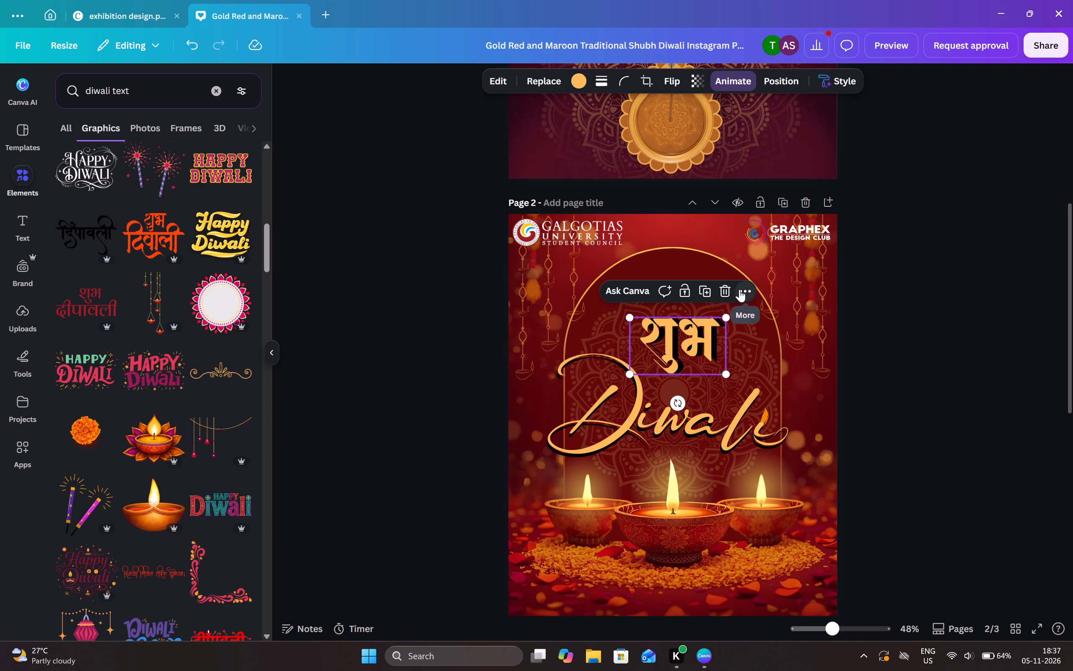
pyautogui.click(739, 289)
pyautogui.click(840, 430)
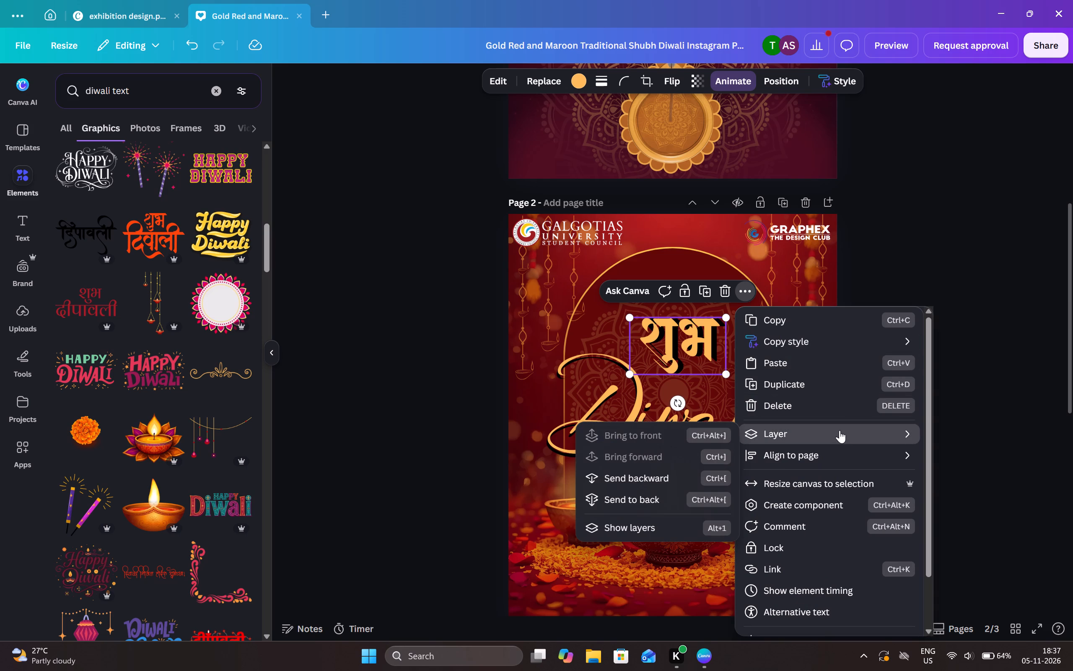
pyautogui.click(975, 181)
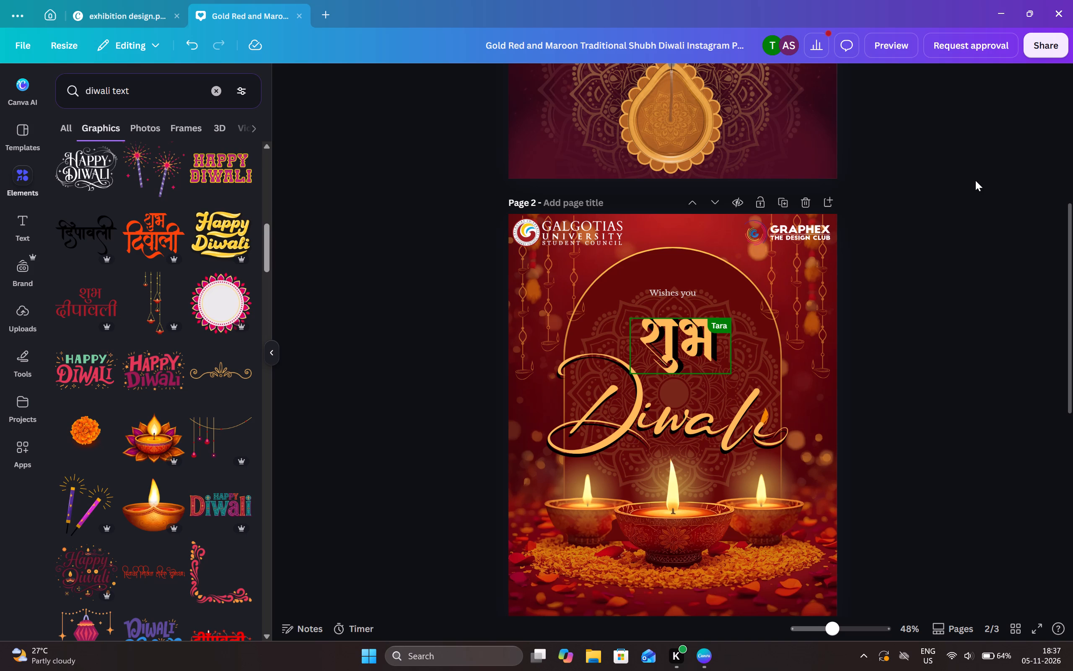
# Move the grouped gold and black "शुभ" lettering on page 2 slightly down, closer to the "Diwali" script.
pyautogui.click(1002, 272)
pyautogui.moveTo(684, 339); pyautogui.dragTo(685, 339)
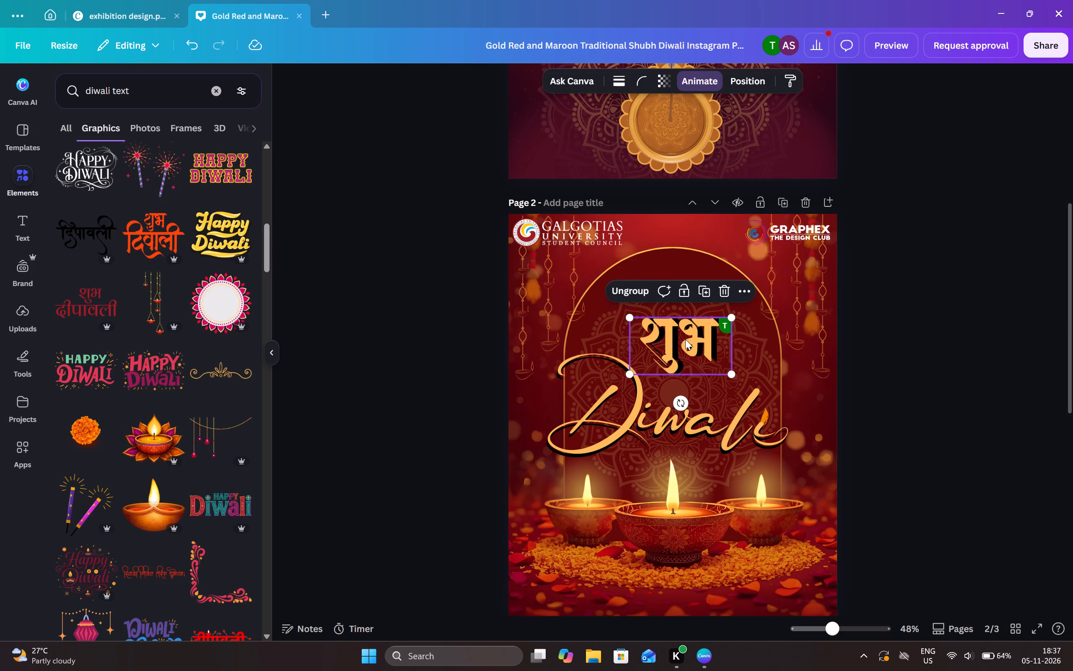
pyautogui.moveTo(685, 339); pyautogui.dragTo(687, 353)
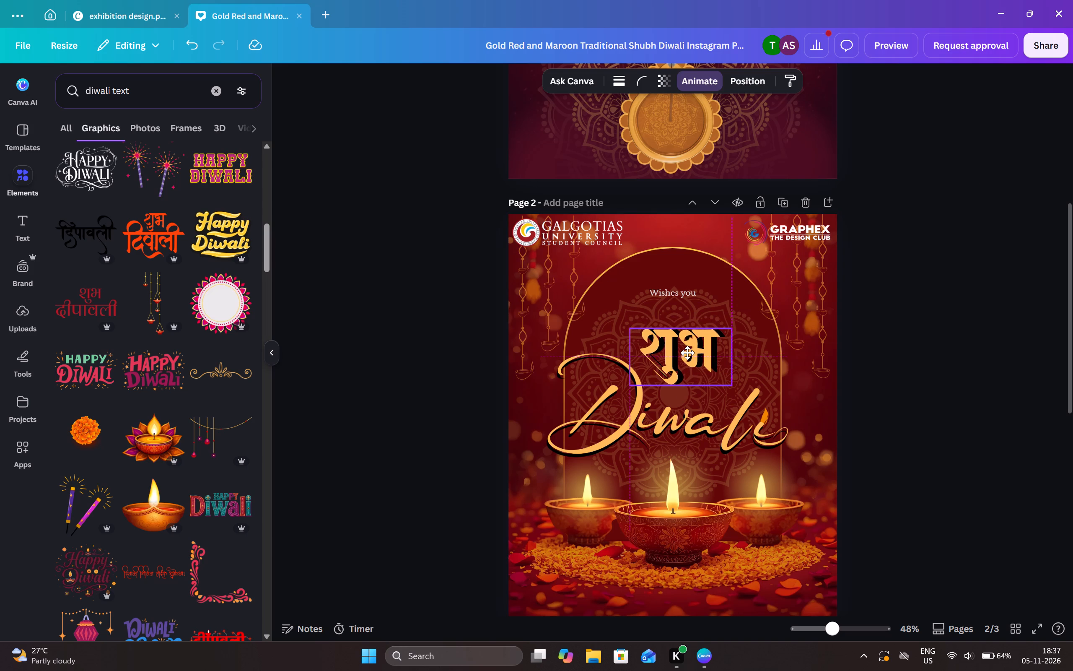
pyautogui.moveTo(687, 353); pyautogui.dragTo(687, 354)
pyautogui.click(947, 375)
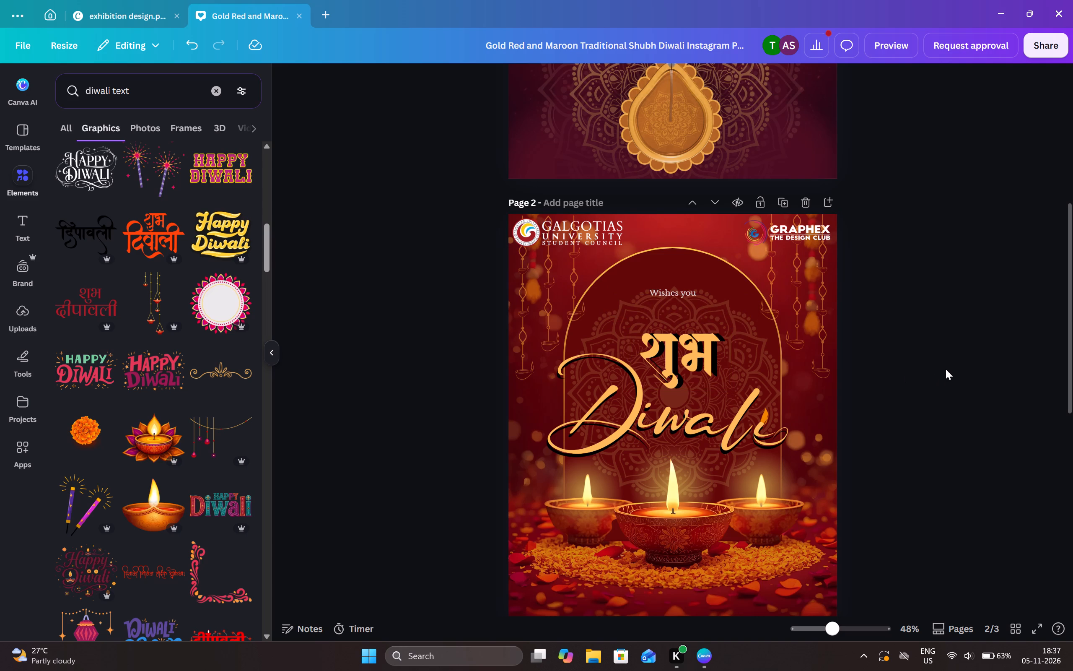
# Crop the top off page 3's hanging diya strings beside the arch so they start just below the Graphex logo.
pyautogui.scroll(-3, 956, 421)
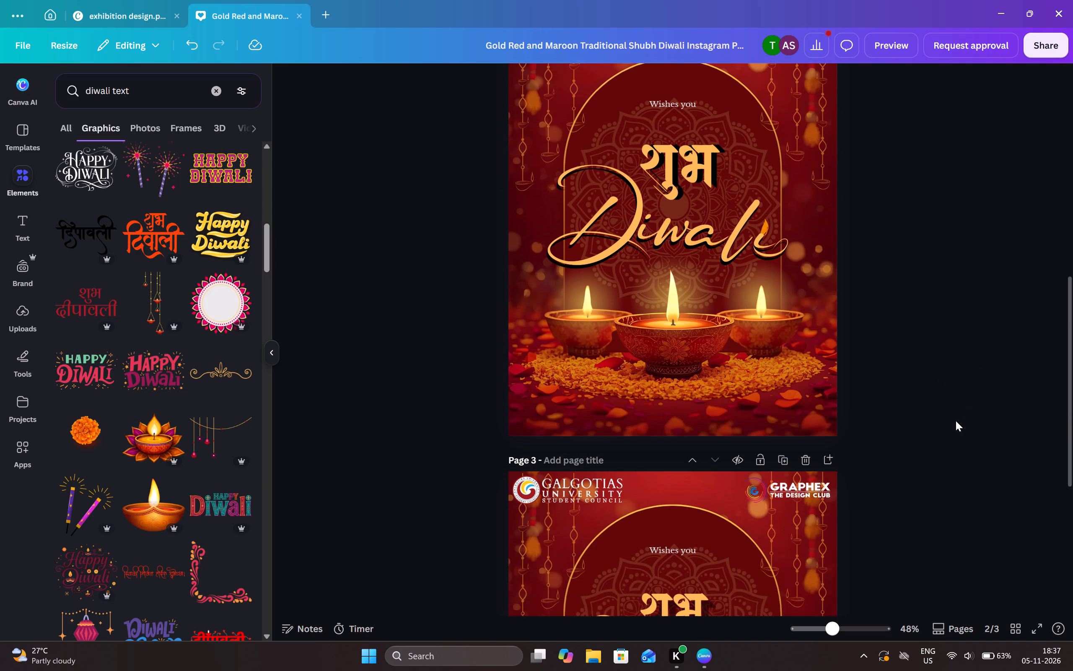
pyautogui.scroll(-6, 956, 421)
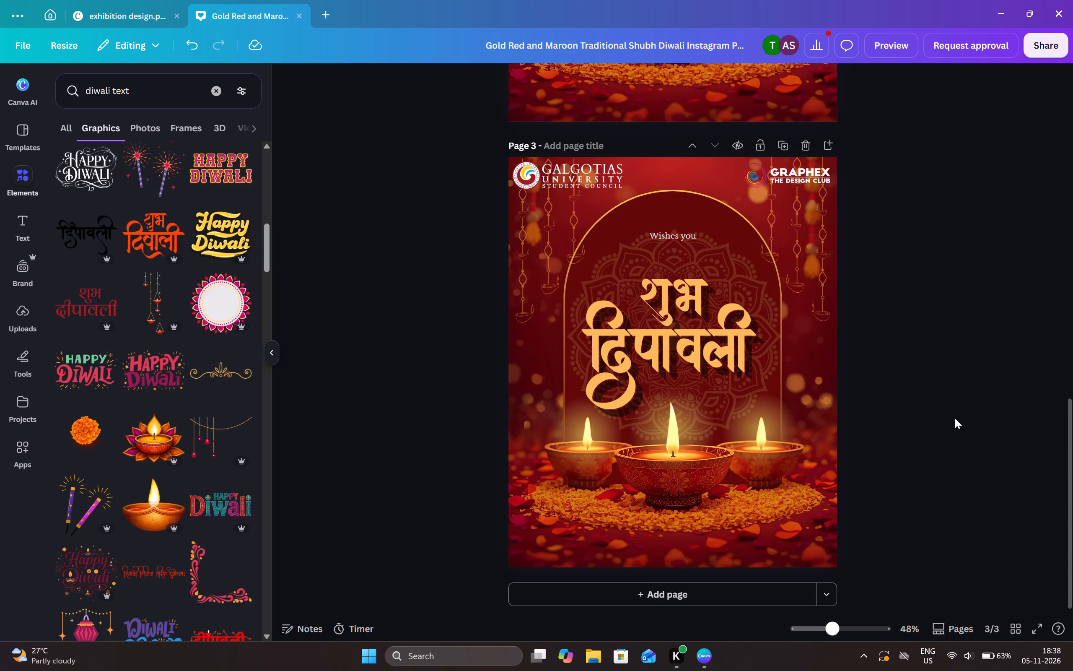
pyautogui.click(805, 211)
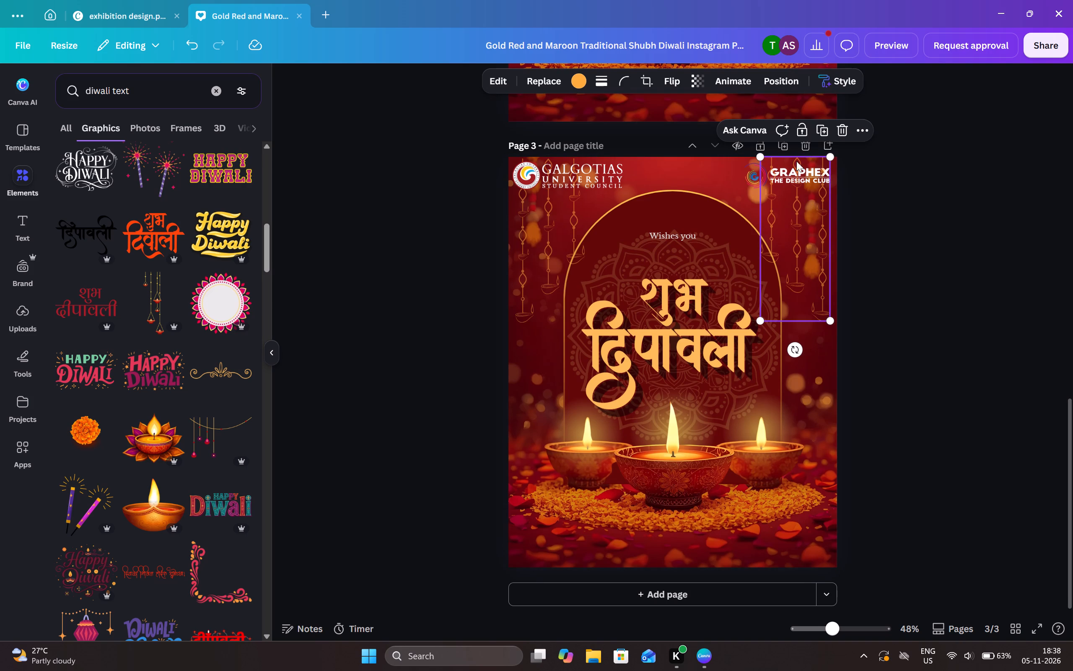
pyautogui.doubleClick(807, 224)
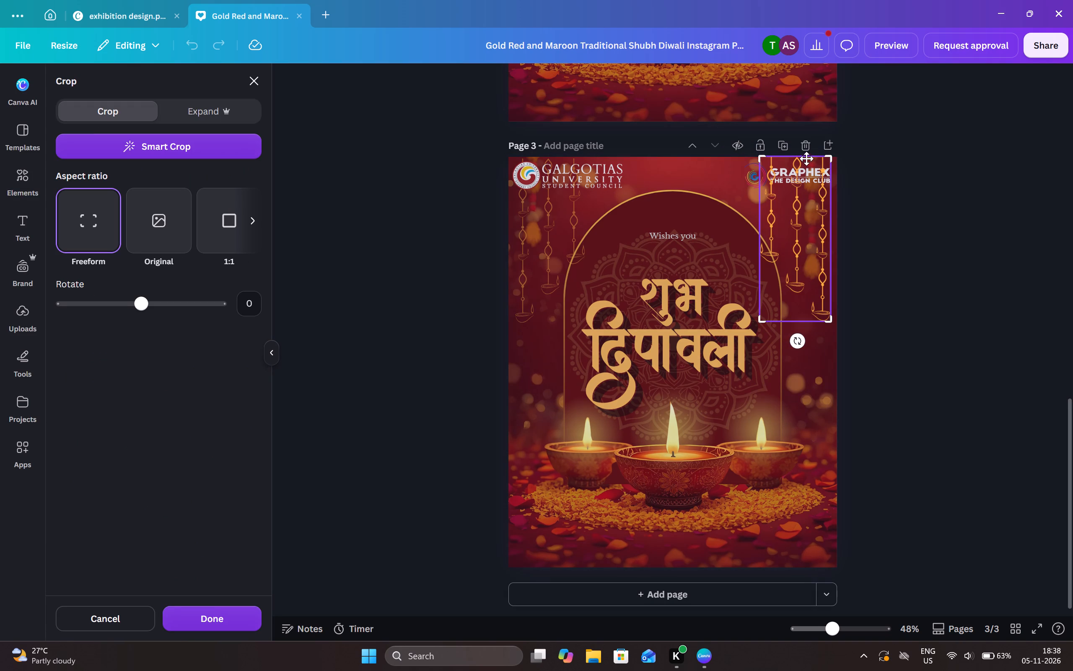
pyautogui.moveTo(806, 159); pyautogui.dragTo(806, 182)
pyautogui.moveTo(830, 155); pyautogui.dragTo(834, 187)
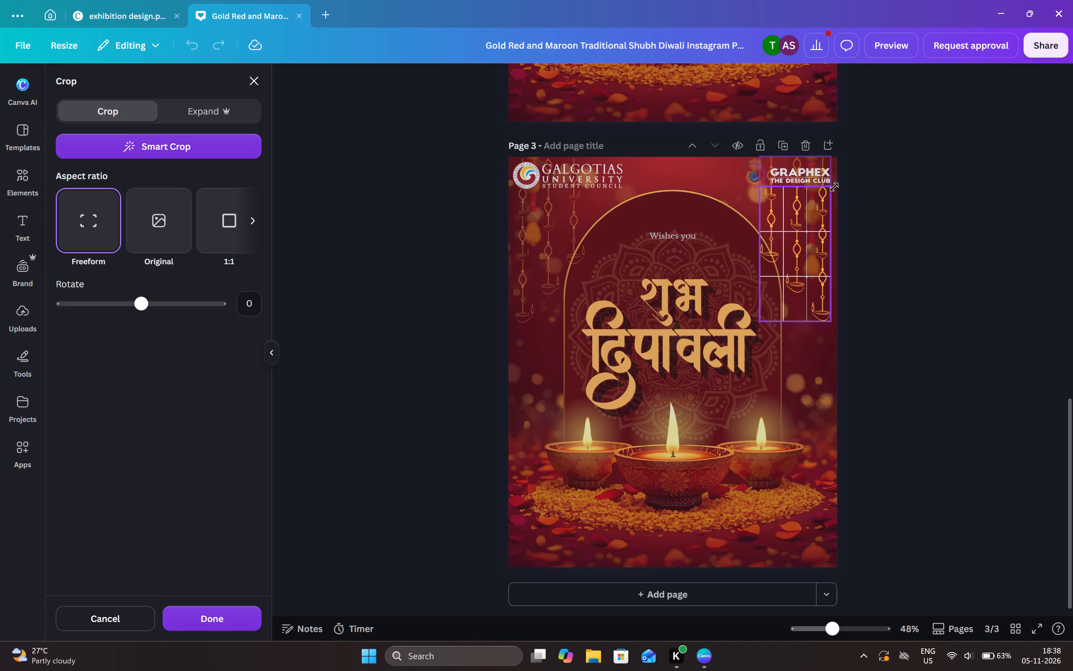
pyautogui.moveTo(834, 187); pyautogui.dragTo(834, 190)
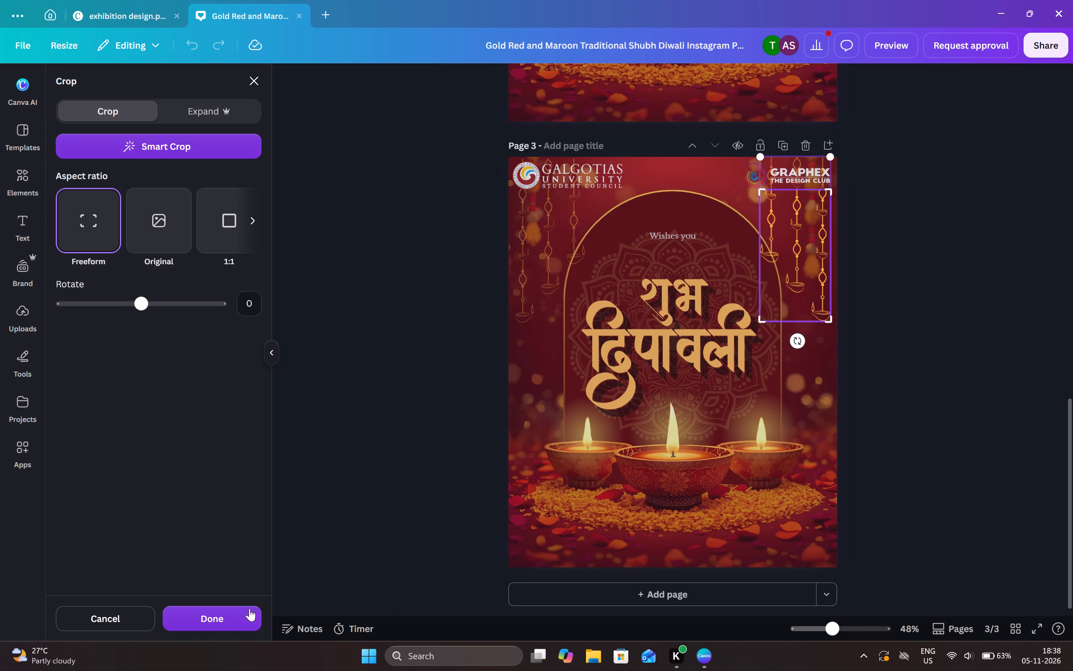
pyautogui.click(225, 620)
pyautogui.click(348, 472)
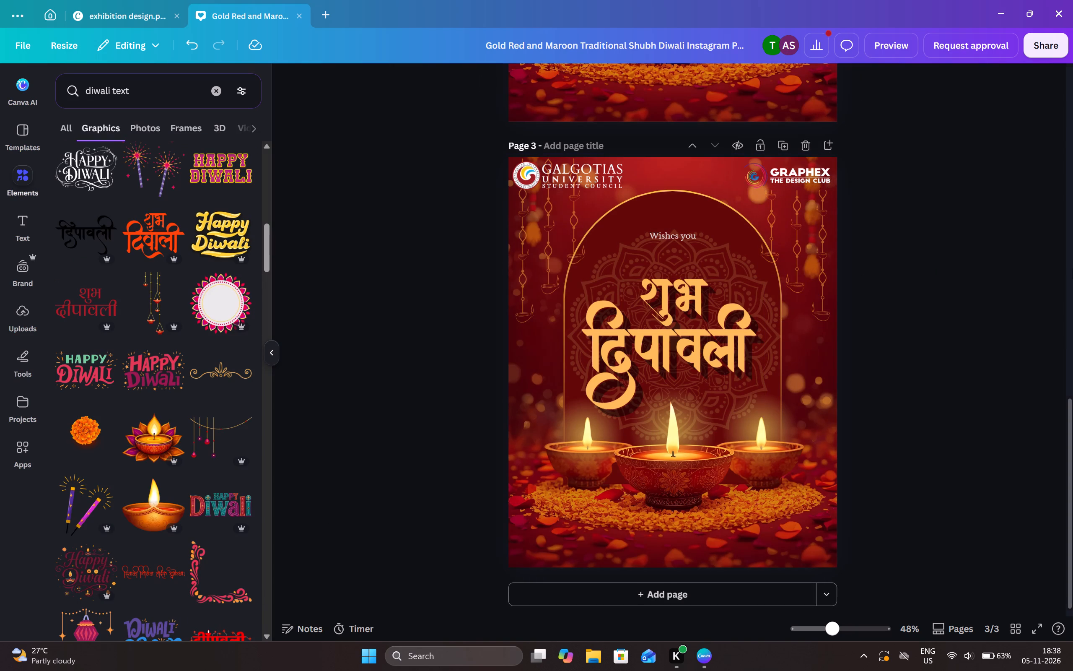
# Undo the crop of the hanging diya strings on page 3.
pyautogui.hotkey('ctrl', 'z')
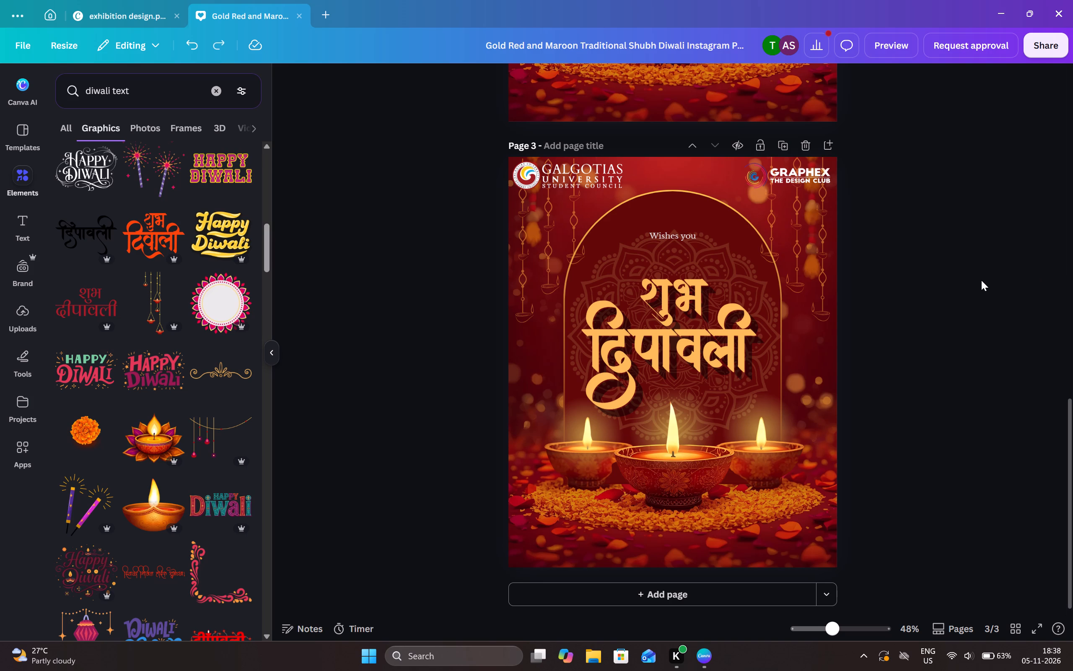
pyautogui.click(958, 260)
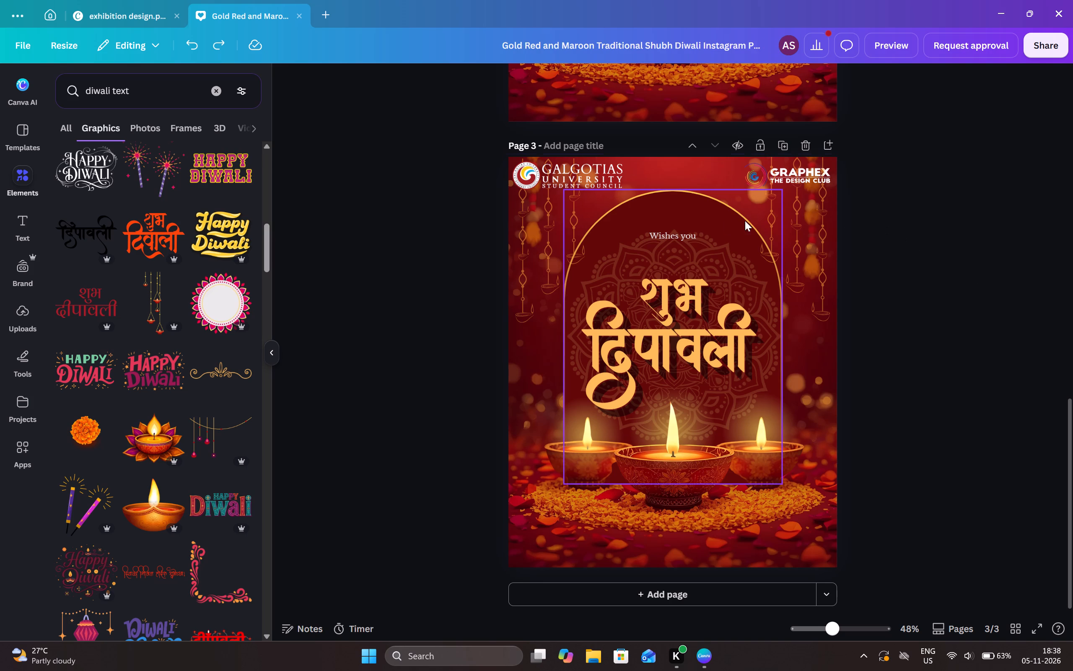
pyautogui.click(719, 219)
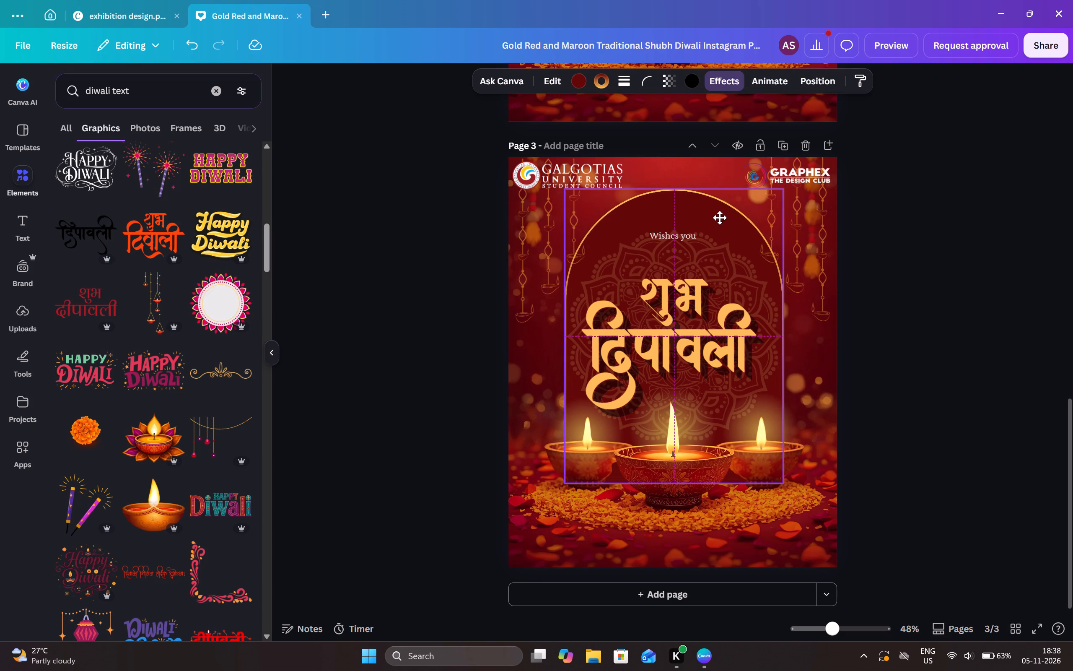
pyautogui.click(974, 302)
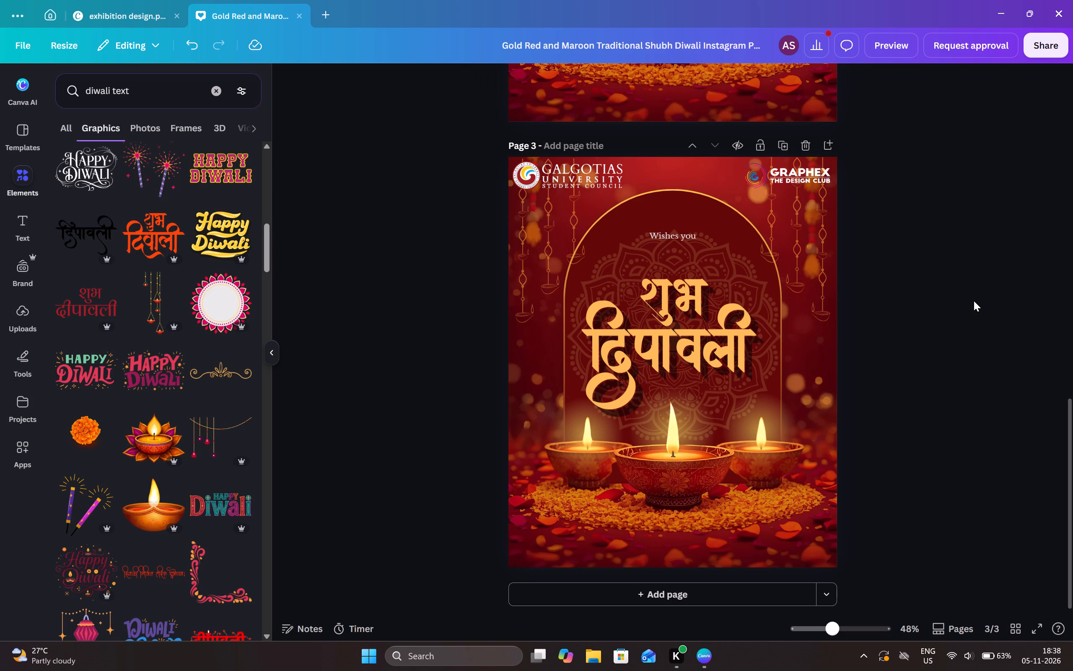
# Review the layouts of all three greeting pages, collapsing the graphics search results for a clearer view.
pyautogui.scroll(6, 967, 290)
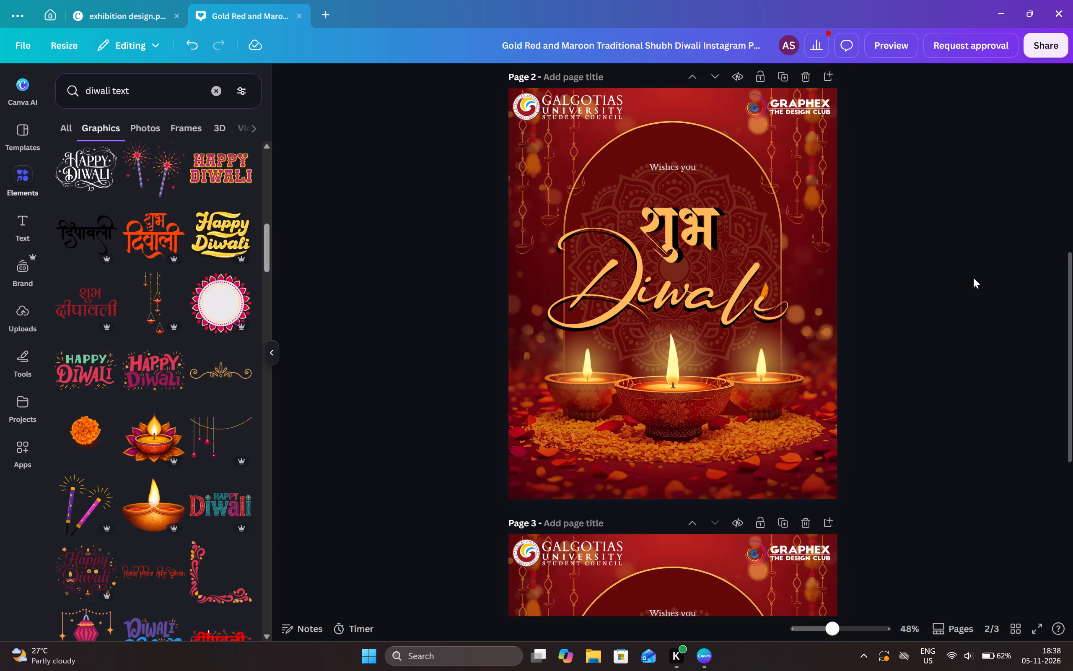
pyautogui.scroll(-8, 981, 282)
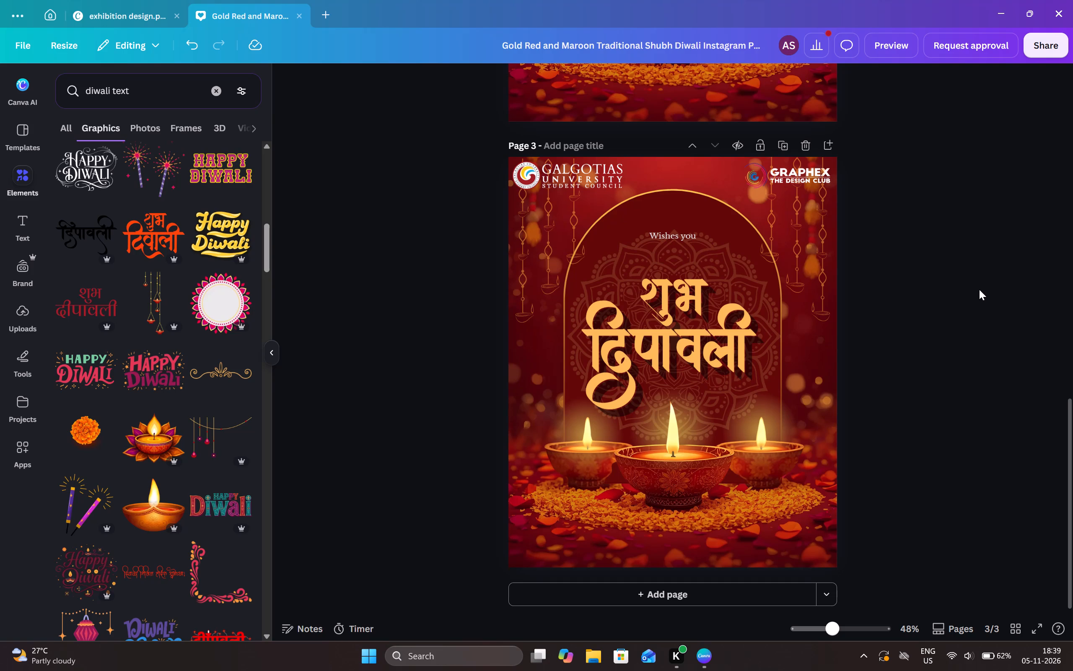
pyautogui.click(275, 349)
pyautogui.scroll(8, 919, 283)
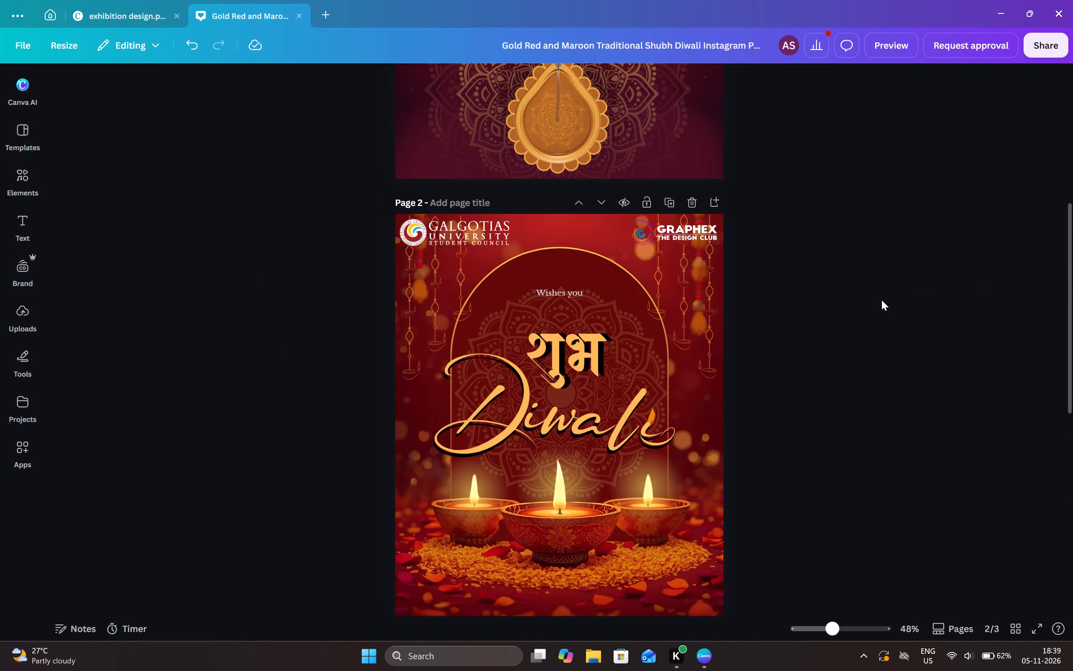
pyautogui.scroll(5, 878, 303)
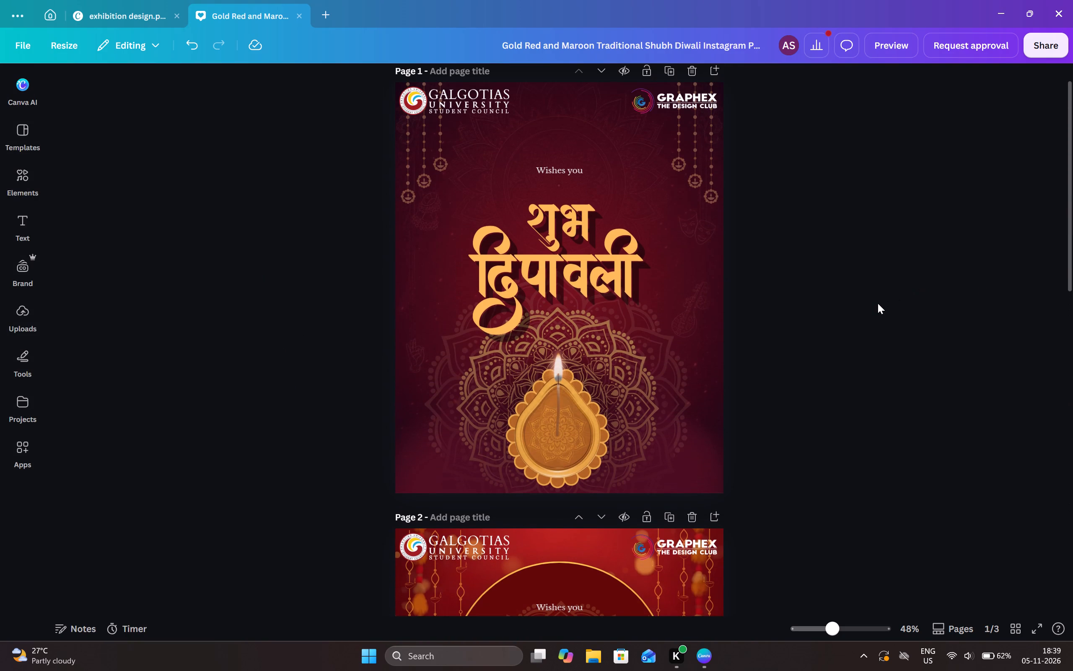
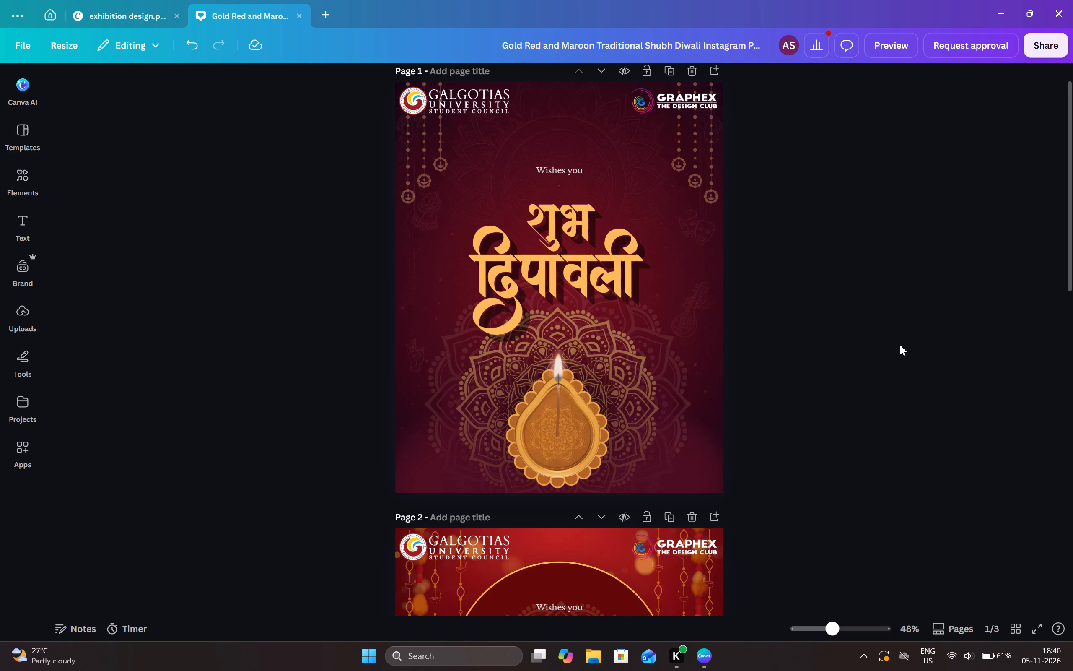
# Review all three greeting pages, comparing their lettering, backgrounds and overall layout.
pyautogui.scroll(-17, 900, 345)
pyautogui.scroll(5, 899, 345)
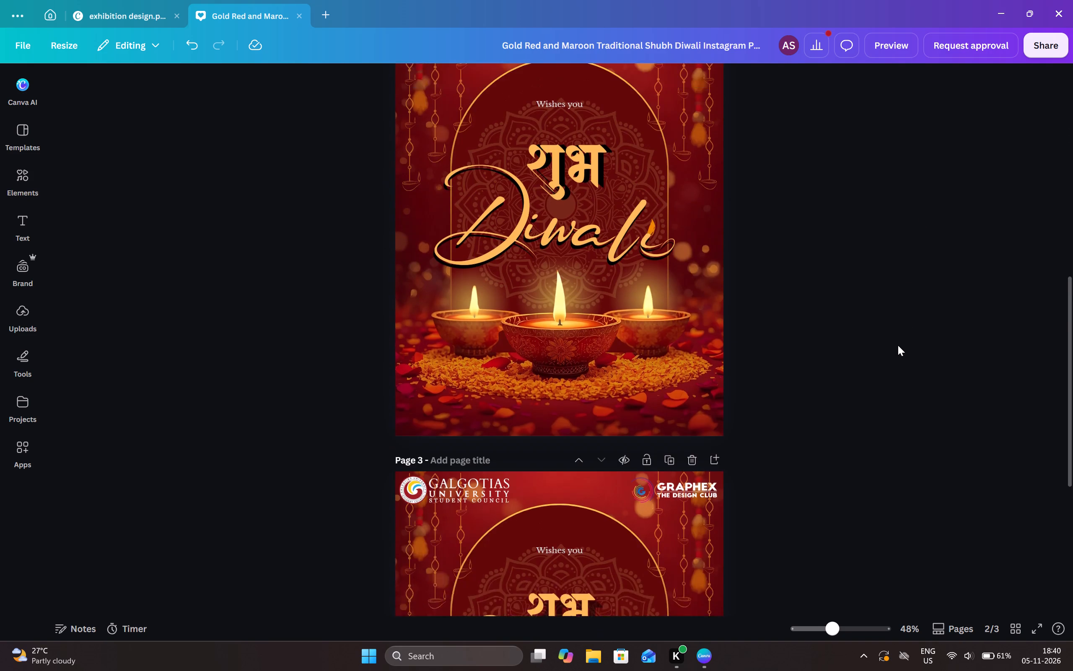
pyautogui.scroll(13, 897, 345)
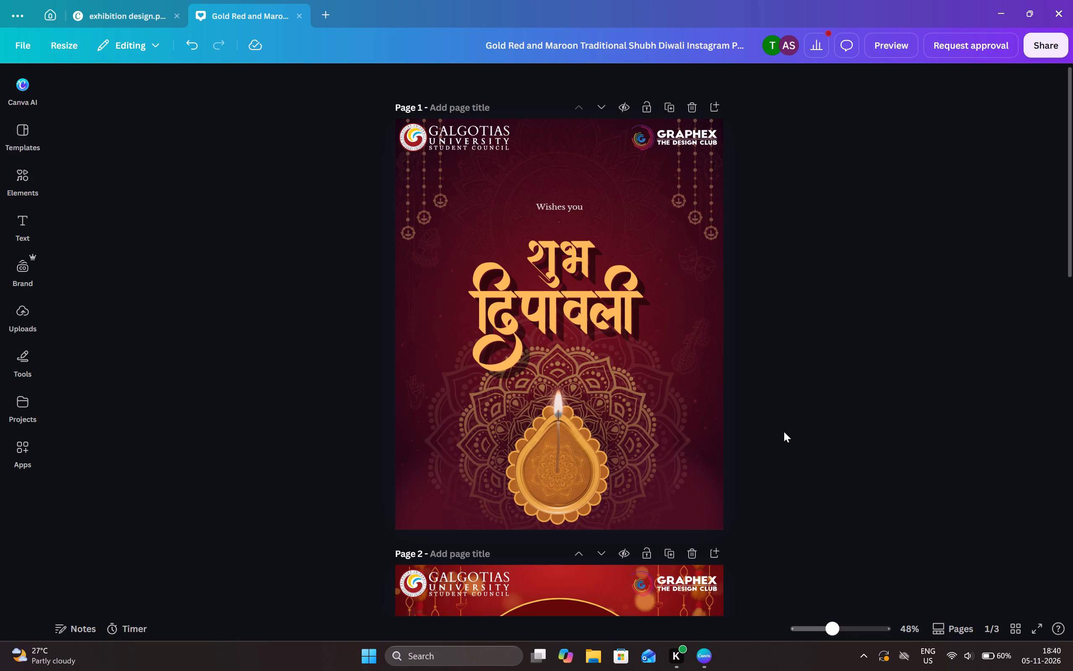
pyautogui.scroll(-8, 790, 430)
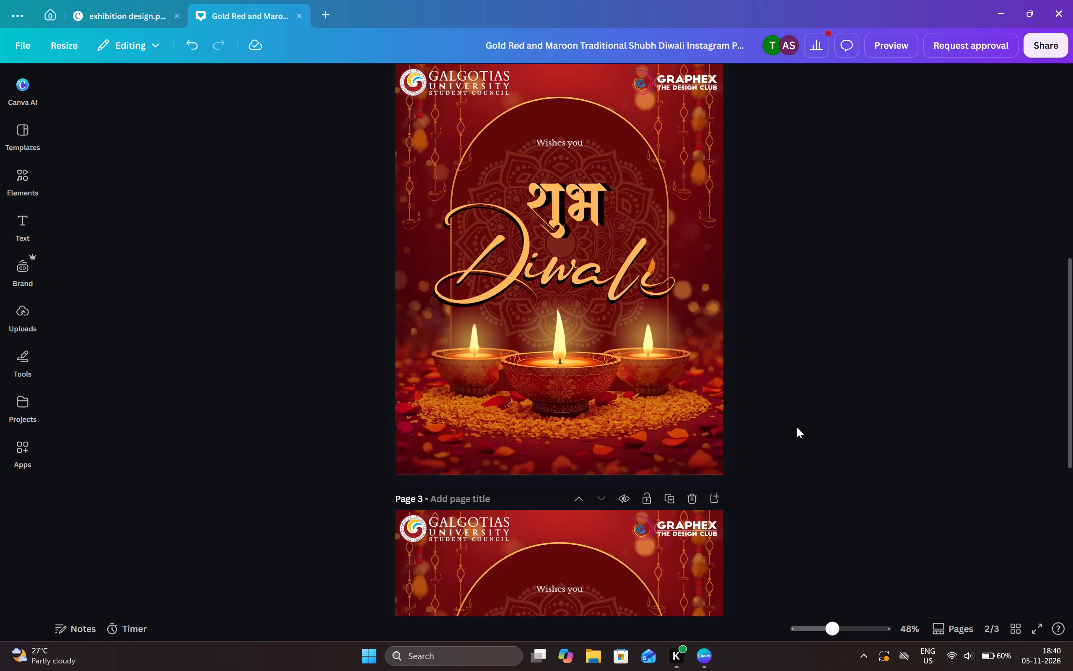
pyautogui.scroll(-6, 797, 427)
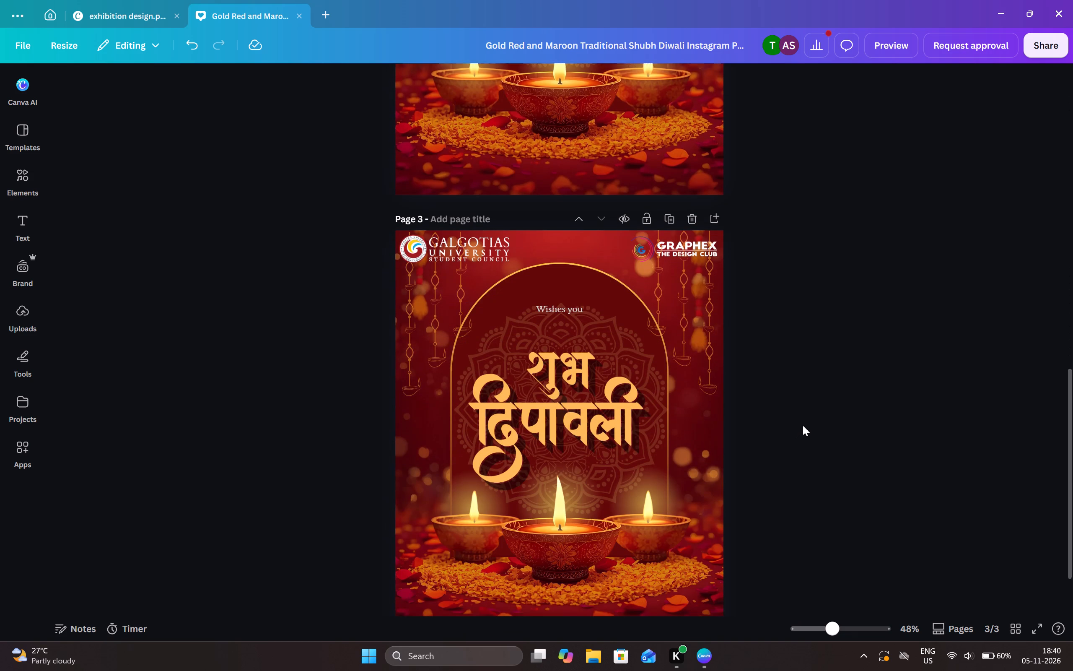
pyautogui.click(714, 362)
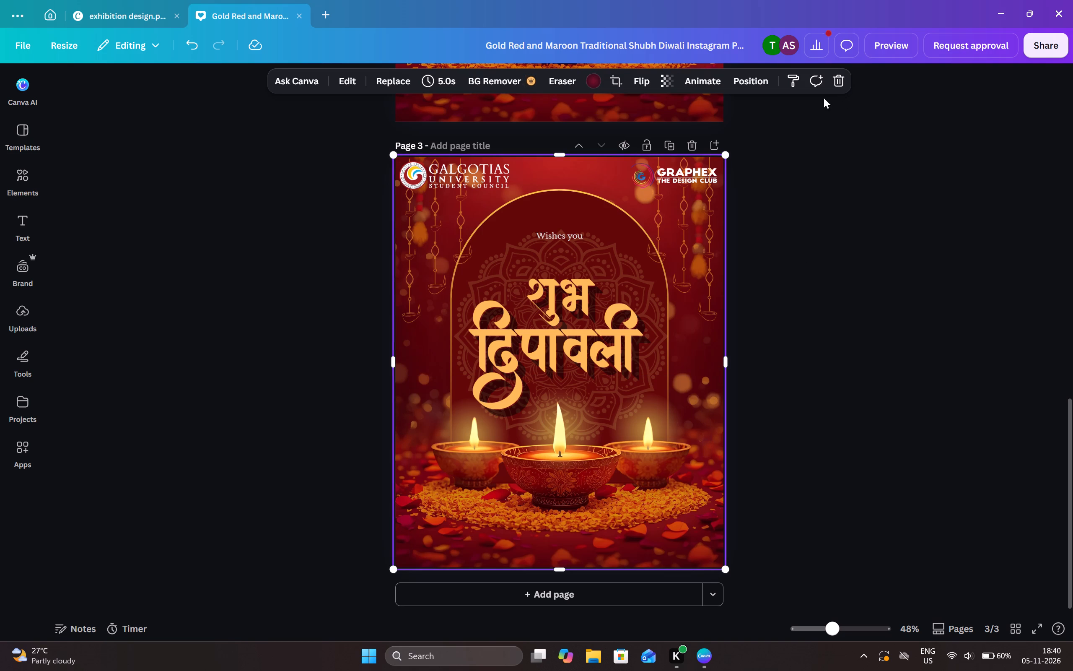
pyautogui.click(878, 250)
pyautogui.scroll(6, 851, 238)
pyautogui.scroll(-3, 851, 238)
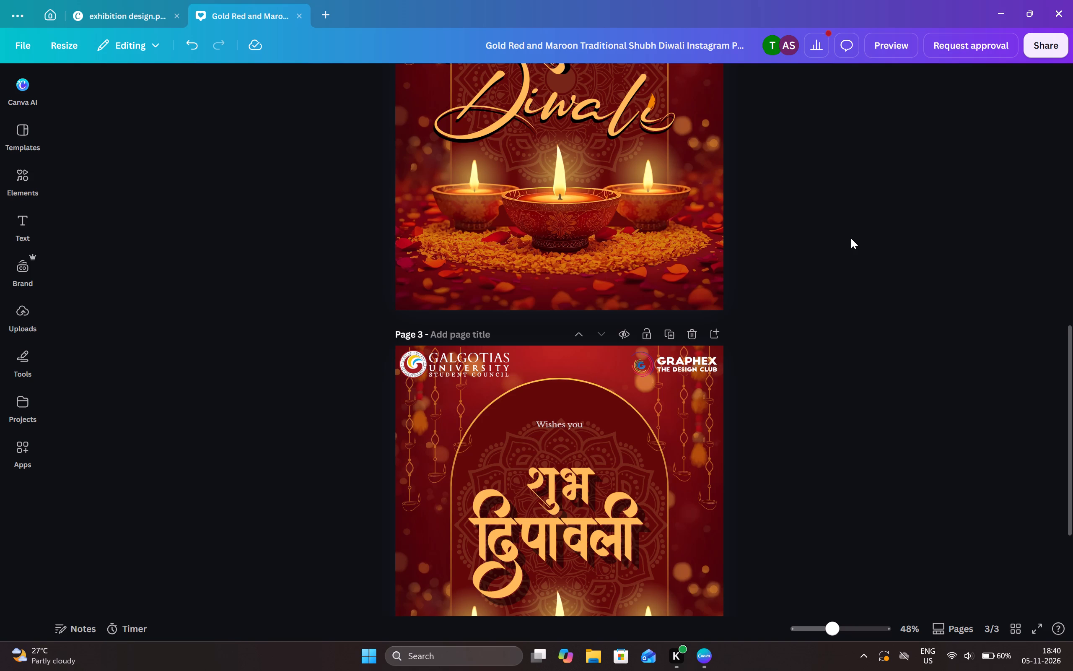
# Ungroup the "शुभ" lettering on page 2 and reduce the transparency value of its black shadow copy to about 65.
pyautogui.scroll(2, 850, 237)
pyautogui.click(591, 173)
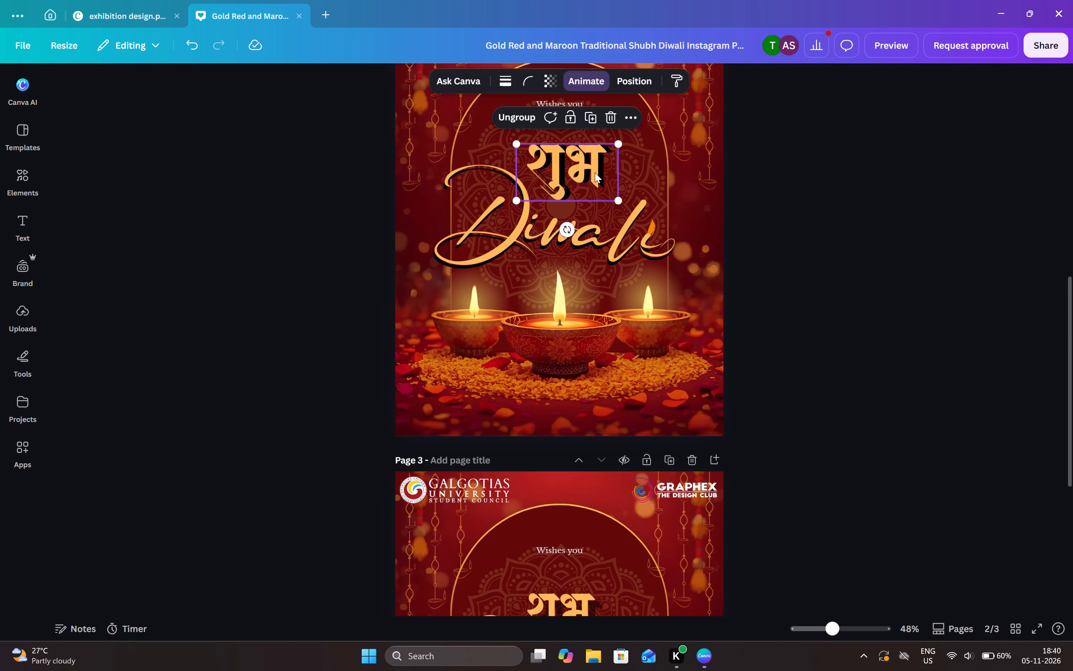
pyautogui.click(529, 113)
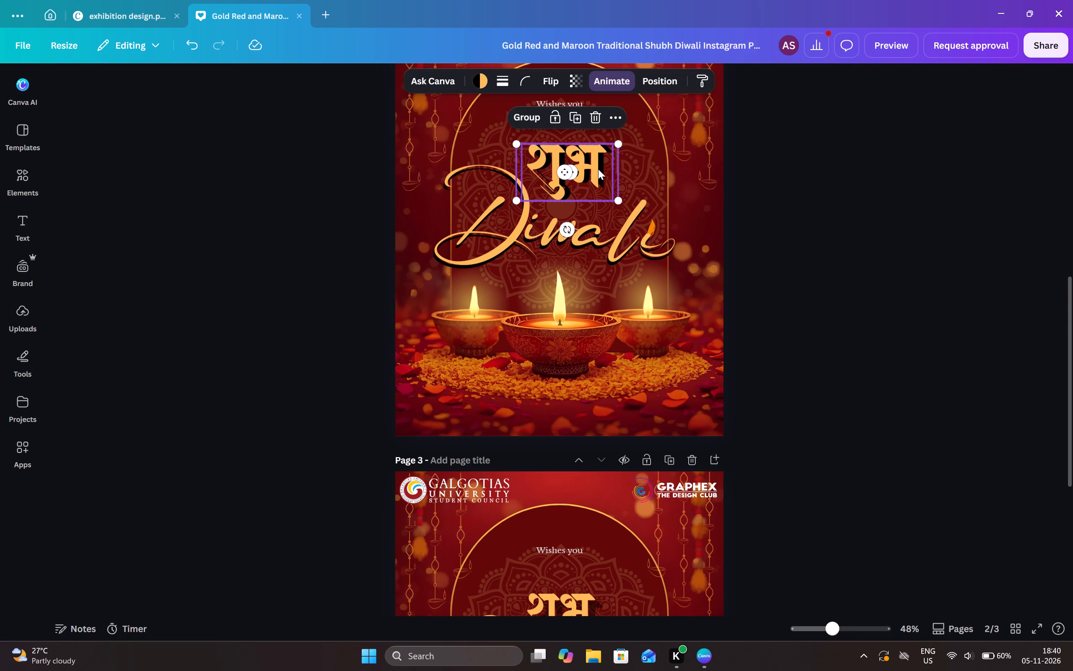
pyautogui.click(614, 118)
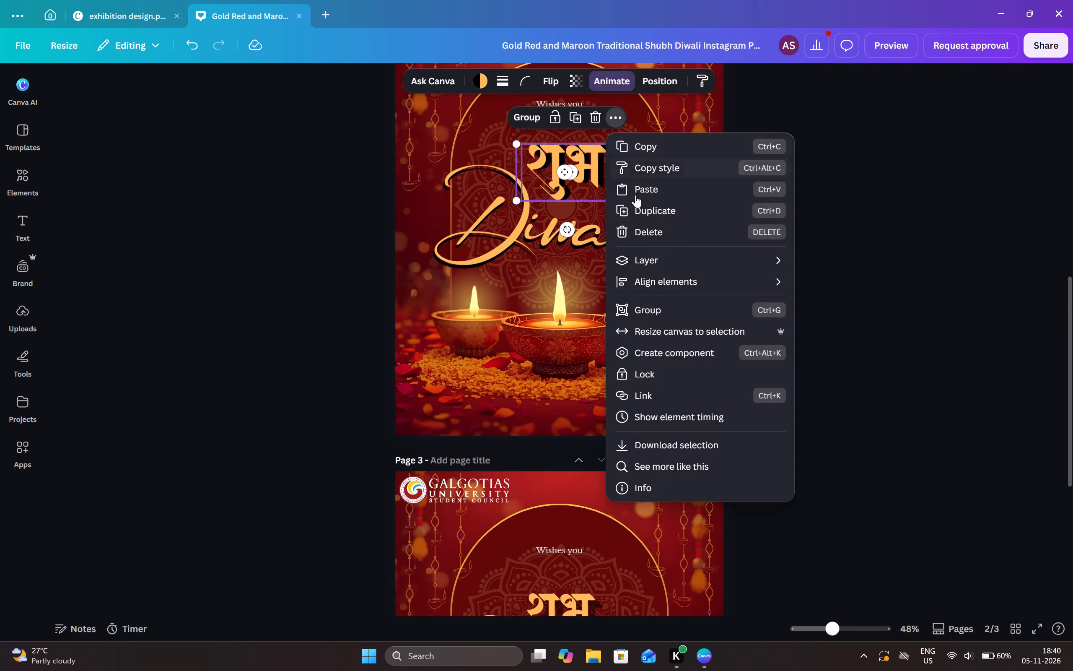
pyautogui.click(672, 259)
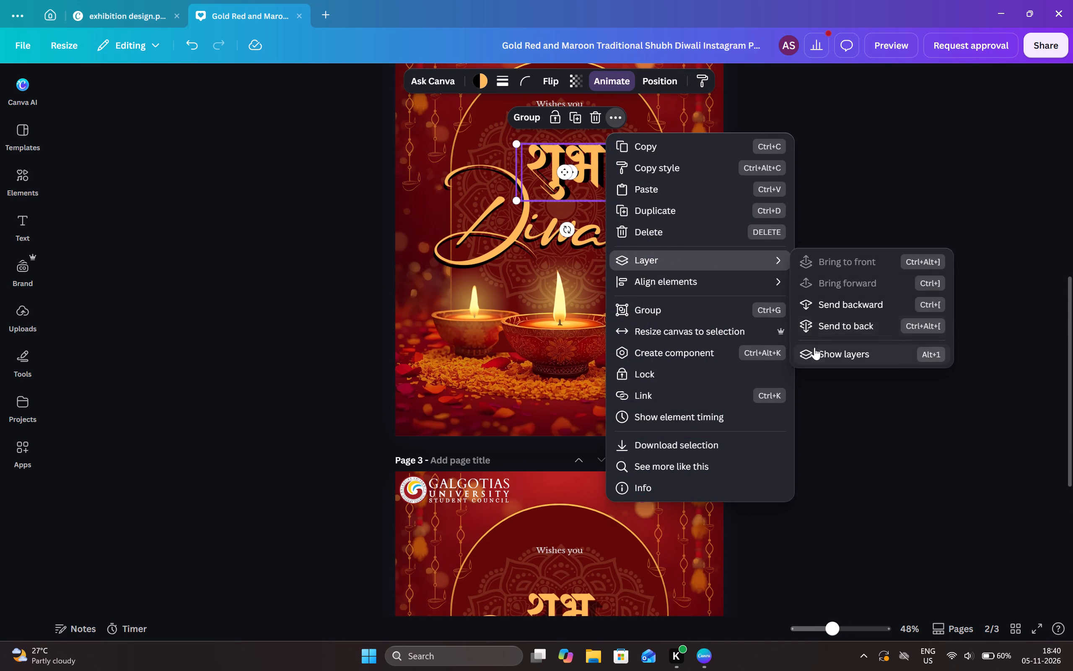
pyautogui.click(814, 347)
pyautogui.click(200, 244)
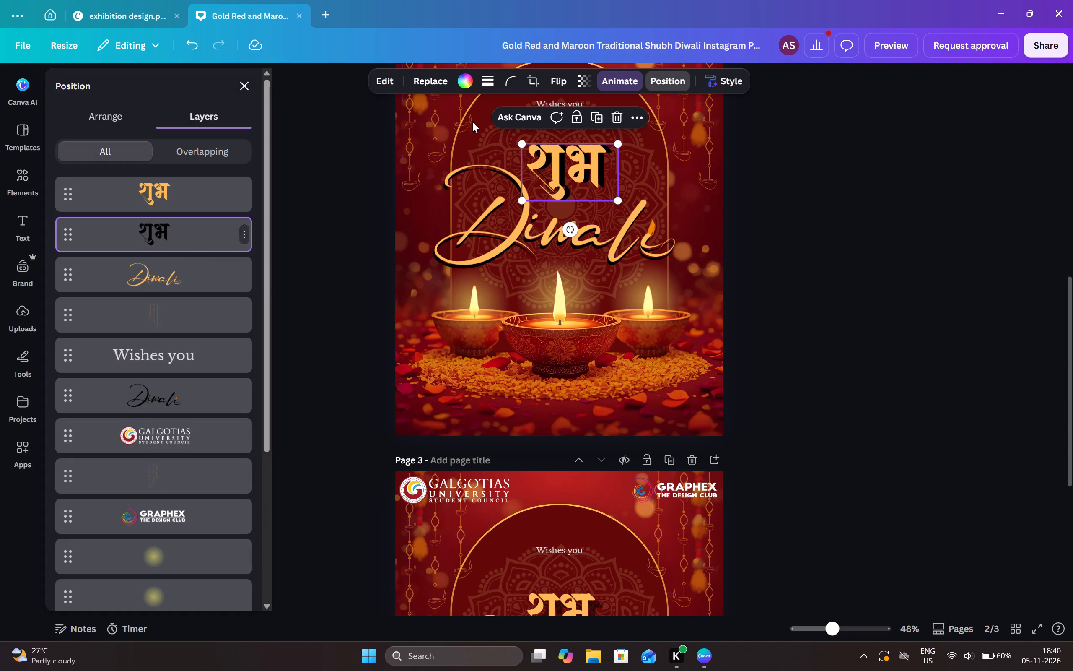
pyautogui.click(588, 78)
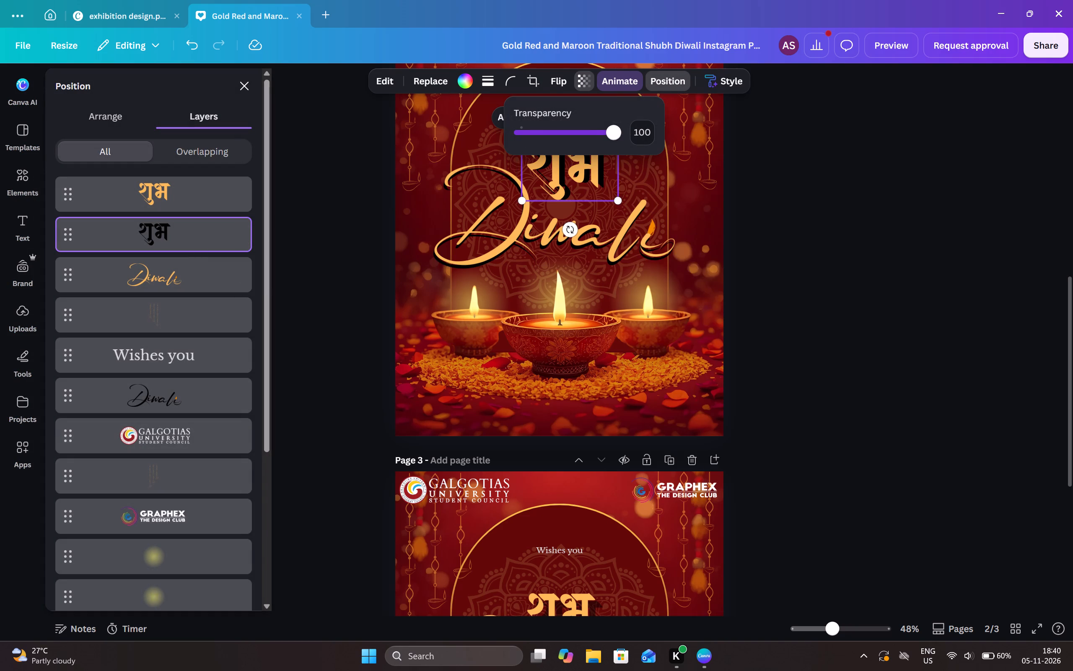
pyautogui.moveTo(614, 134); pyautogui.dragTo(575, 141)
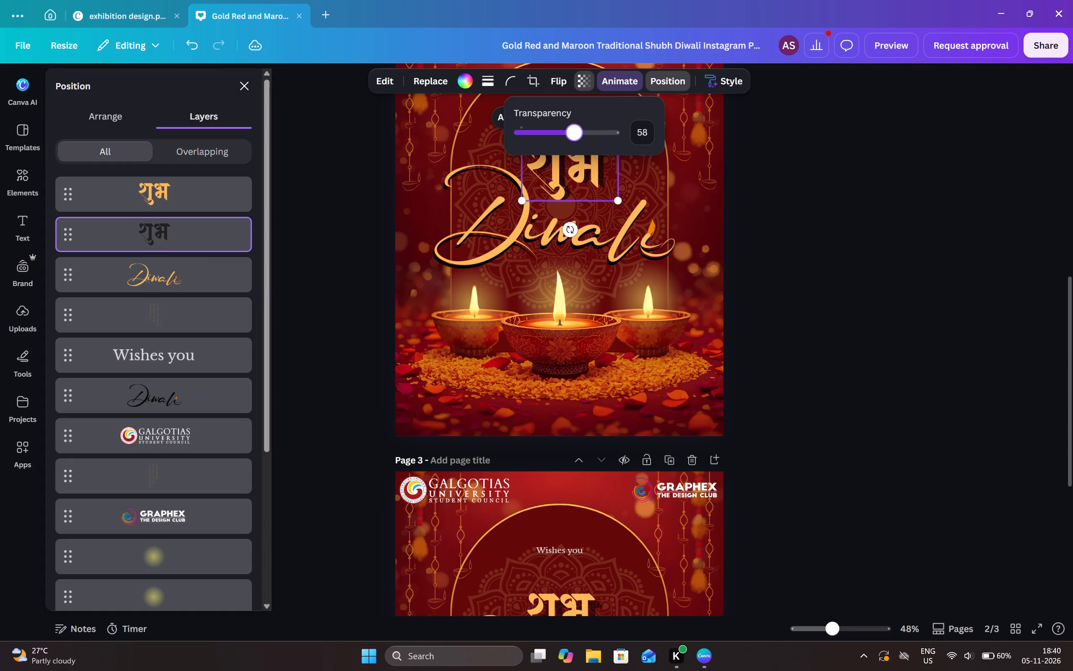
pyautogui.moveTo(575, 141); pyautogui.dragTo(573, 141)
pyautogui.moveTo(573, 141); pyautogui.dragTo(570, 143)
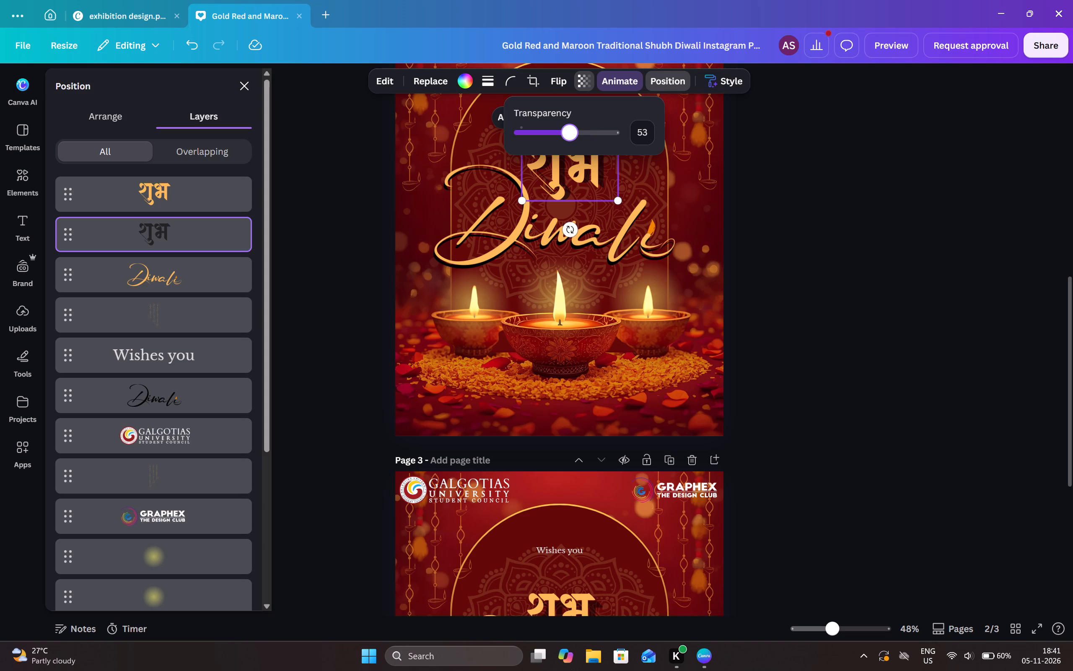
pyautogui.moveTo(570, 143); pyautogui.dragTo(570, 144)
pyautogui.moveTo(570, 144); pyautogui.dragTo(576, 143)
pyautogui.moveTo(576, 143); pyautogui.dragTo(582, 141)
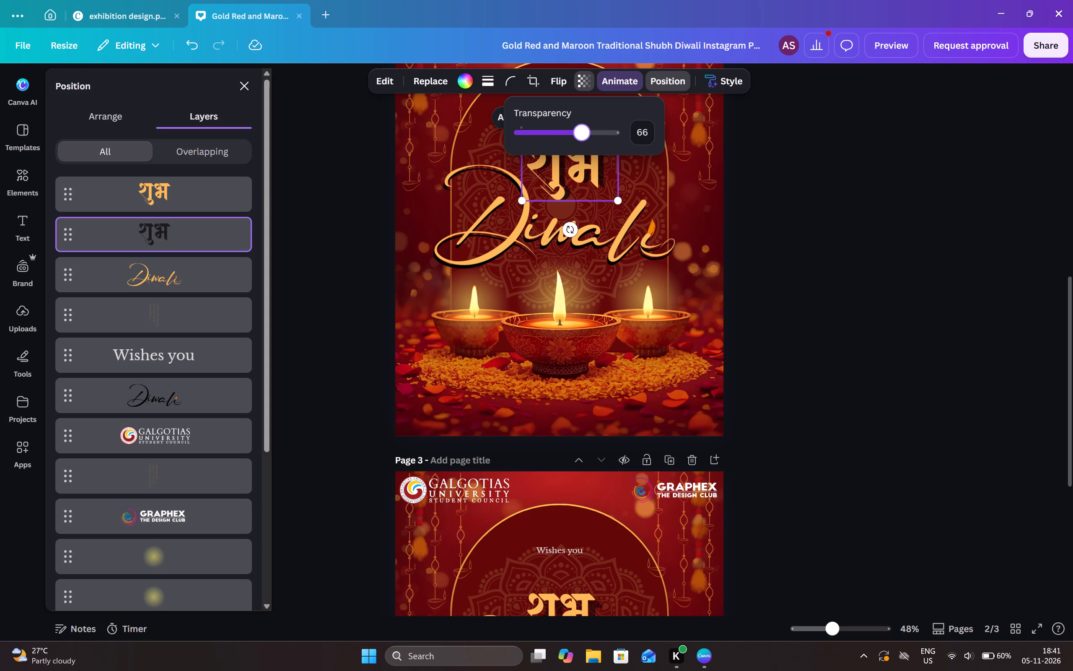
pyautogui.moveTo(582, 141); pyautogui.dragTo(581, 142)
pyautogui.click(836, 169)
pyautogui.click(850, 203)
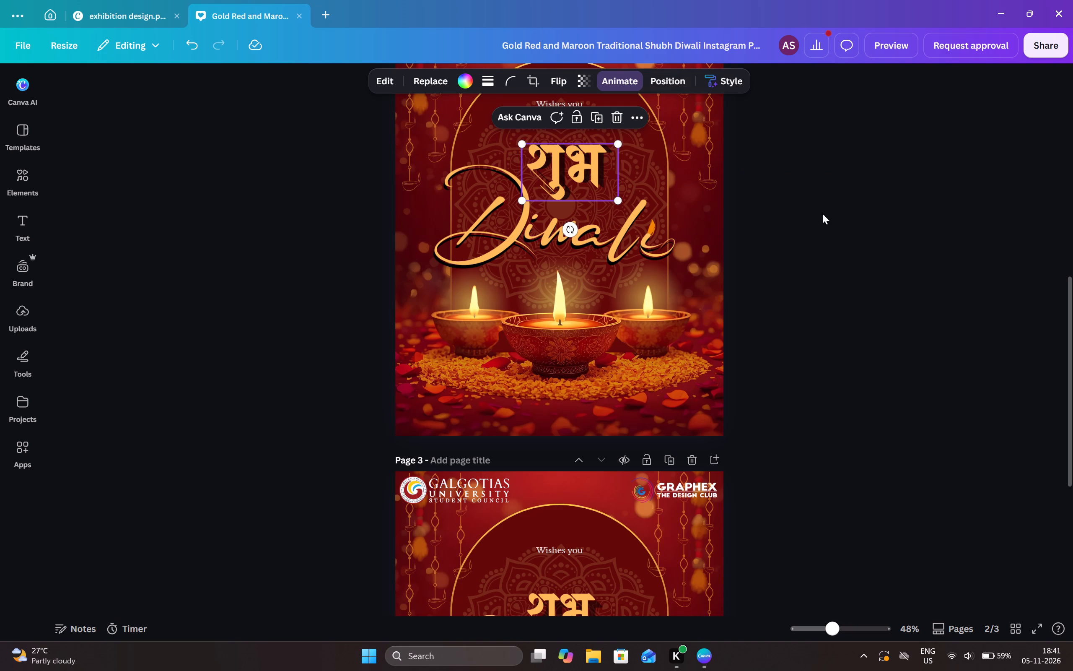
pyautogui.click(708, 236)
pyautogui.scroll(2, 884, 175)
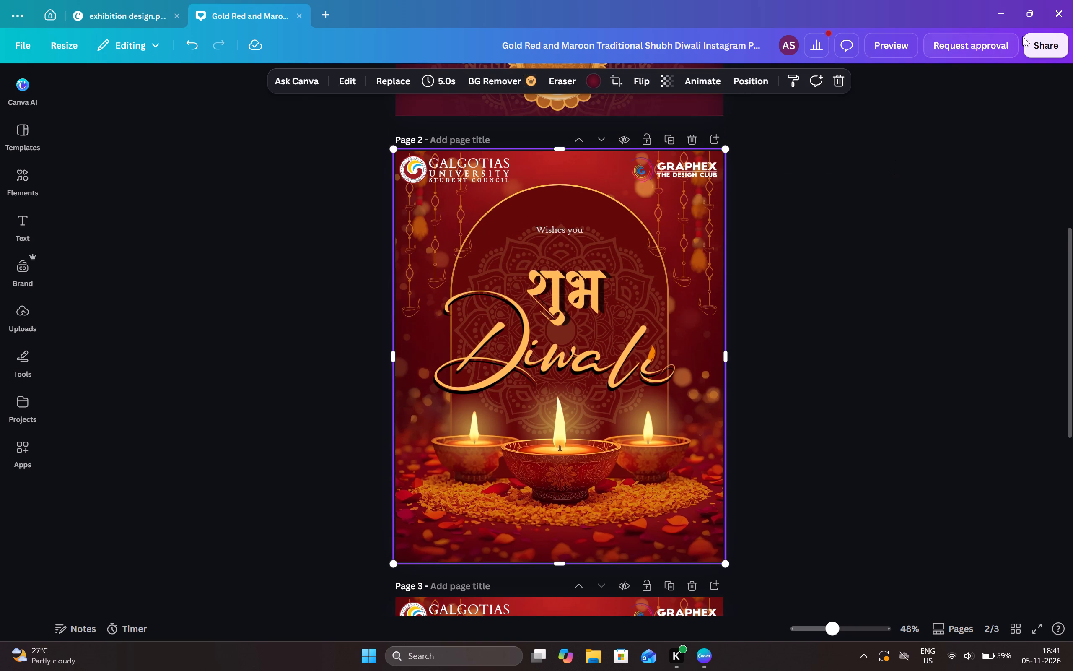
# Open the download settings for the Diwali greeting design.
pyautogui.click(1037, 43)
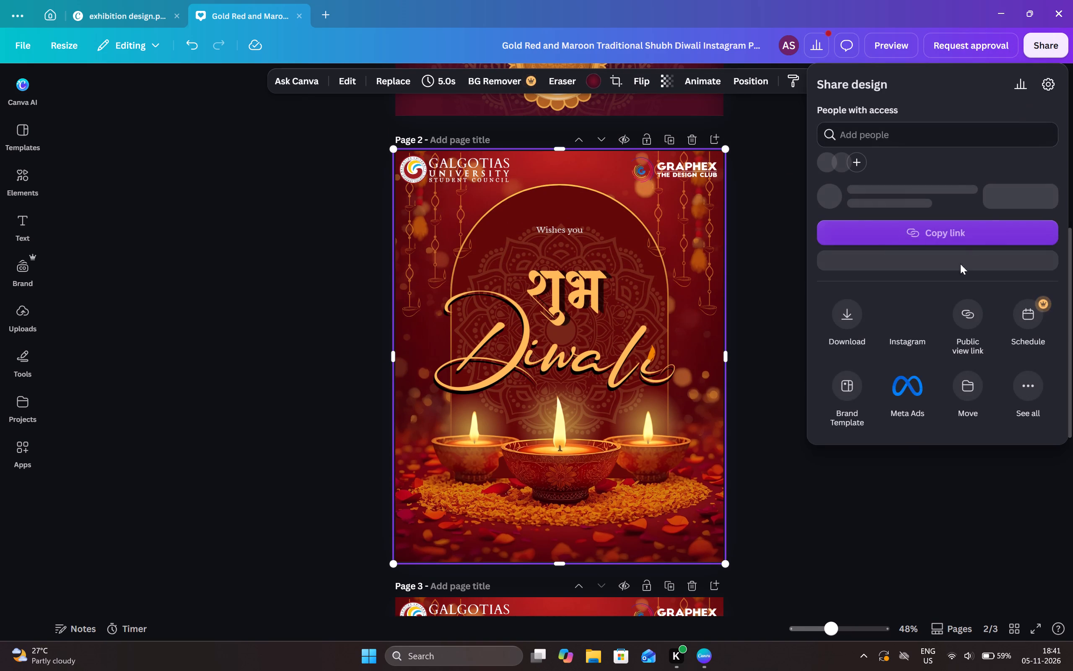
pyautogui.click(841, 331)
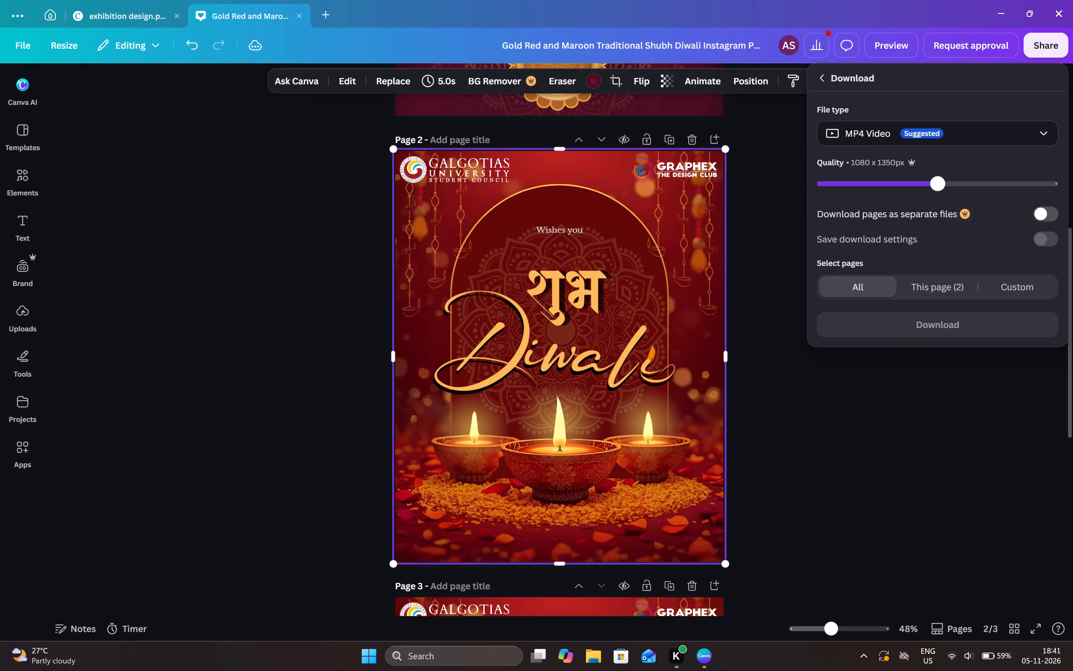
# Download all pages as PNG images, saving the ZIP in Downloads as "Gold Red and Maroon Traditional Shubh Diwali Instagram Post 1".
pyautogui.click(965, 136)
pyautogui.click(926, 215)
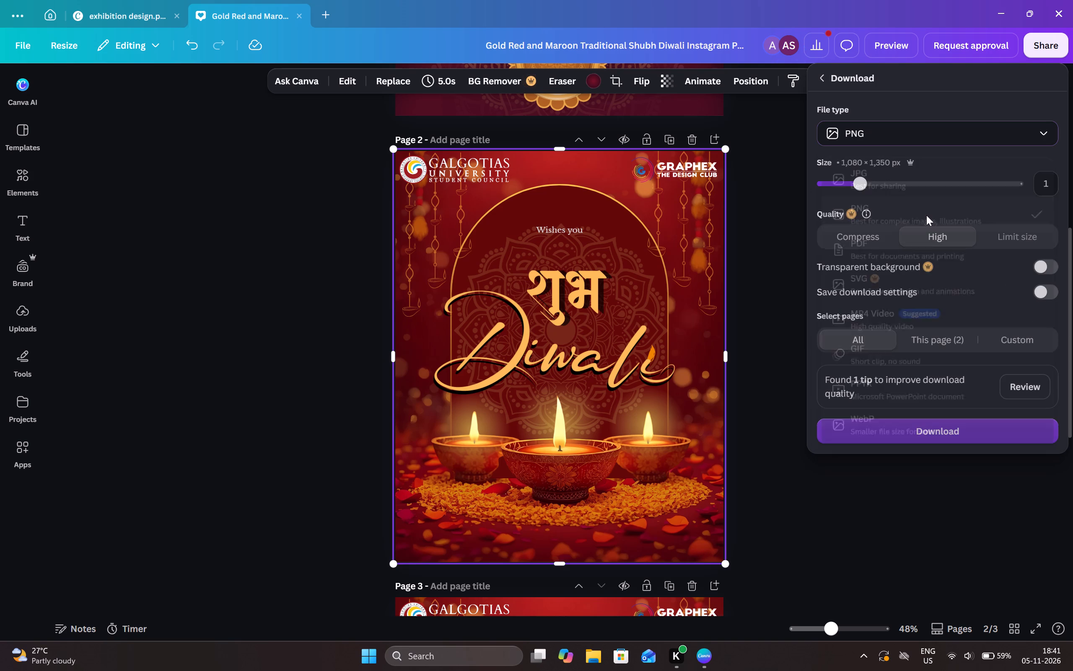
pyautogui.click(979, 431)
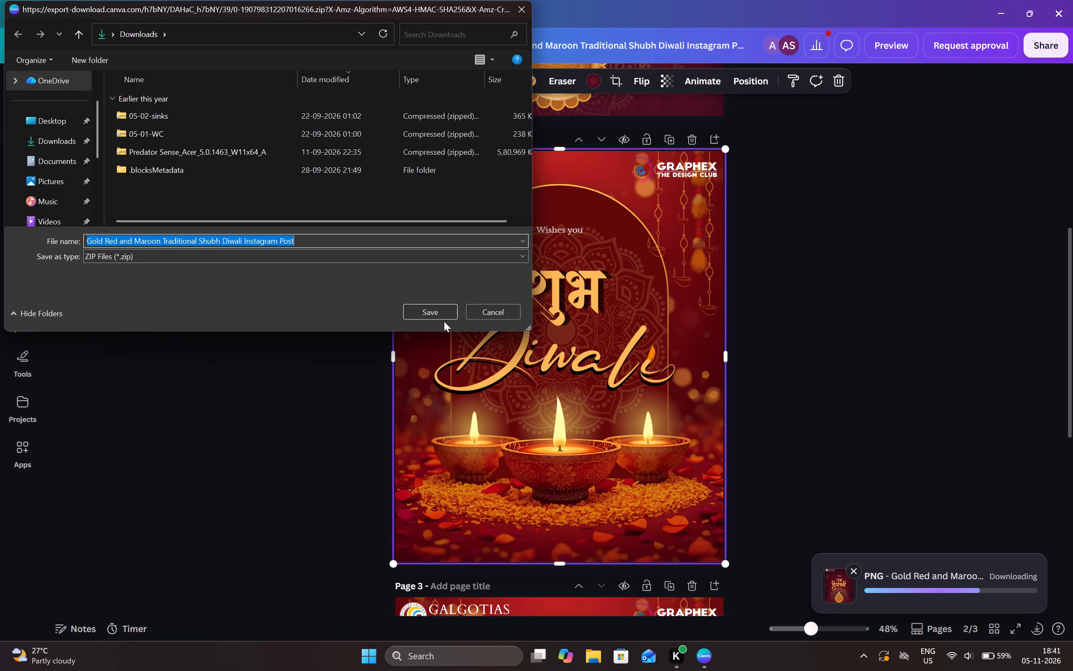
pyautogui.click(336, 235)
pyautogui.click(336, 236)
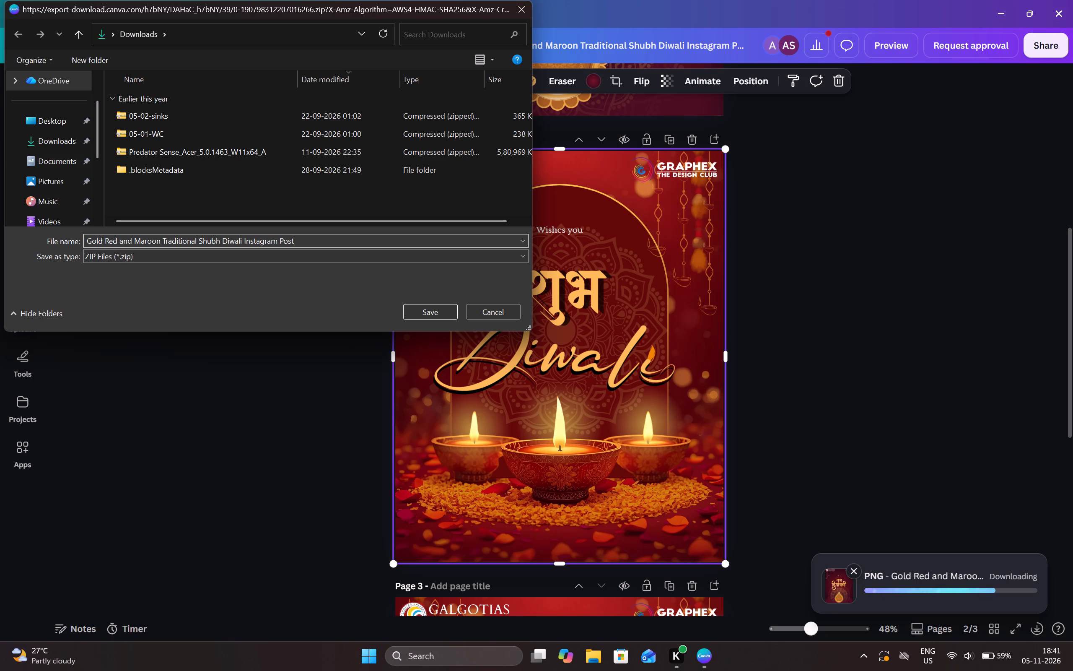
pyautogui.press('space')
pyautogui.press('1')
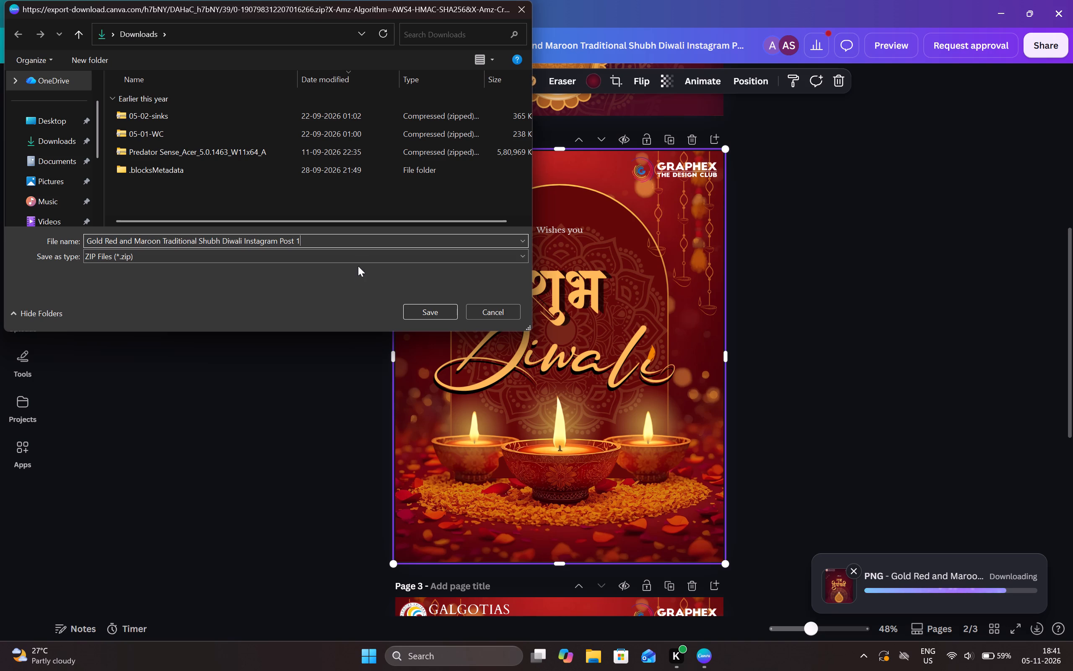
pyautogui.press('Return')
# Select page 3's background and download all pages as PNG again, saving the ZIP as "Gold Red and Maroon Traditional Shubh Diwali Instagram Post 2".
pyautogui.scroll(-2, 817, 323)
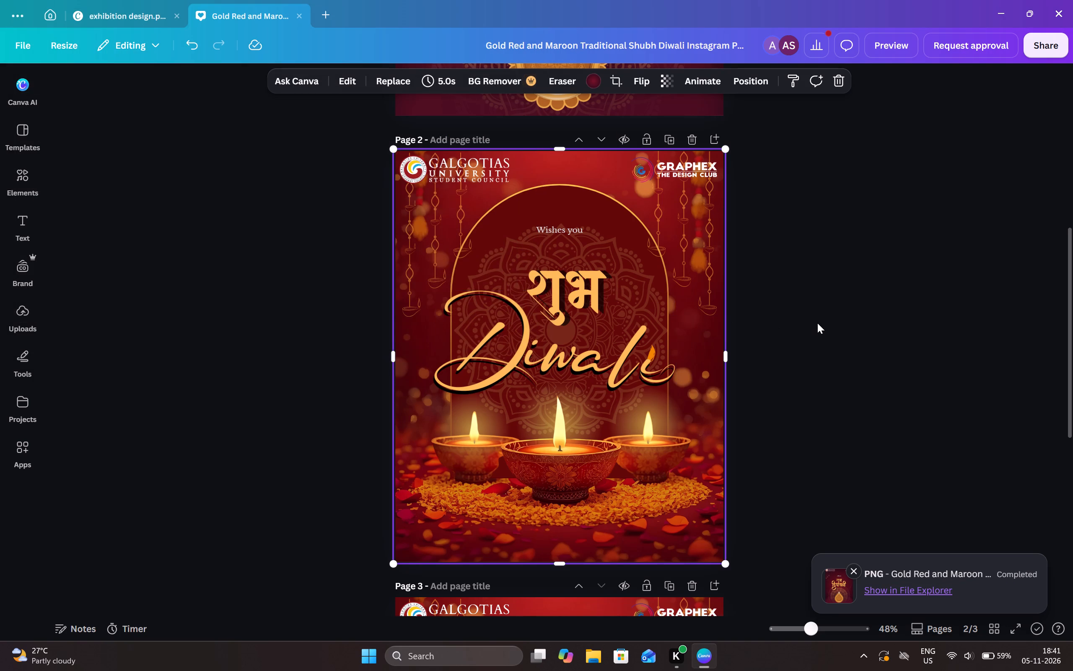
pyautogui.scroll(-5, 817, 323)
pyautogui.click(689, 401)
pyautogui.click(700, 340)
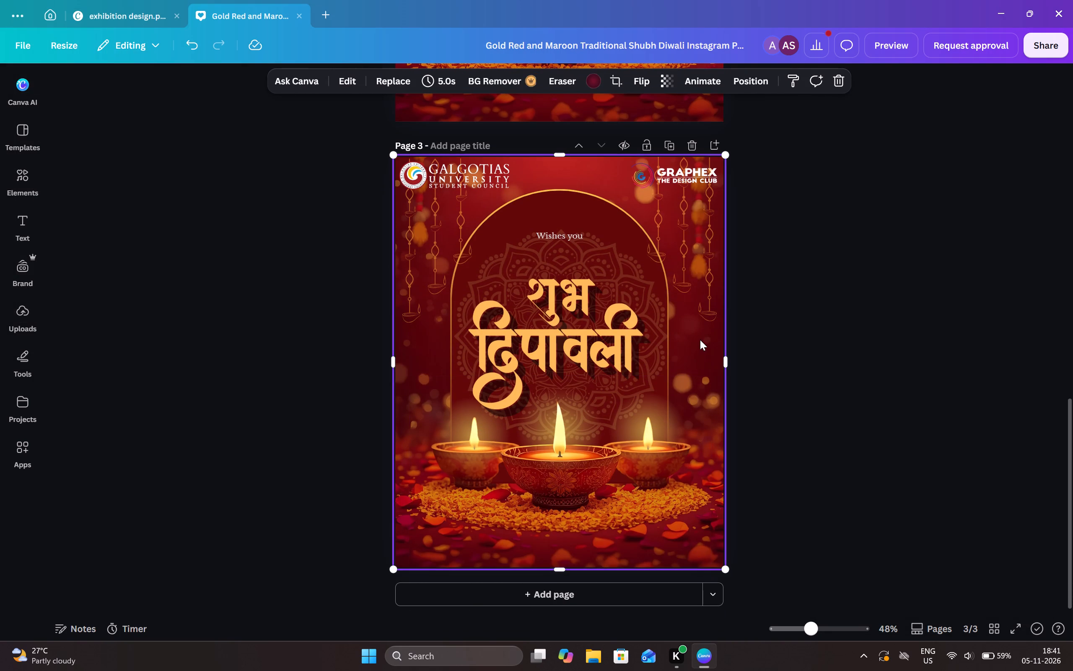
pyautogui.click(1042, 40)
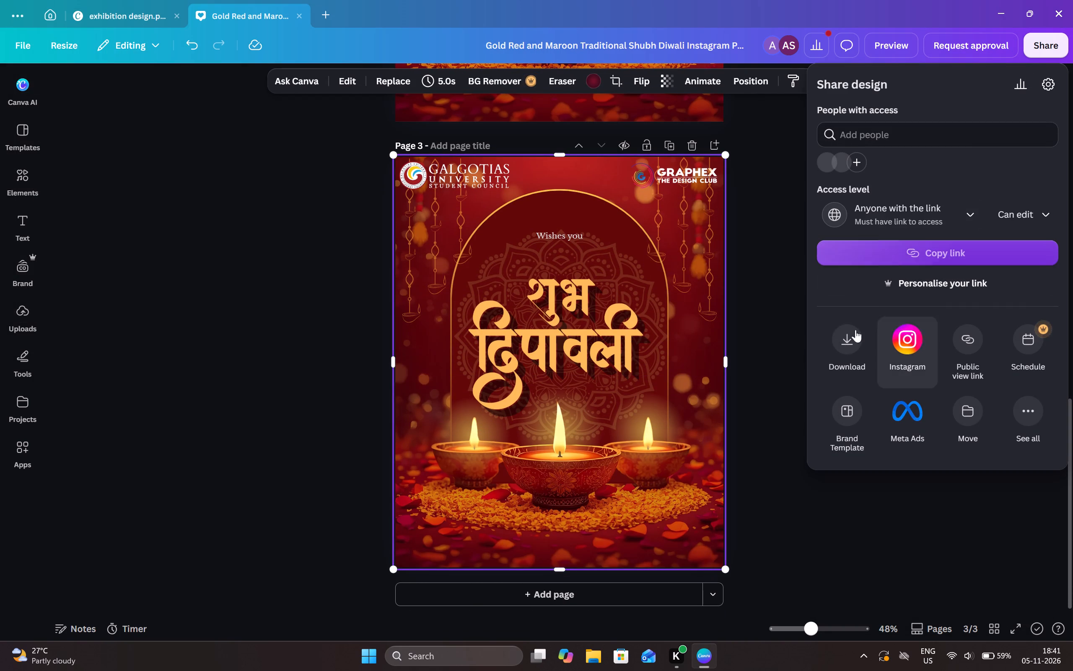
pyautogui.click(850, 333)
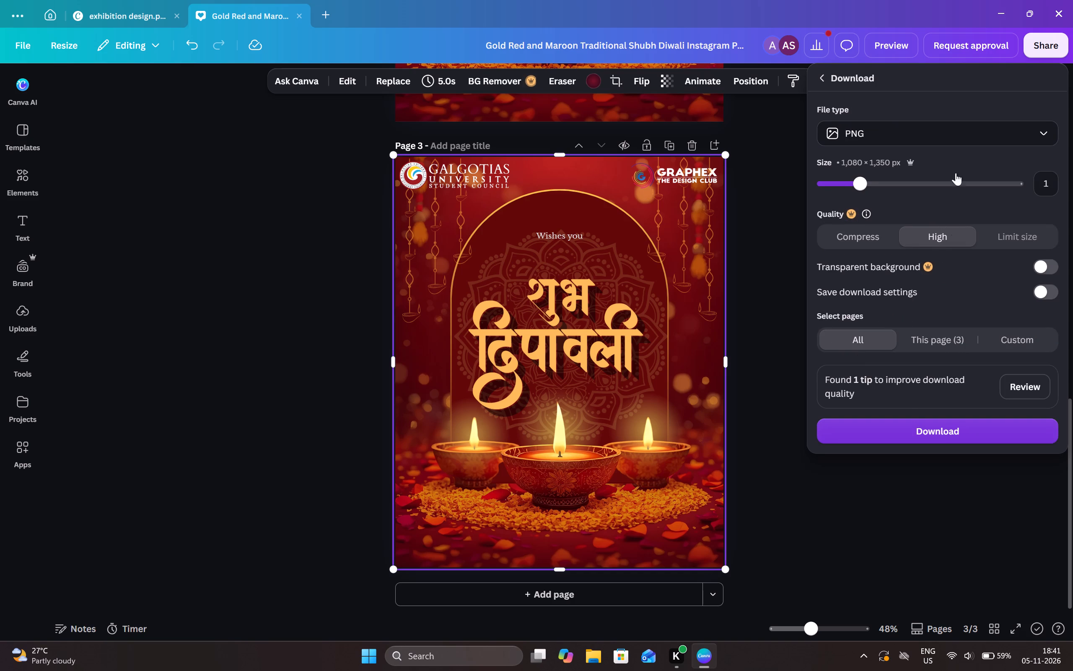
pyautogui.click(908, 430)
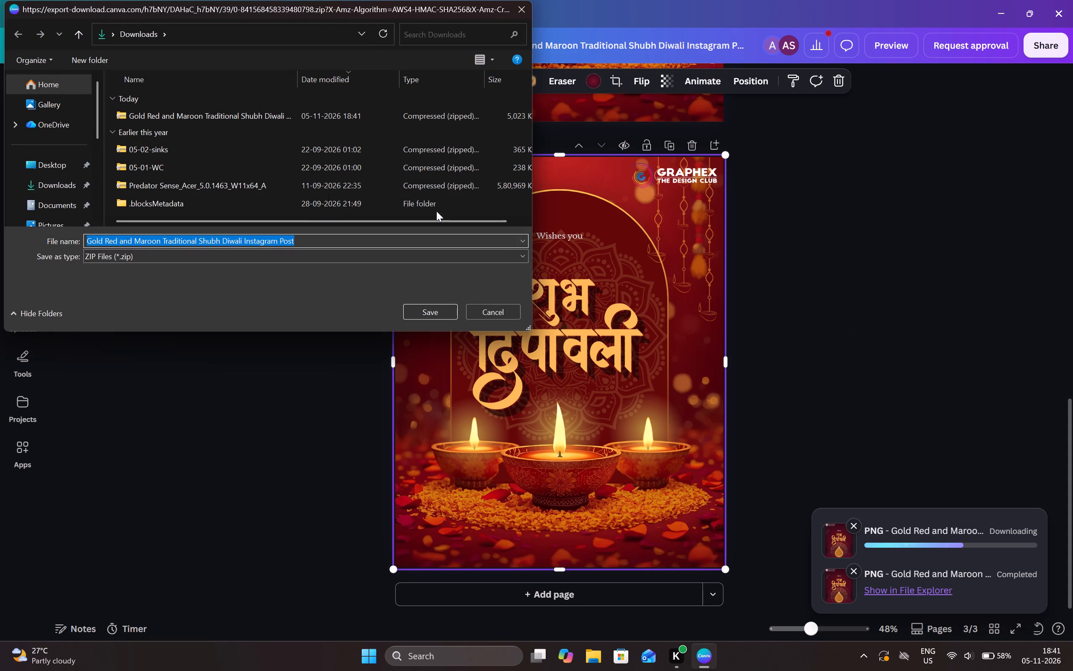
pyautogui.click(333, 239)
pyautogui.click(333, 239)
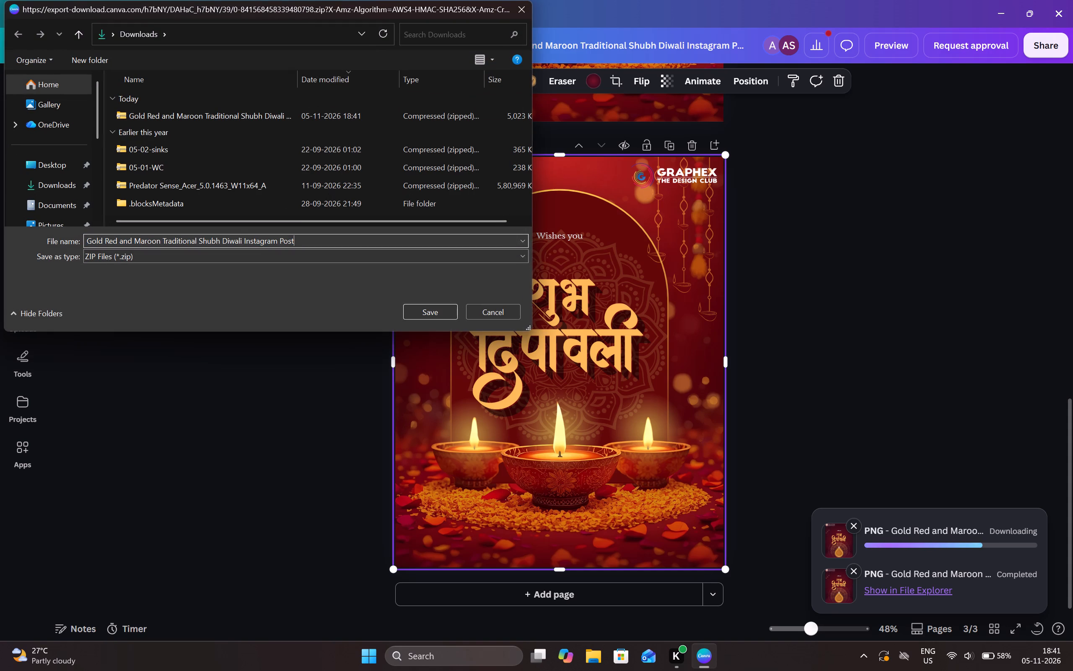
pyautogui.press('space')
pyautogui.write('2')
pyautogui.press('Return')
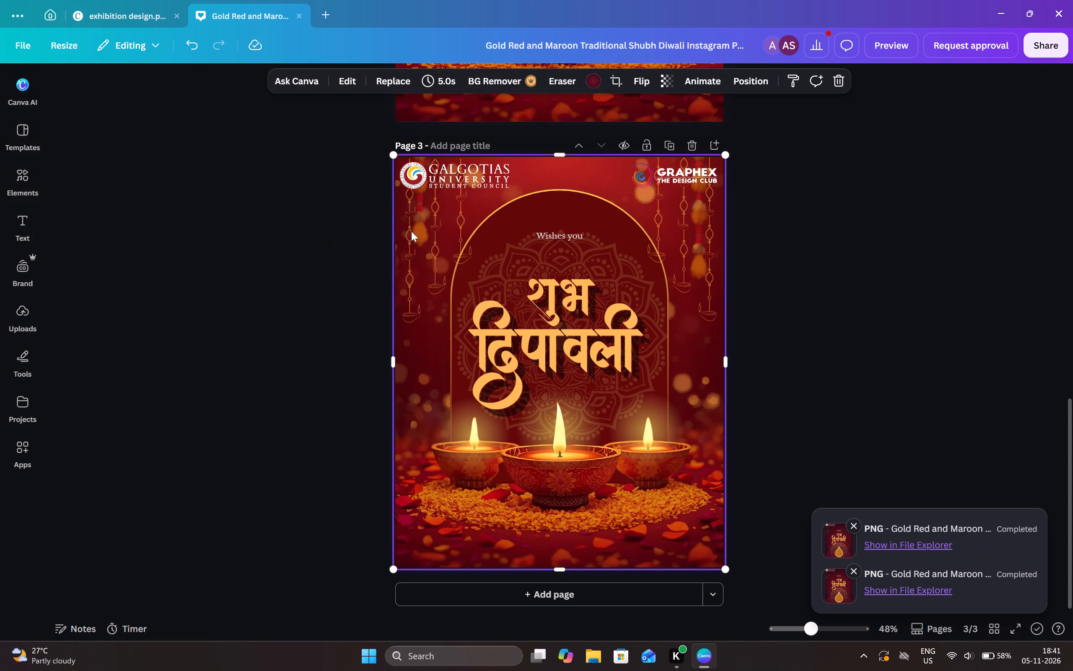
pyautogui.click(838, 280)
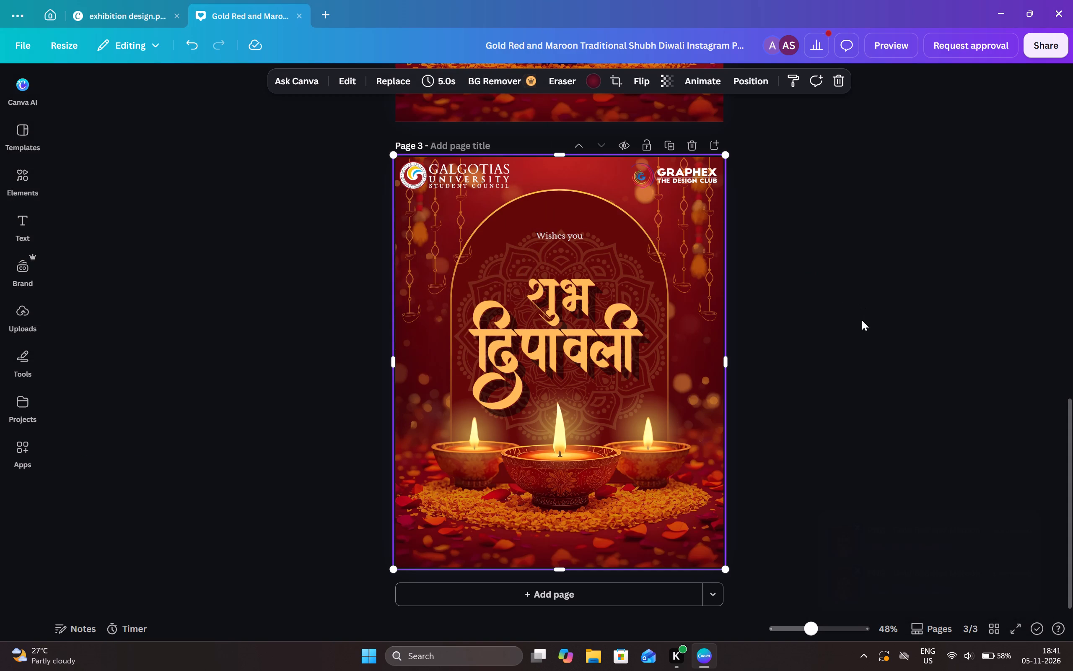
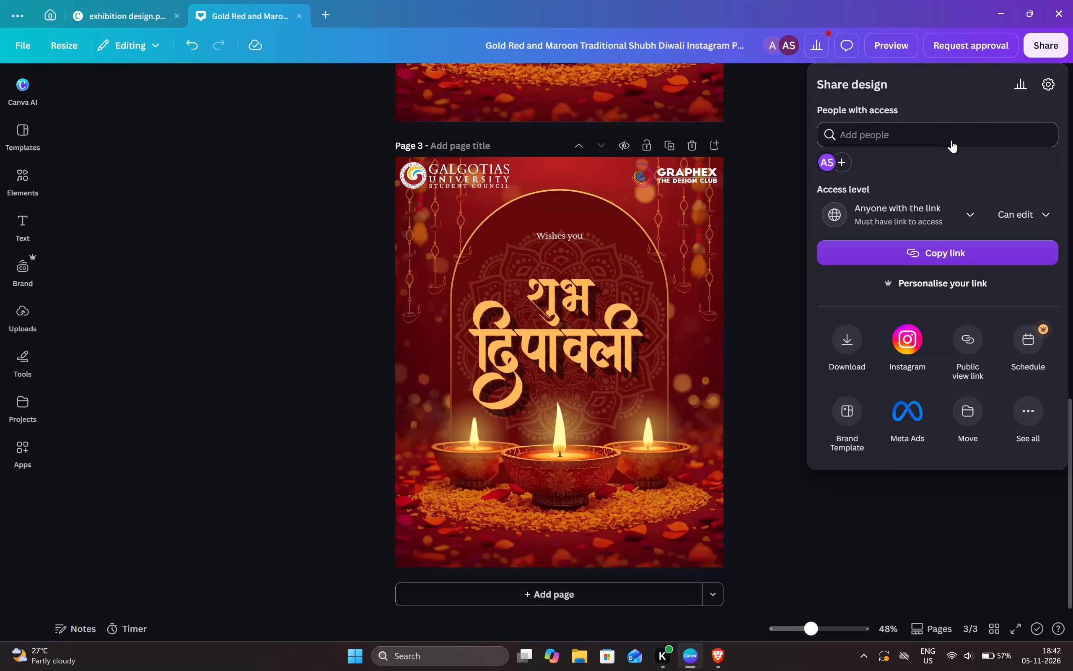
# Download all three pages of the Diwali greeting design as JPG images at medium quality.
pyautogui.click(844, 351)
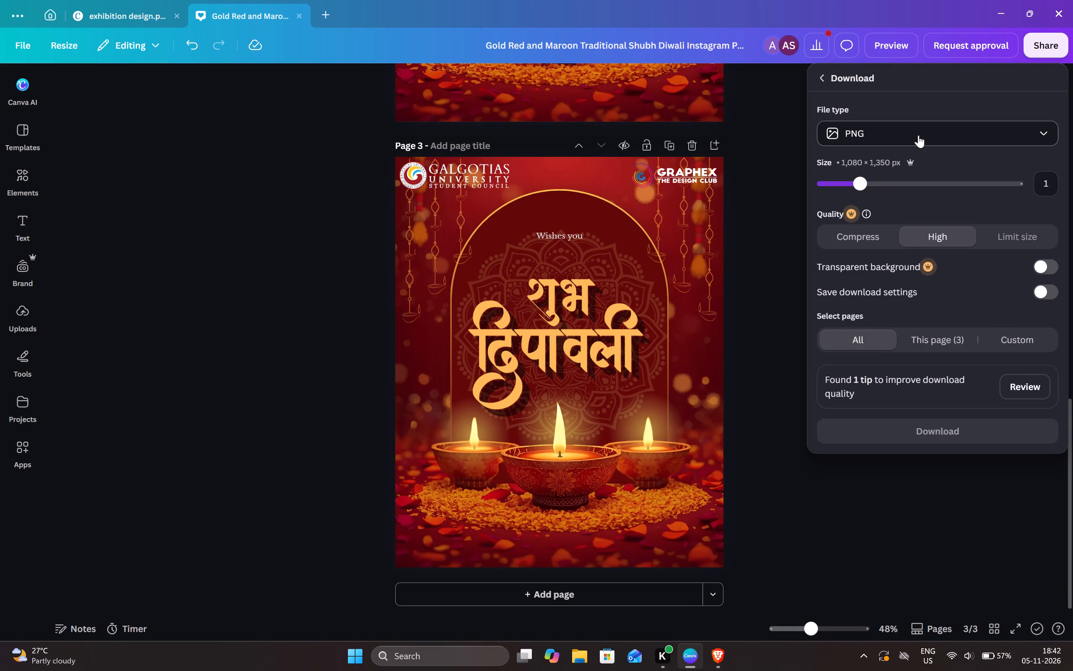
pyautogui.click(918, 135)
pyautogui.click(890, 177)
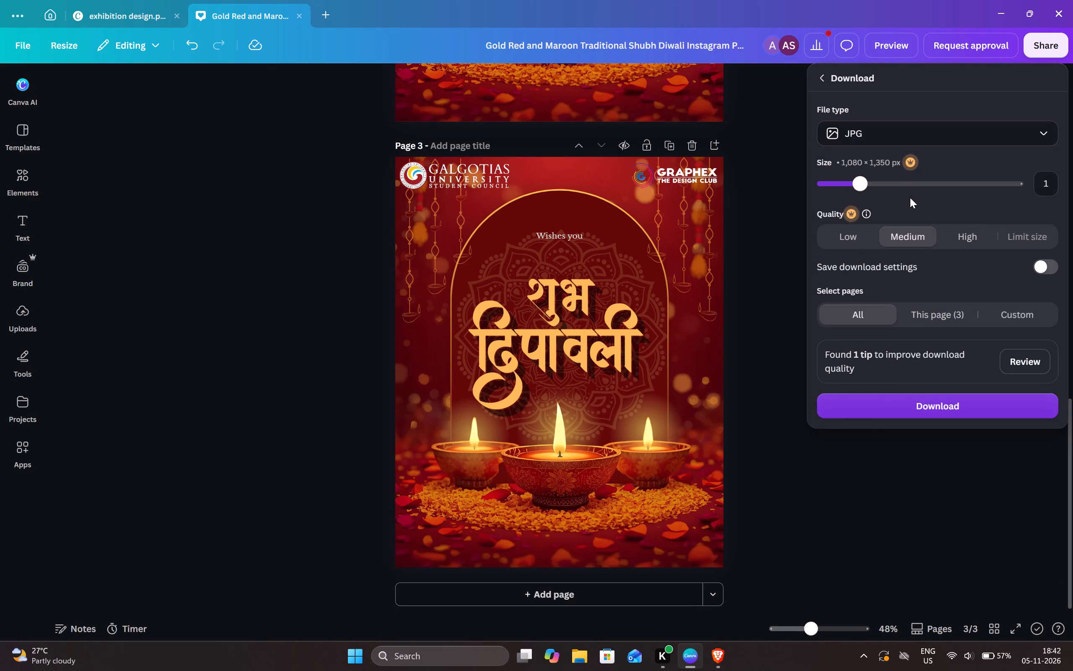
pyautogui.click(936, 409)
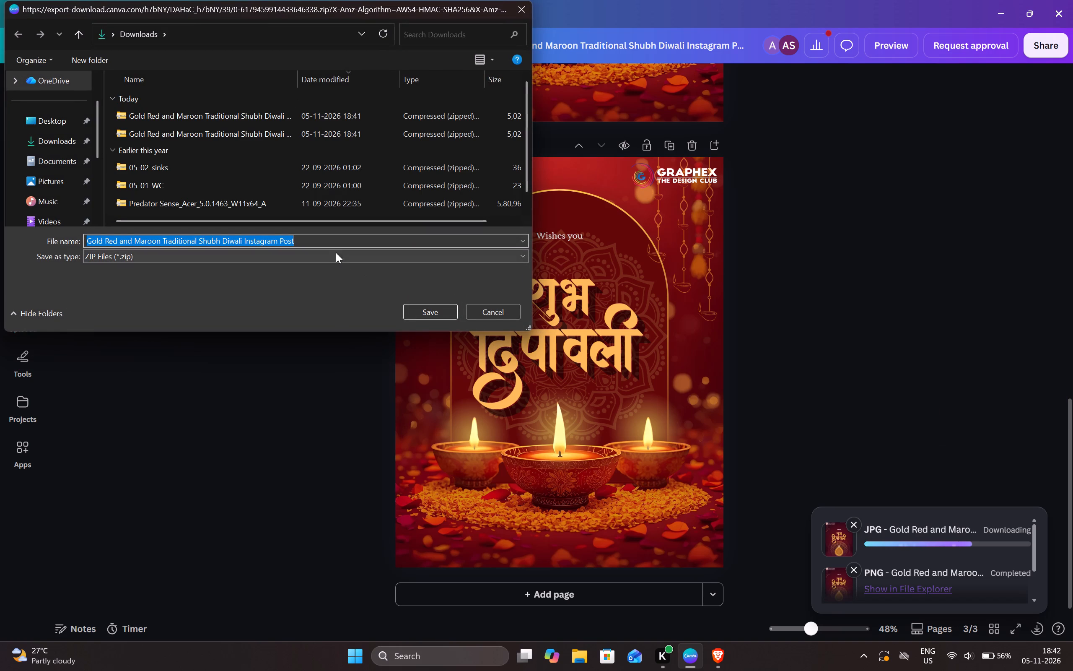
# Append 11 to the suggested name of the ZIP file being saved in Downloads.
pyautogui.click(333, 243)
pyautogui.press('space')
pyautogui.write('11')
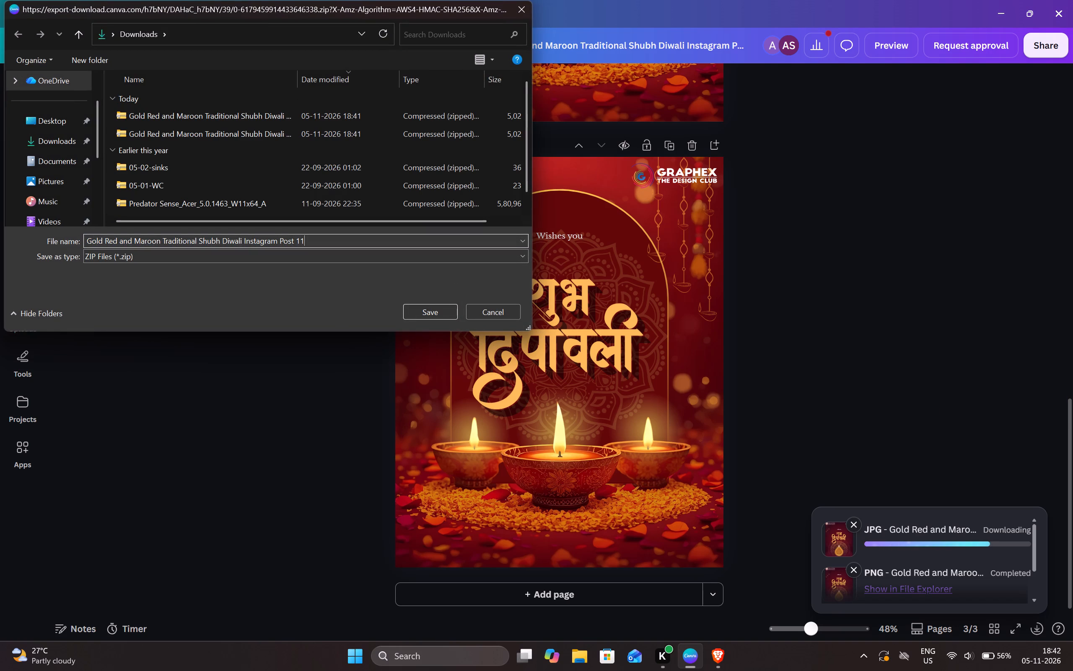
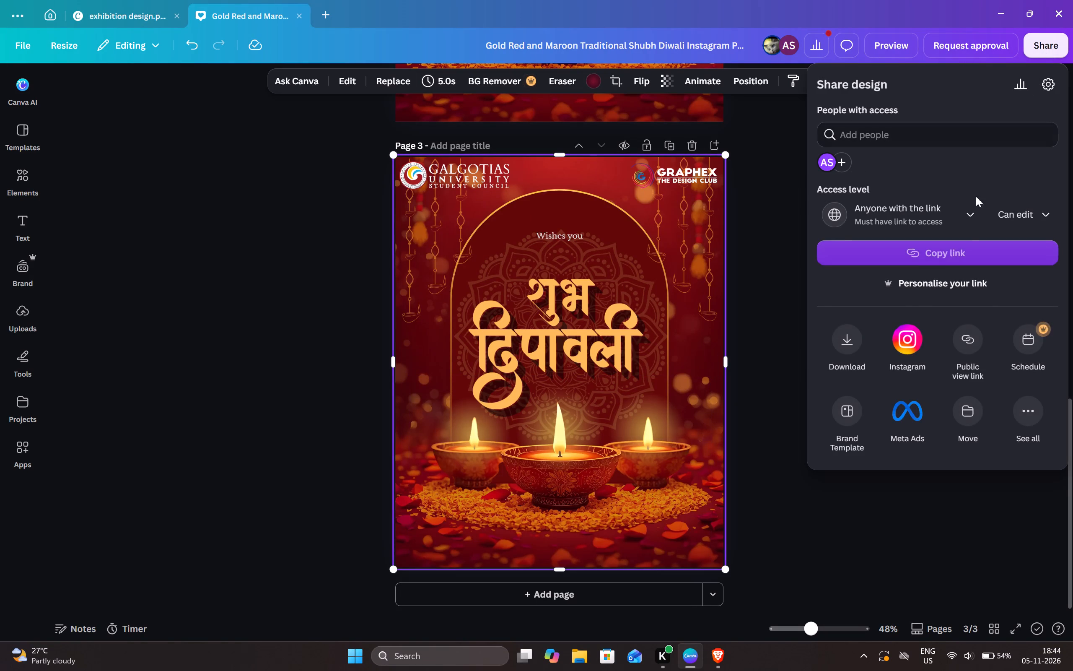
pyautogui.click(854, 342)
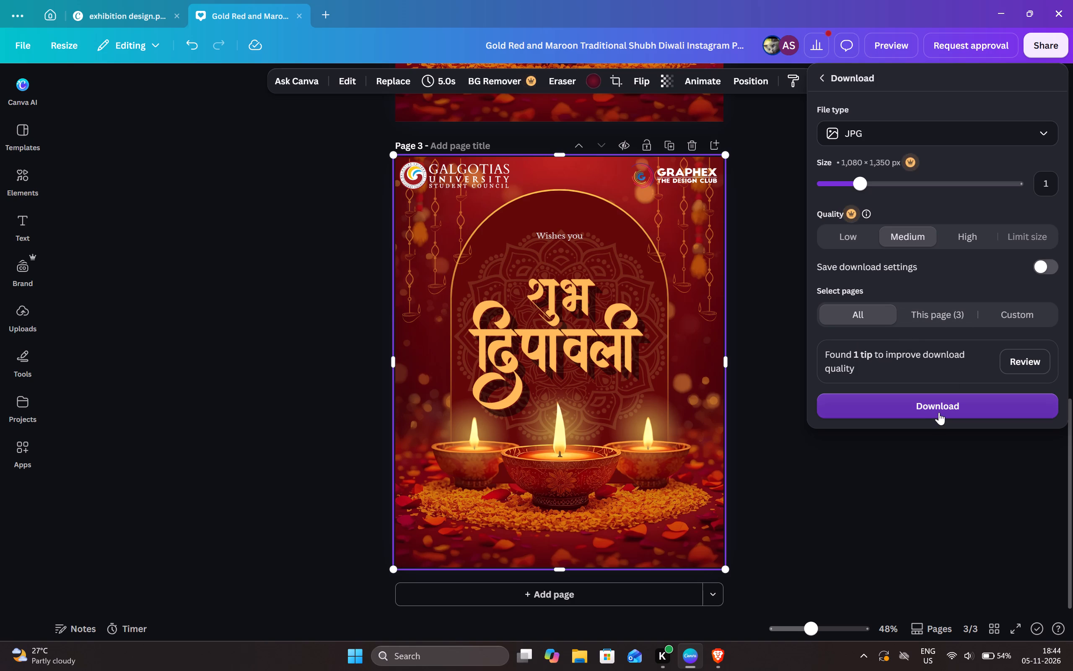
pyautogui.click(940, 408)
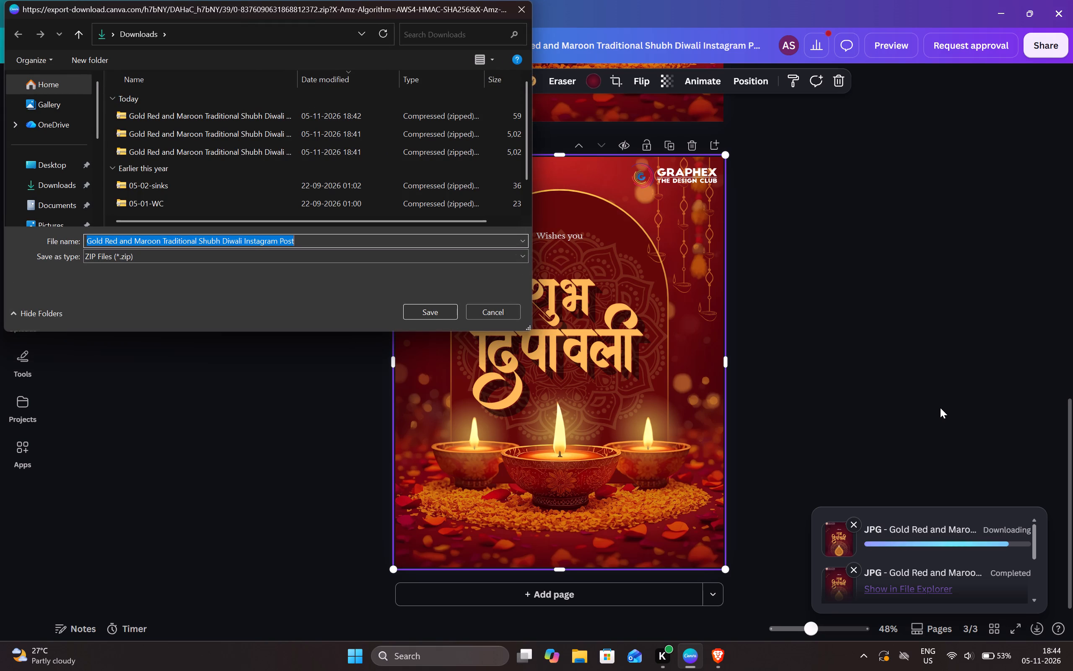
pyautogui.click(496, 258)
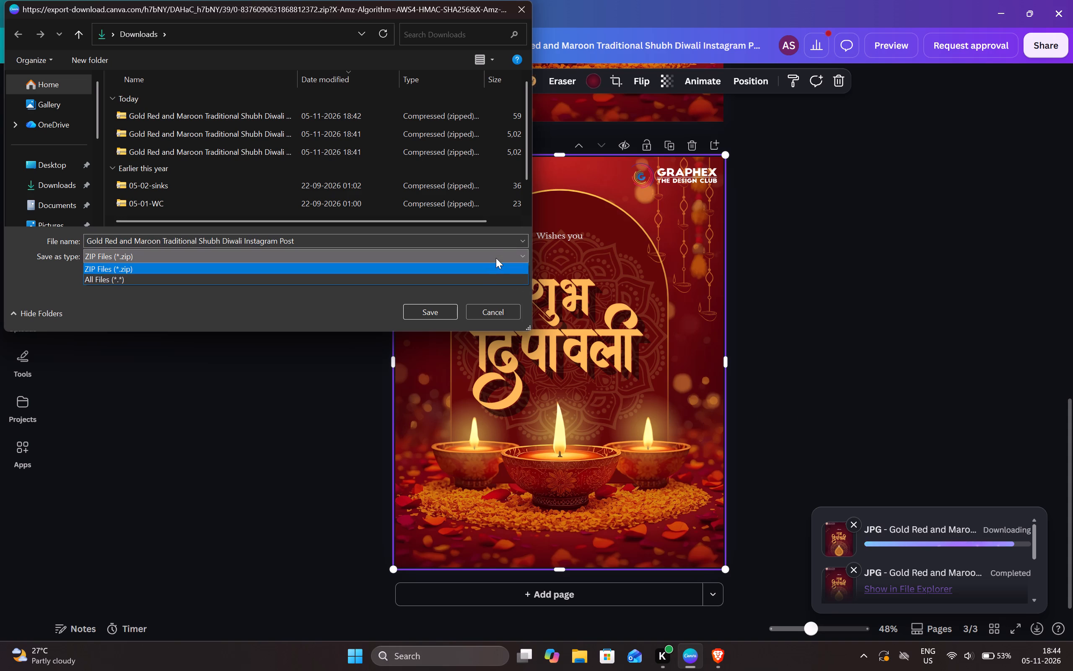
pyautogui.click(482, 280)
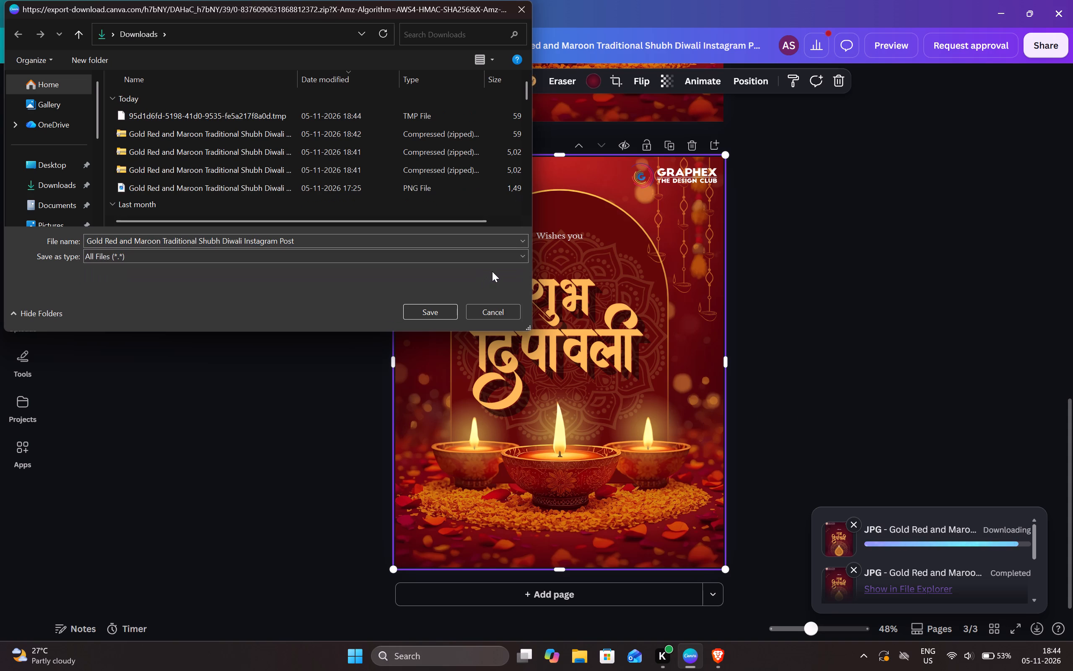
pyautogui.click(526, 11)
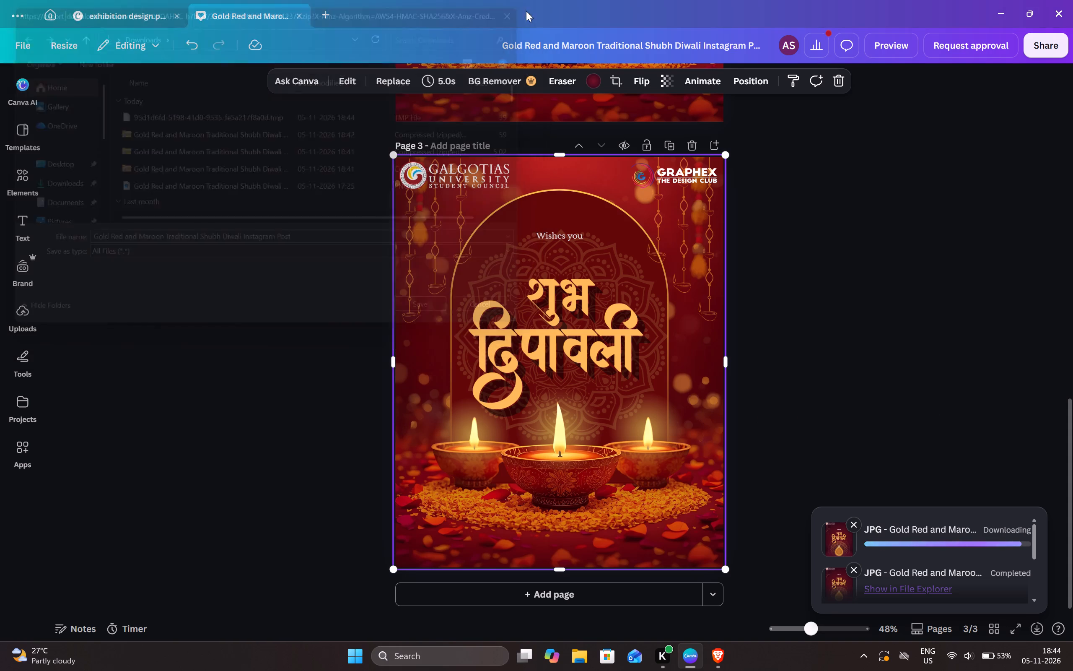
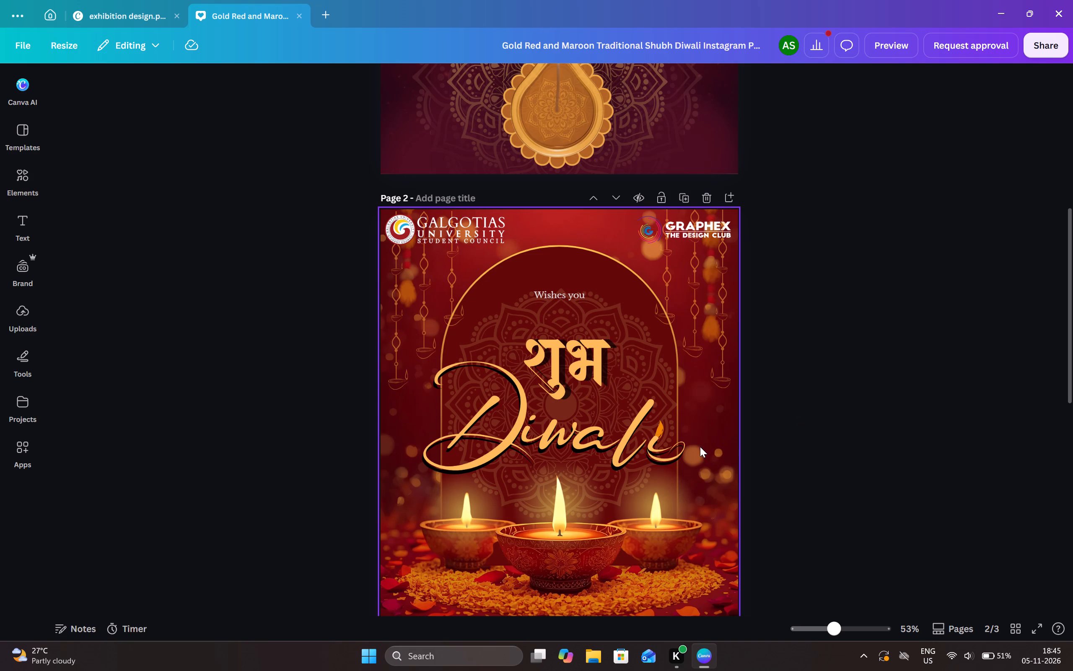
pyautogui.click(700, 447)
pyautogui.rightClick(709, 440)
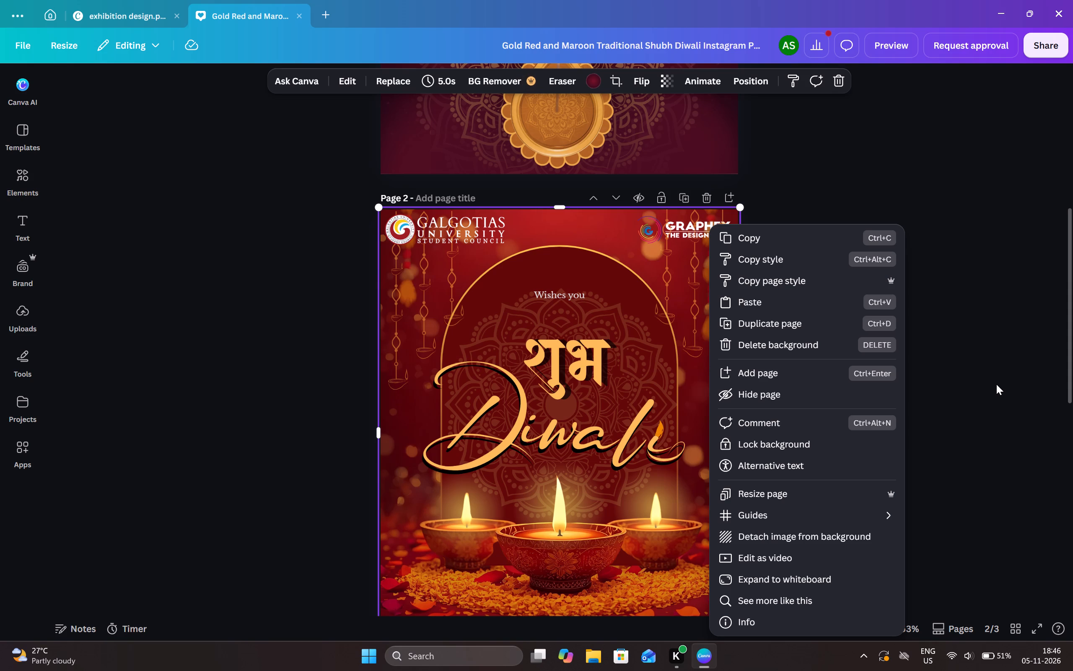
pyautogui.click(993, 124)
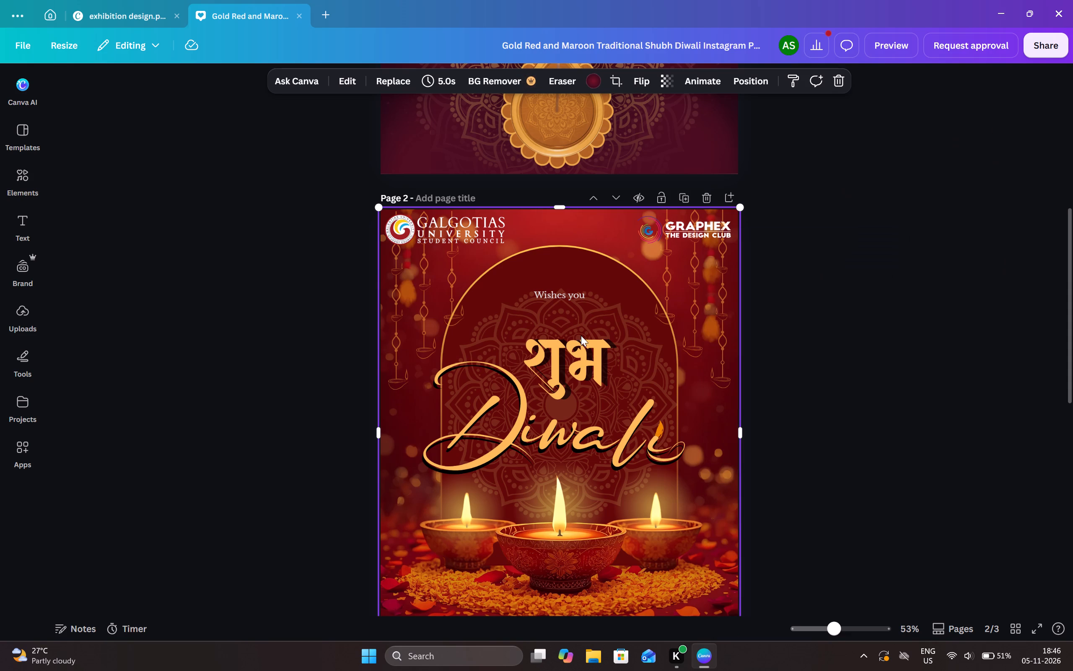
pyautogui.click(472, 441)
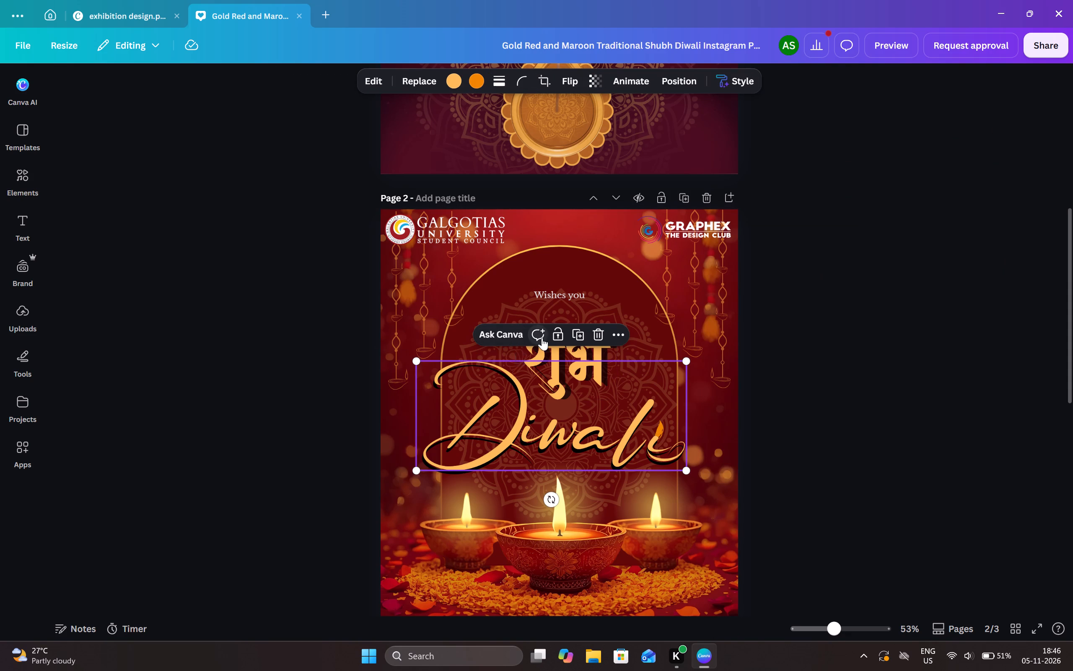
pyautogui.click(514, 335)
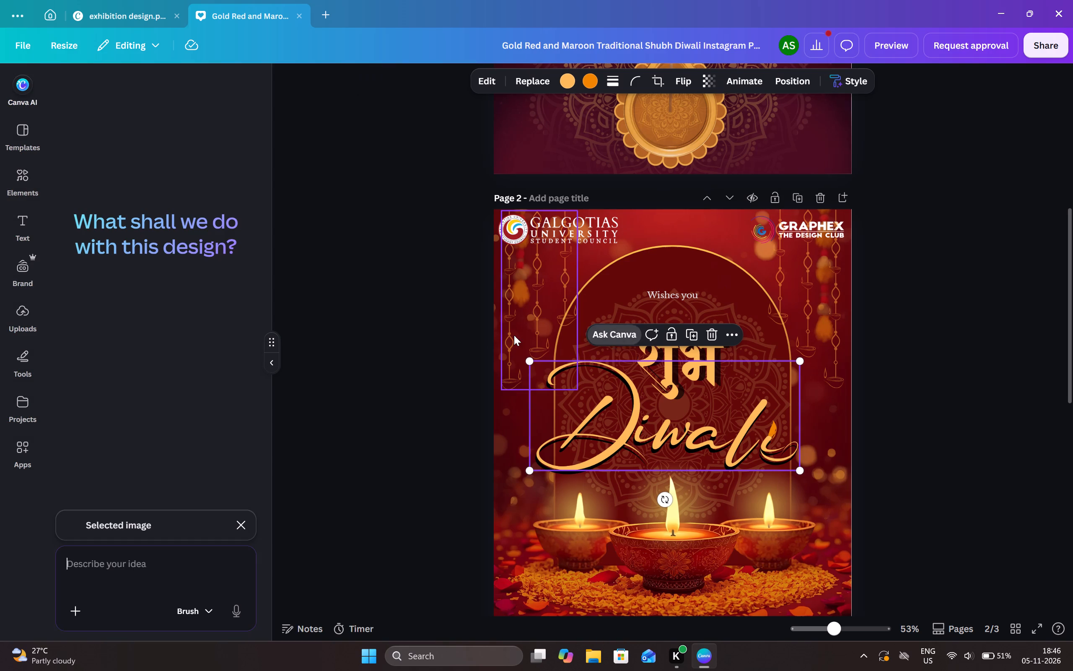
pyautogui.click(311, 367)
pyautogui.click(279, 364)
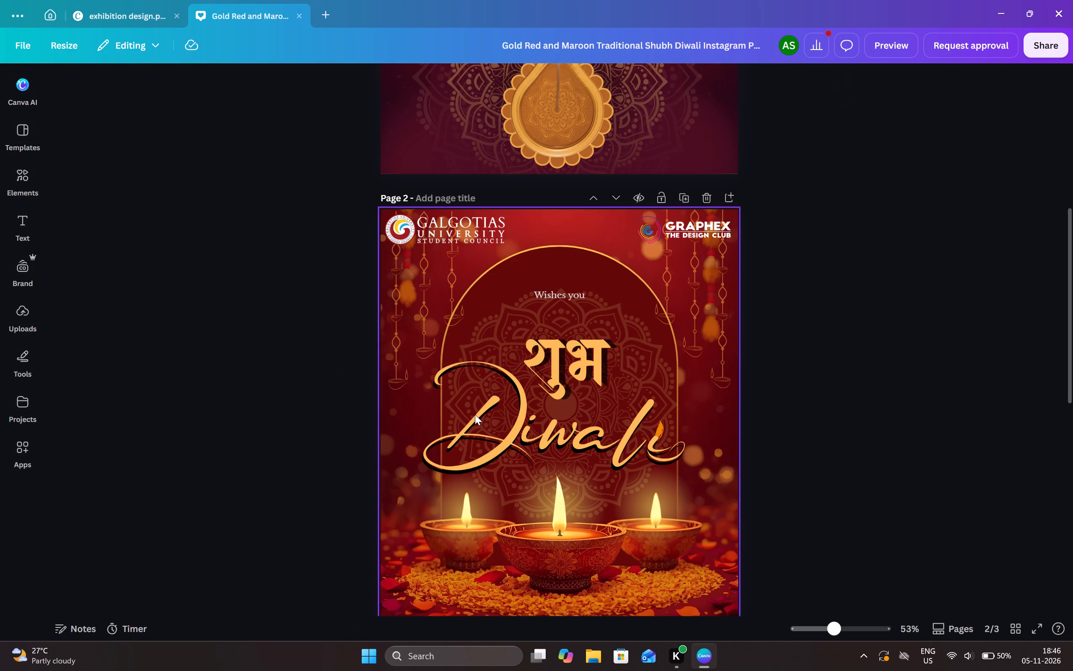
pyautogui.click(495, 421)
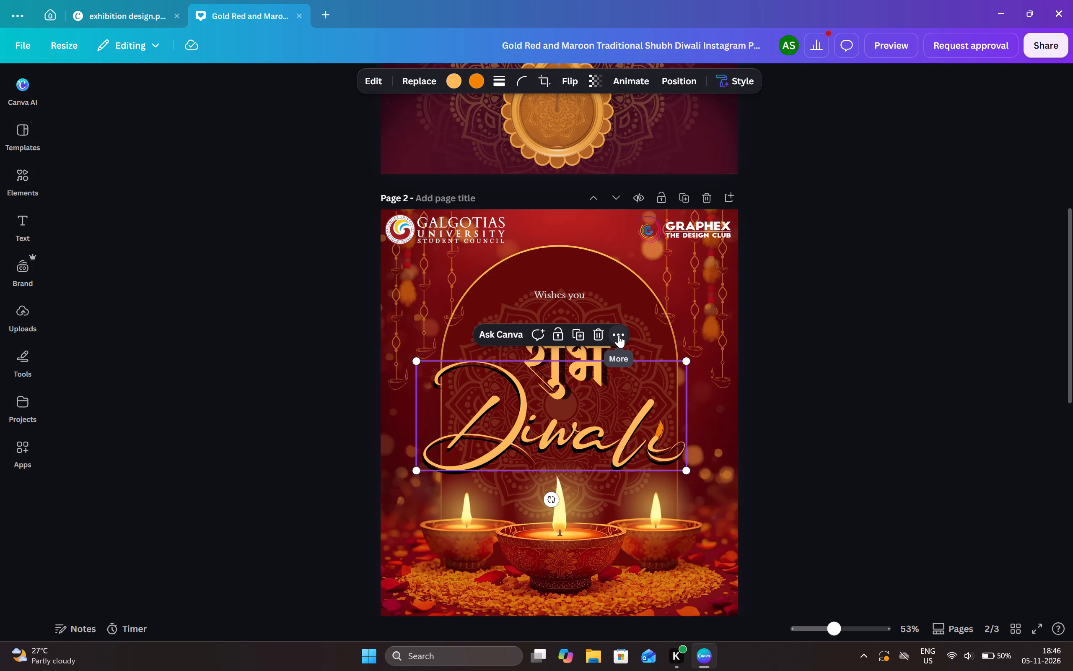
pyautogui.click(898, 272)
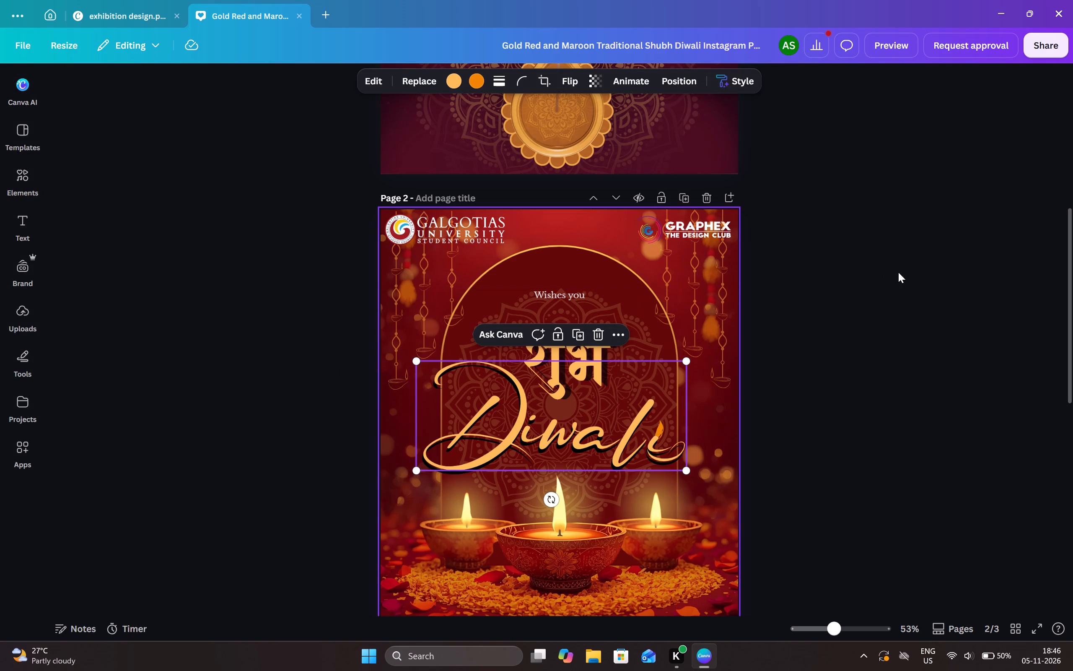
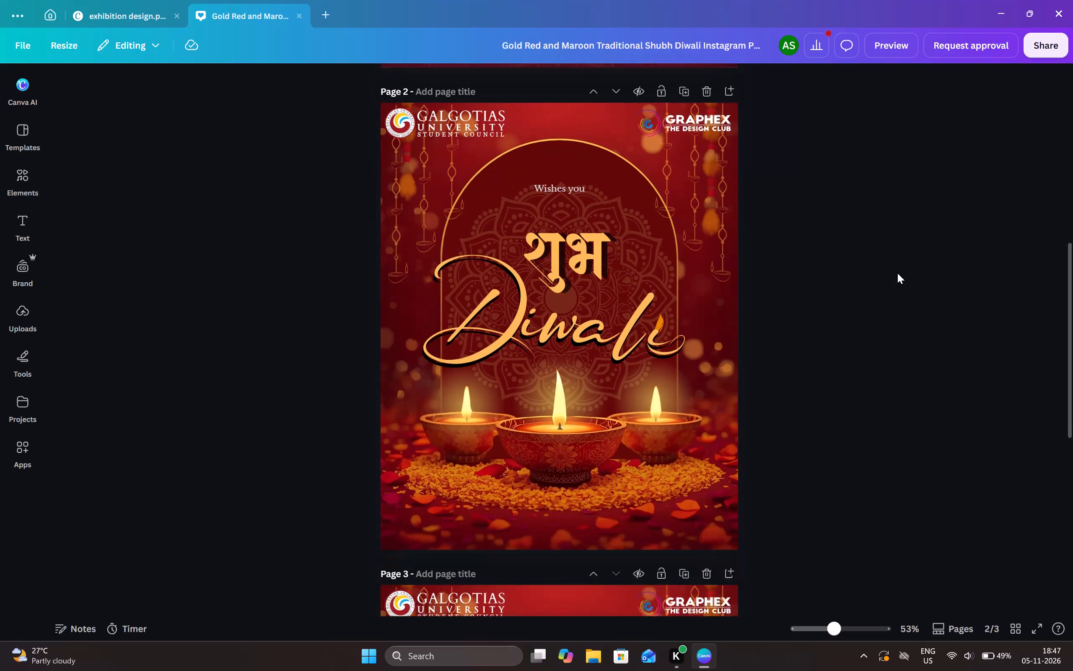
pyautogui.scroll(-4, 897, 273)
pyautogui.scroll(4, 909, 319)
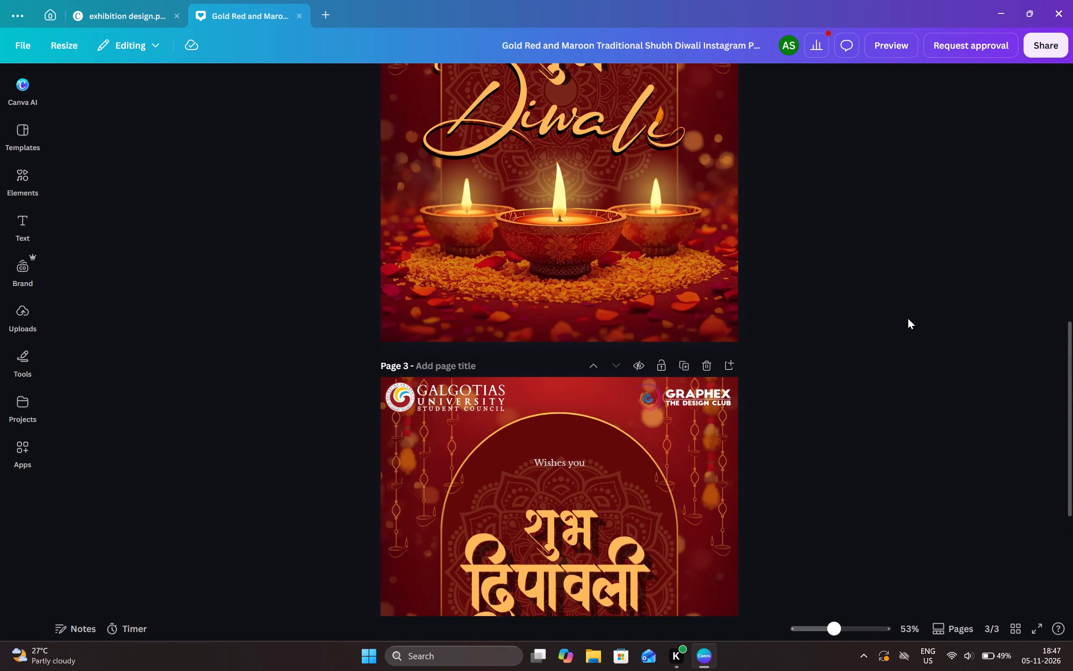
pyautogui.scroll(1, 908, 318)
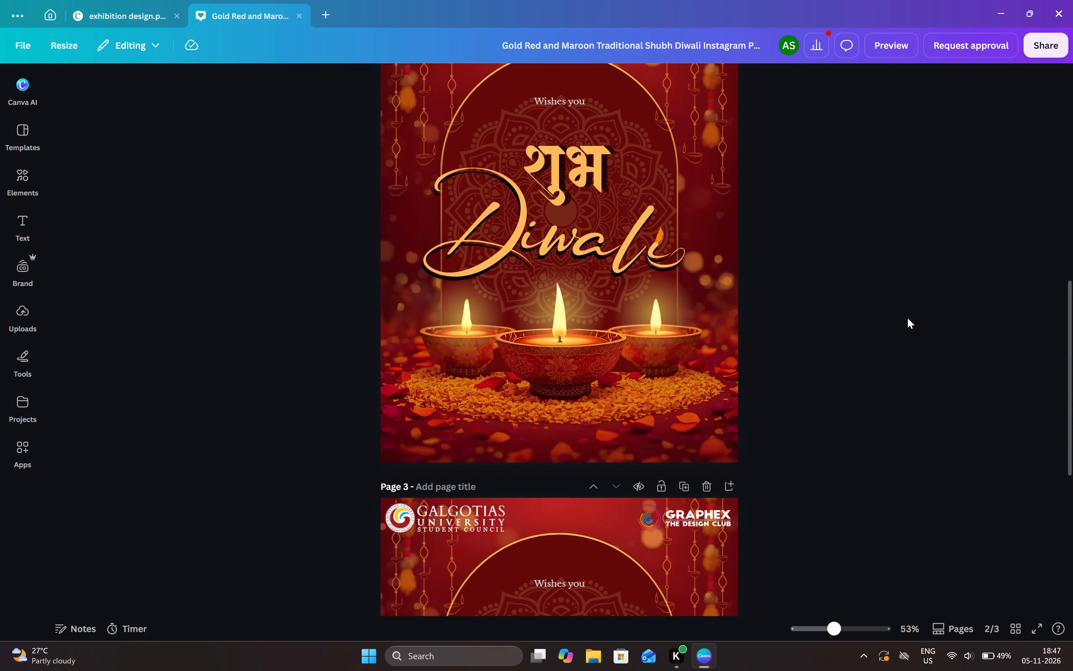
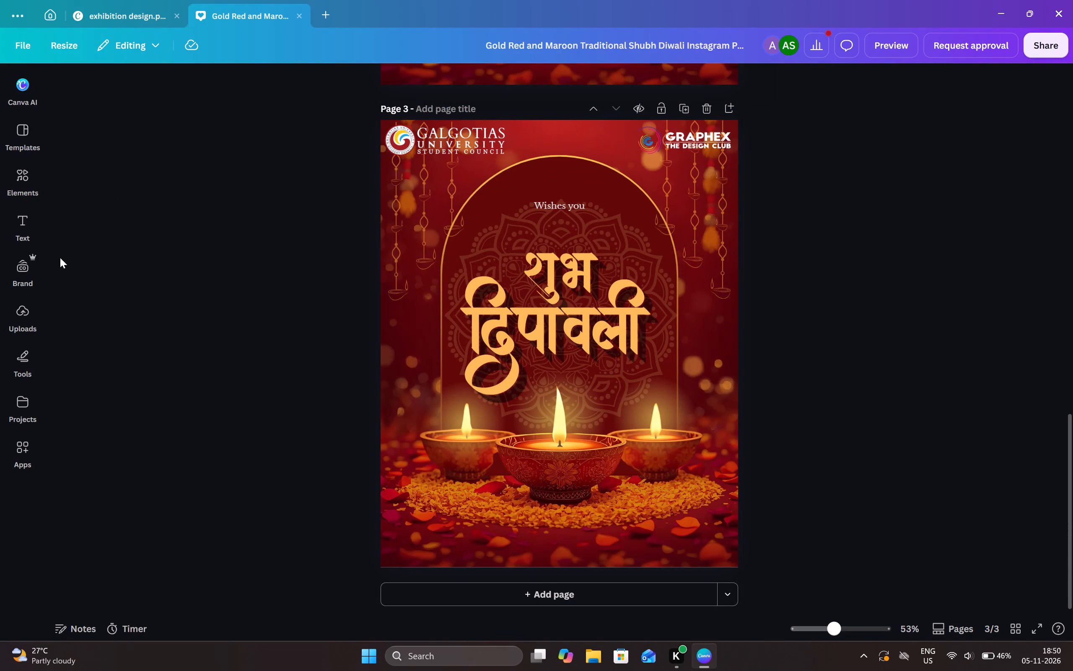
# Browse the suggested Instagram post templates for another Diwali greeting design.
pyautogui.click(26, 134)
pyautogui.scroll(-4, 187, 341)
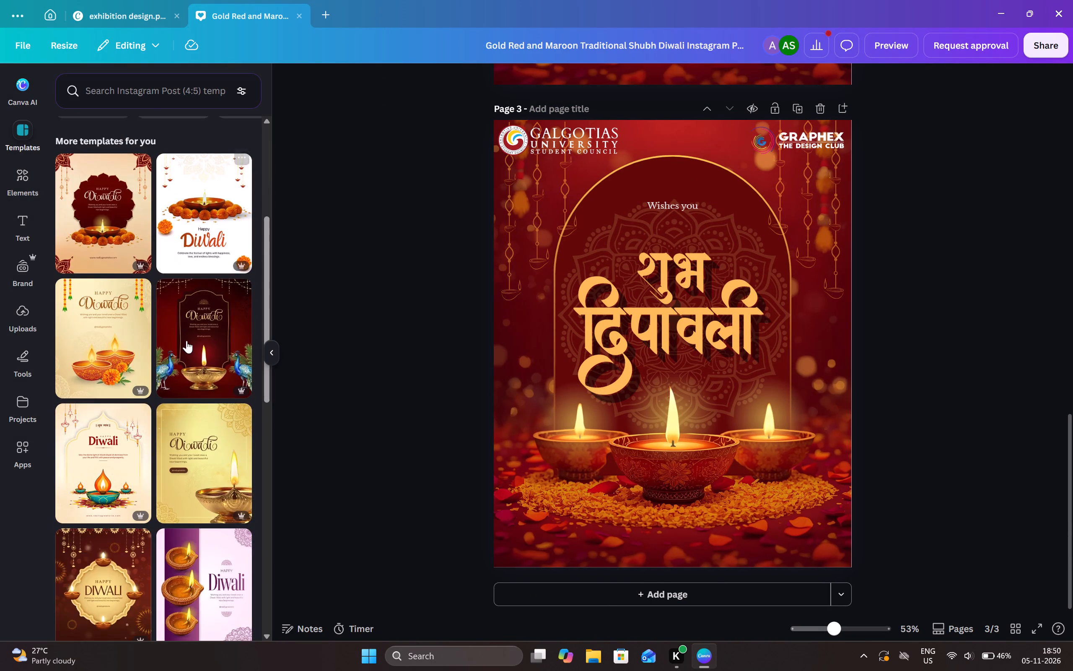
pyautogui.scroll(-17, 187, 341)
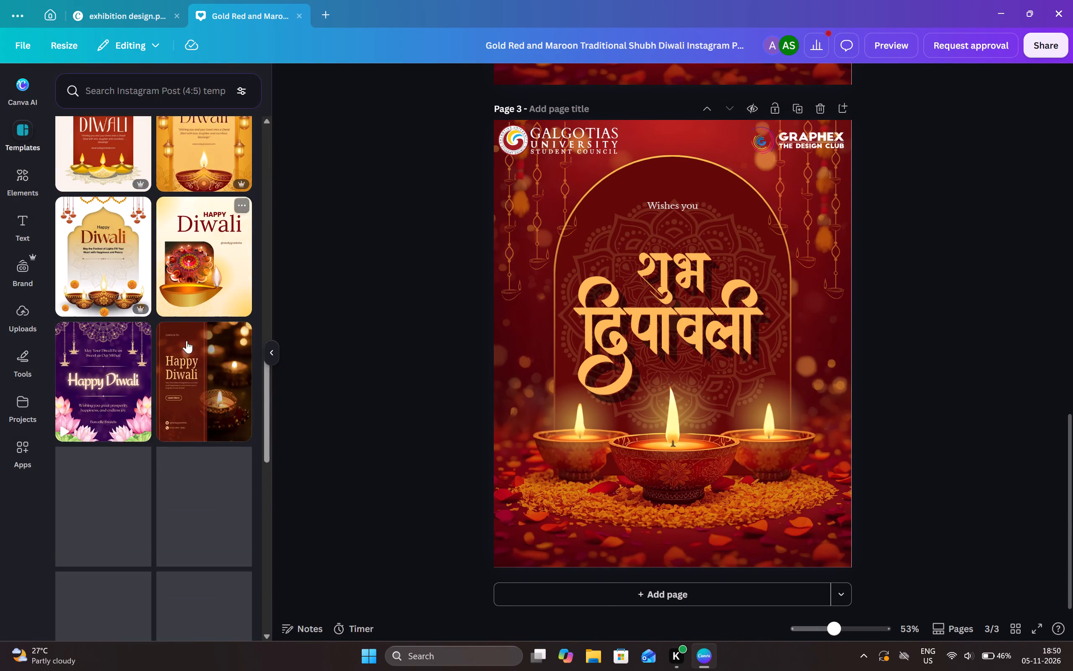
pyautogui.scroll(-14, 187, 341)
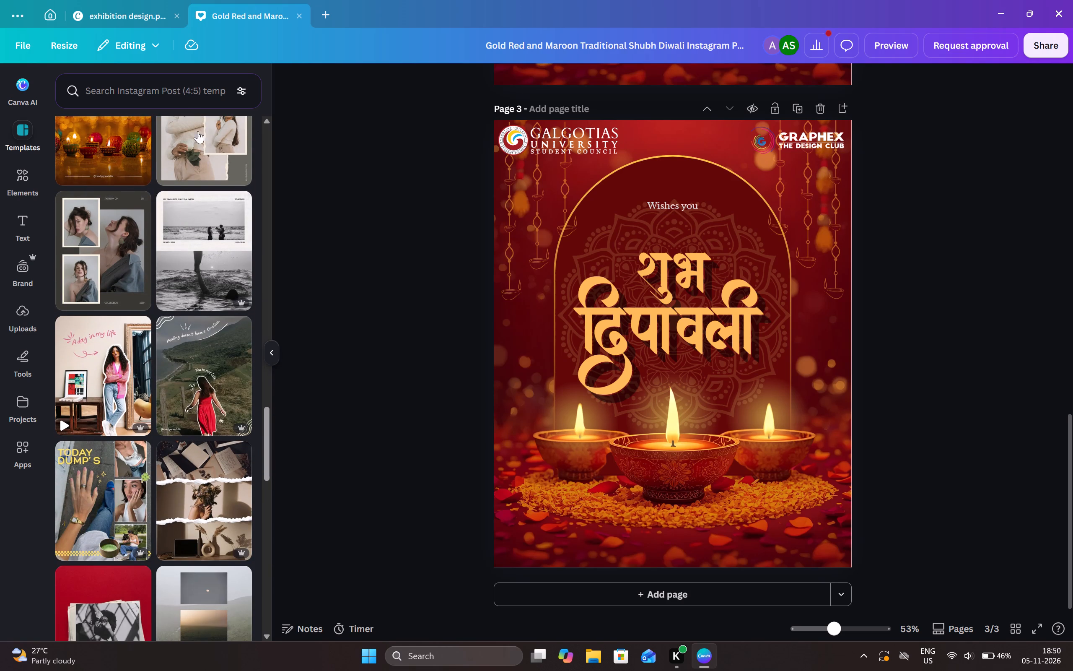
# Search the templates for "diwali" and add the cream Happy Diwali design with red mandalas and three diyas as a new page.
pyautogui.click(186, 85)
pyautogui.write('diwali')
pyautogui.press('Return')
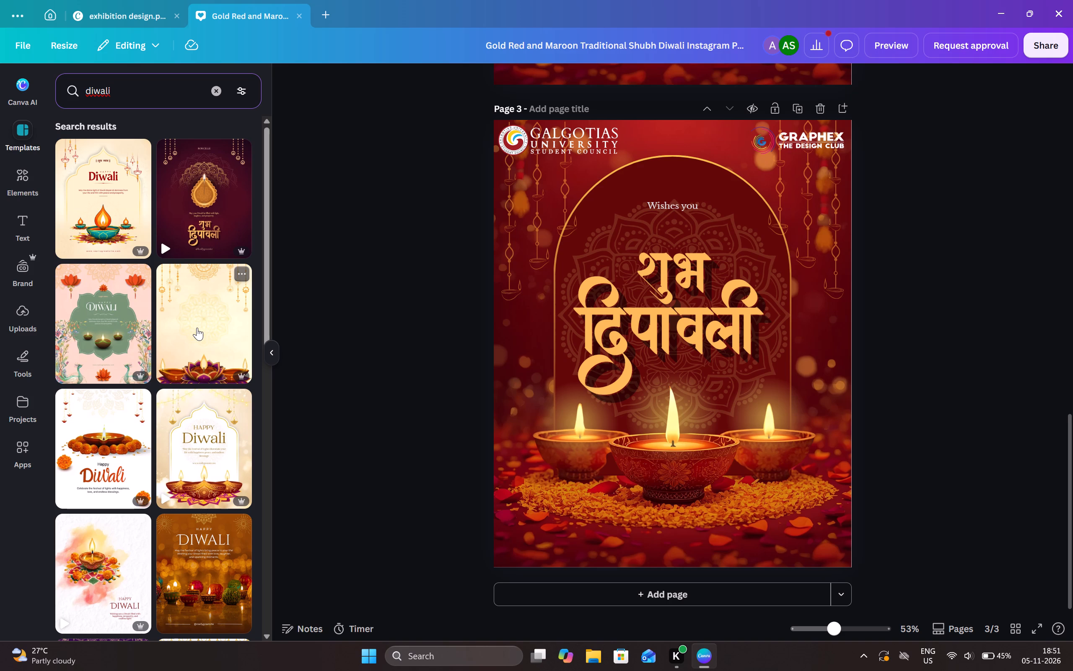
pyautogui.scroll(-3, 203, 320)
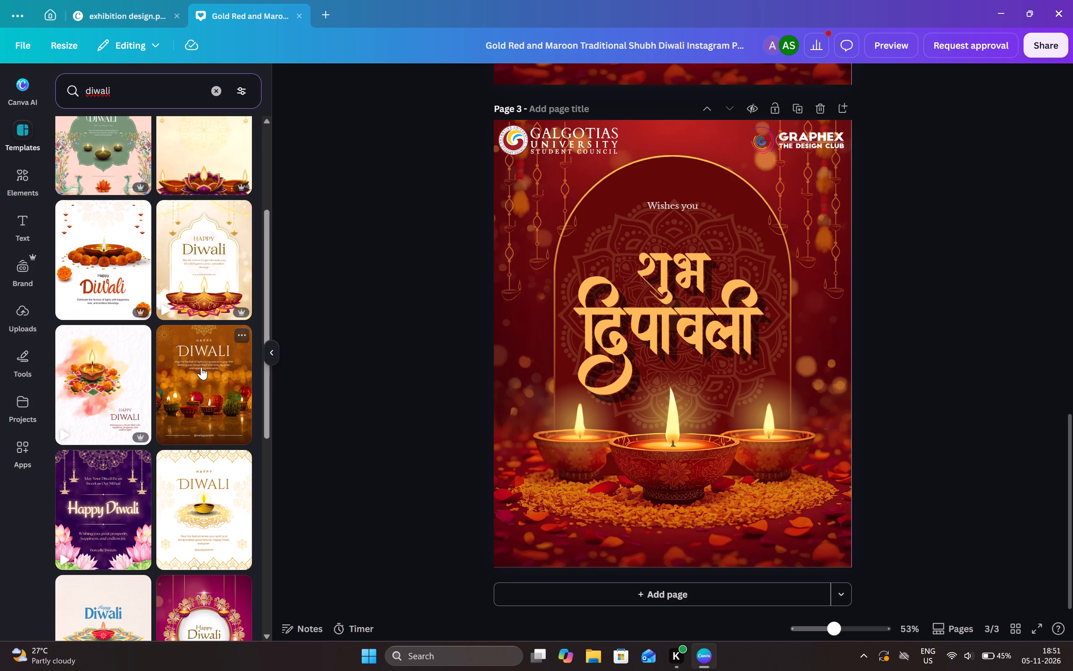
pyautogui.scroll(-8, 198, 367)
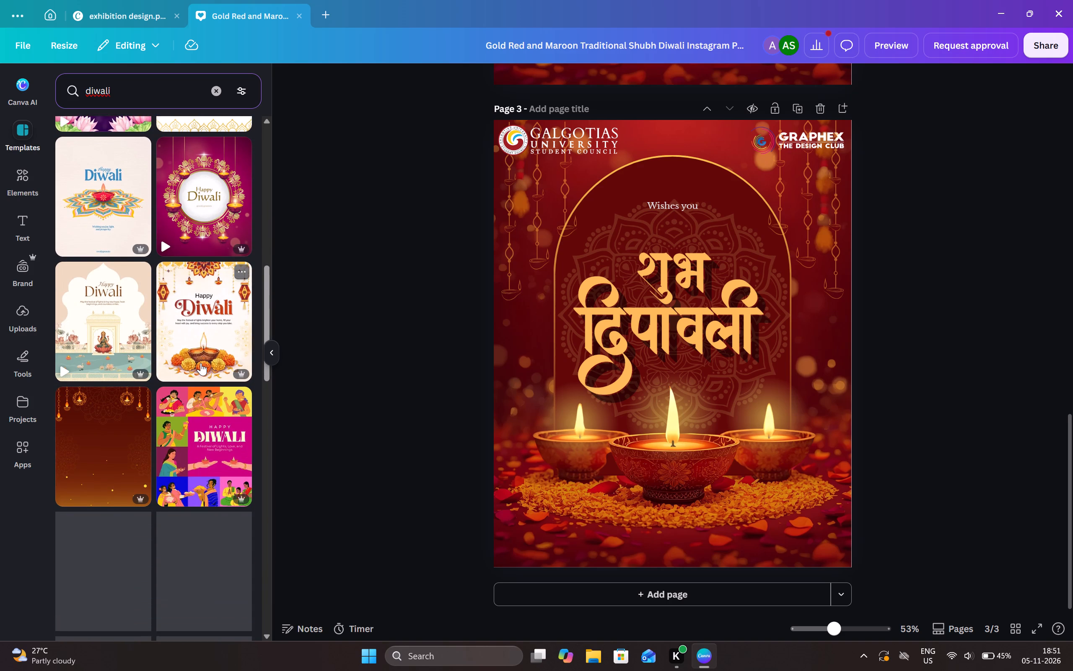
pyautogui.scroll(-5, 201, 363)
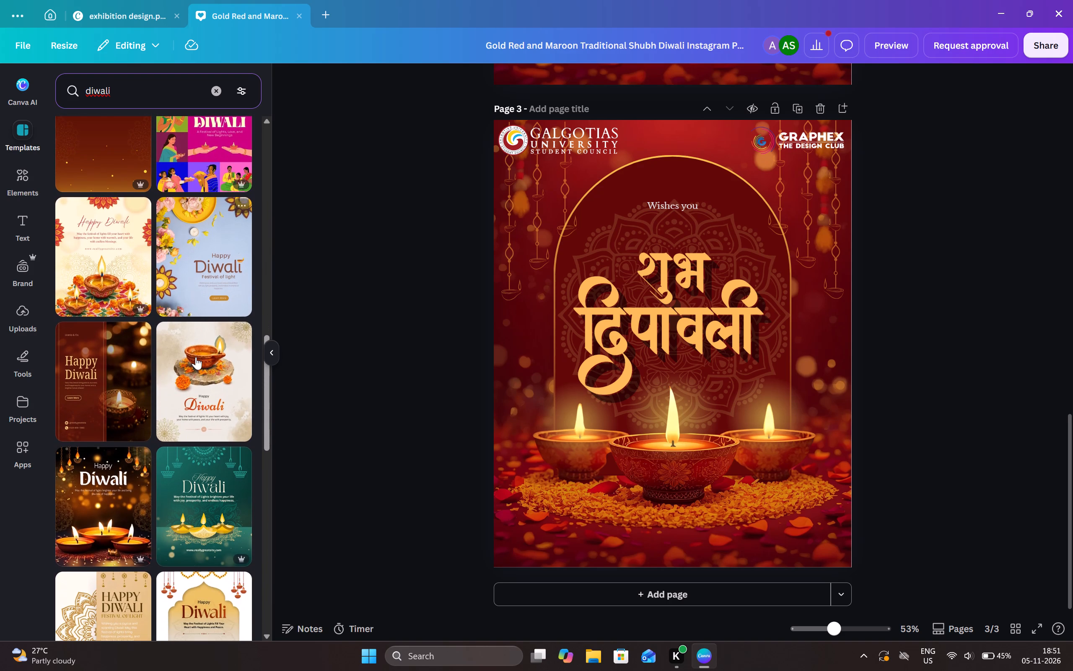
pyautogui.click(111, 263)
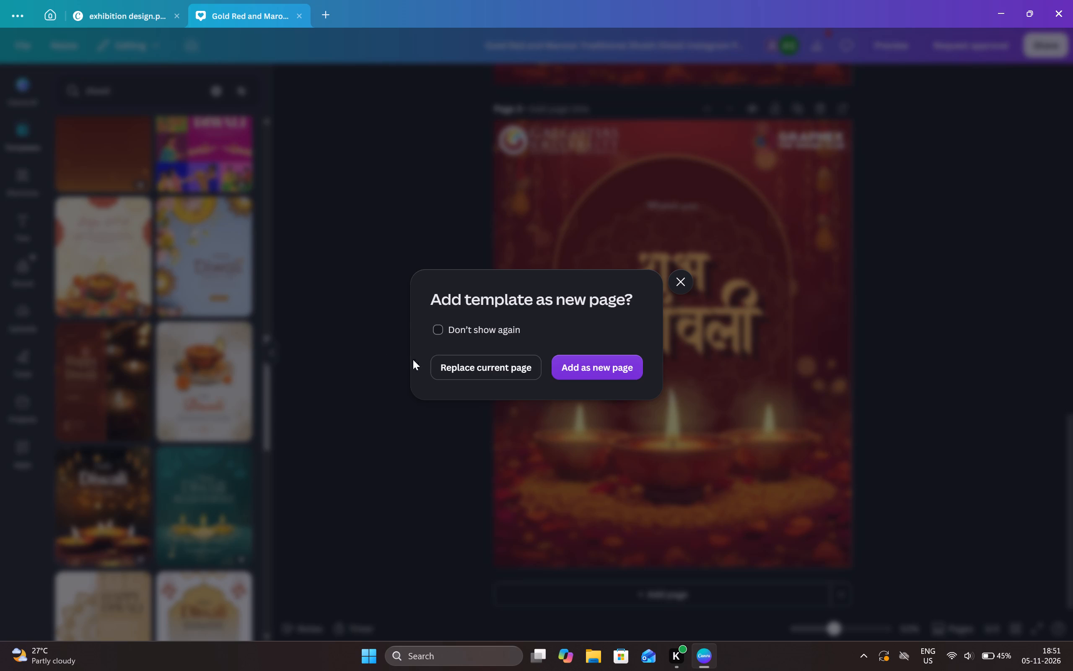
pyautogui.click(614, 367)
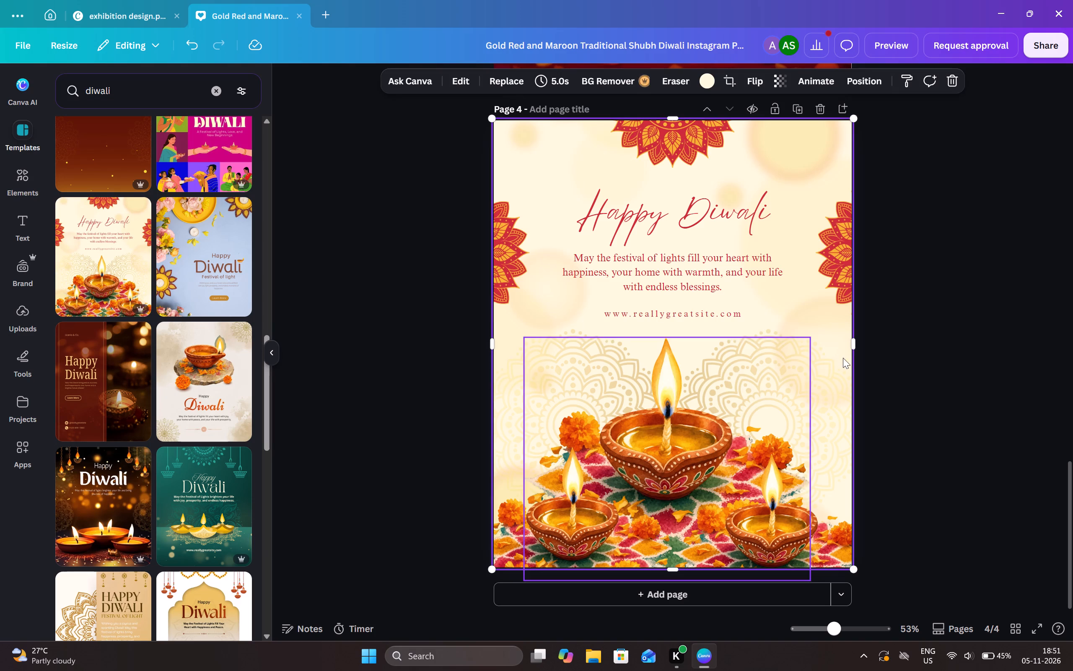
pyautogui.click(943, 335)
pyautogui.click(943, 335)
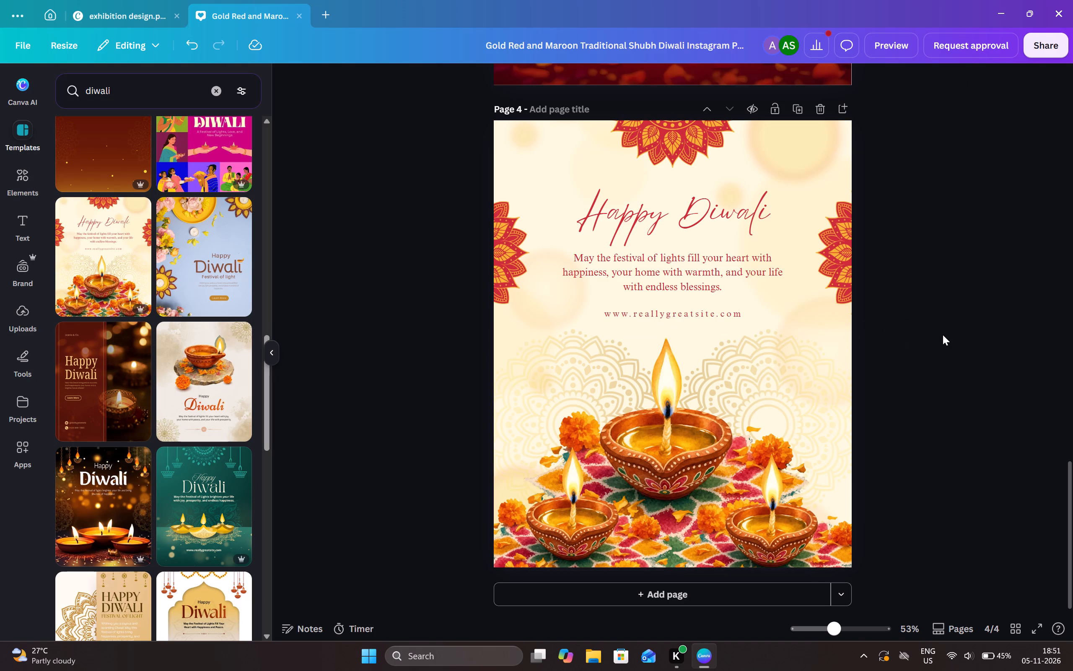
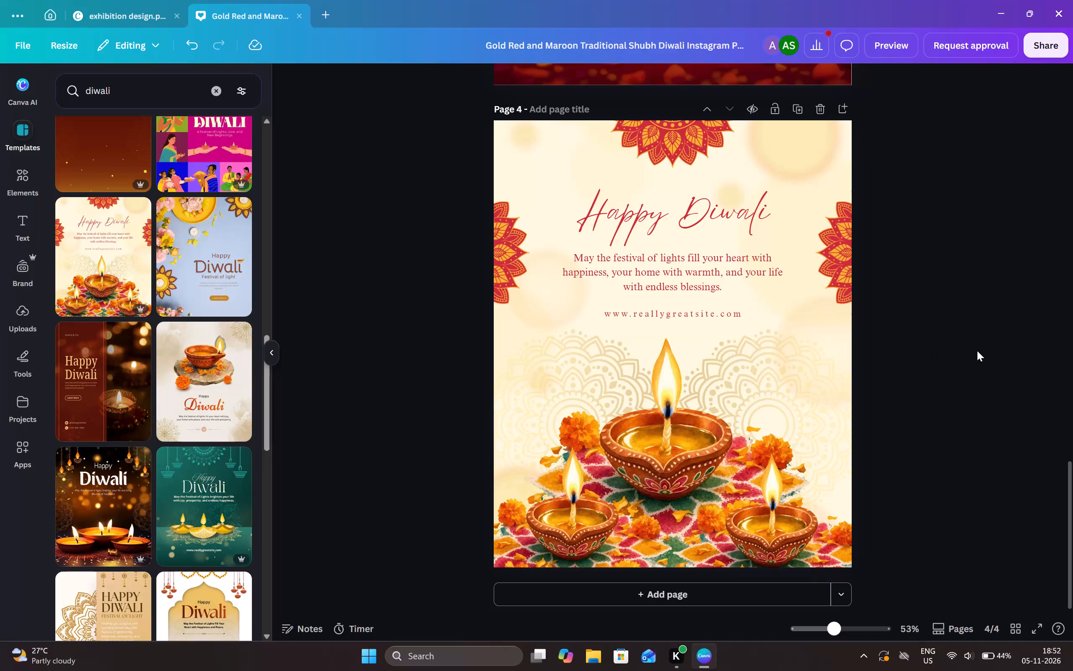
# Delete the website address and the greeting paragraph below the Happy Diwali heading on page 4.
pyautogui.click(977, 351)
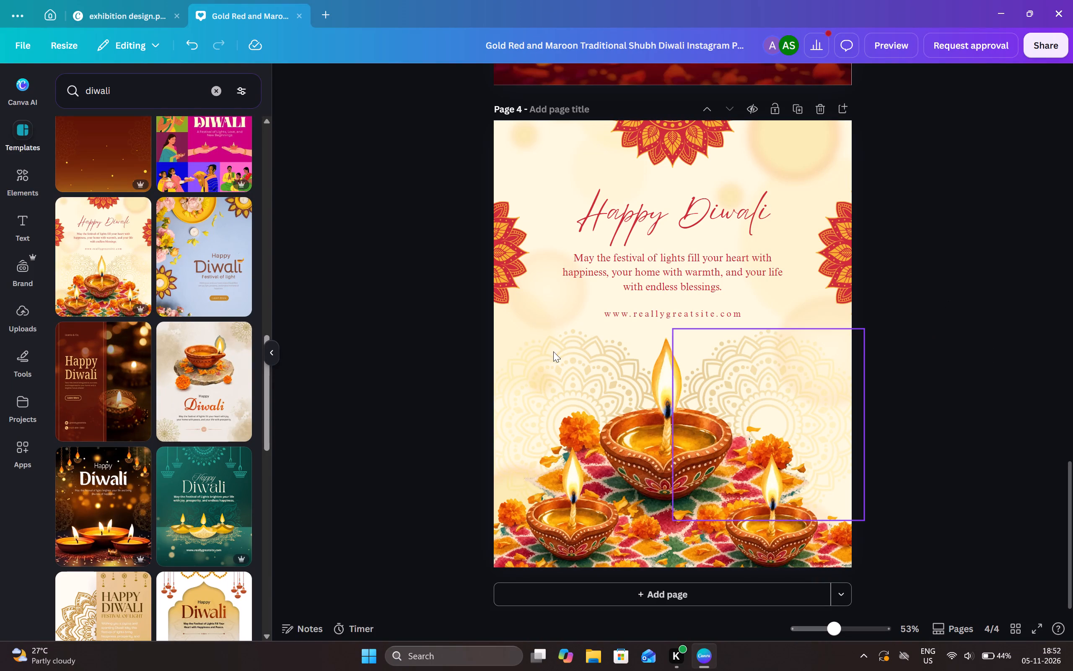
pyautogui.click(736, 315)
pyautogui.click(721, 287)
pyautogui.click(721, 281)
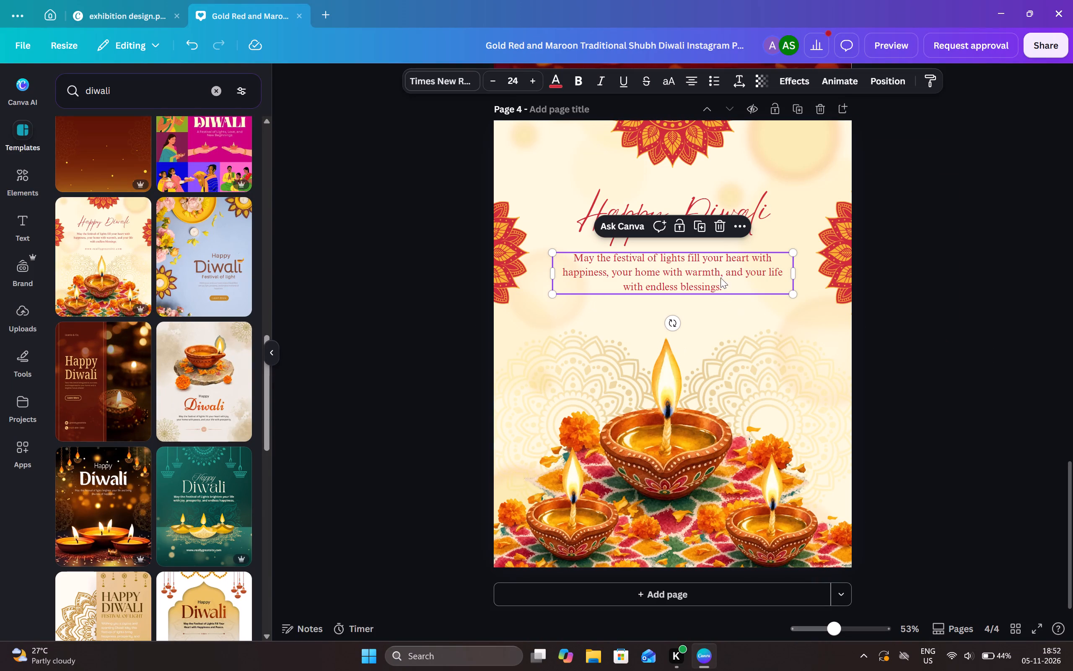
pyautogui.click(718, 231)
# Break the Happy Diwali heading on page 4 into two lines, with Diwali on the second line.
pyautogui.click(712, 216)
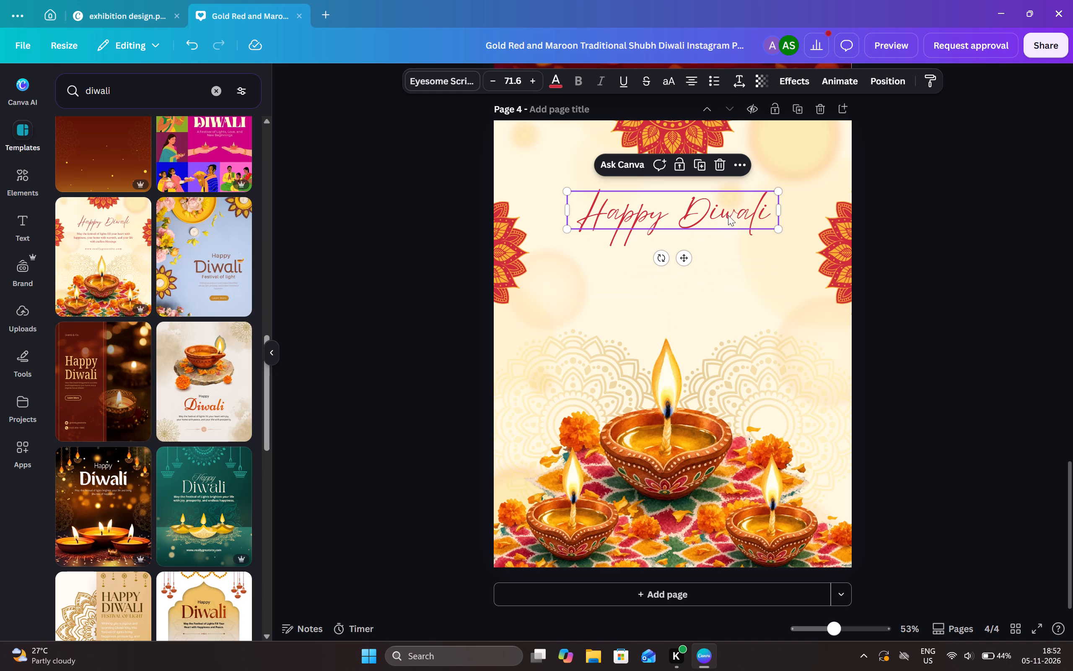
pyautogui.click(678, 213)
pyautogui.click(676, 210)
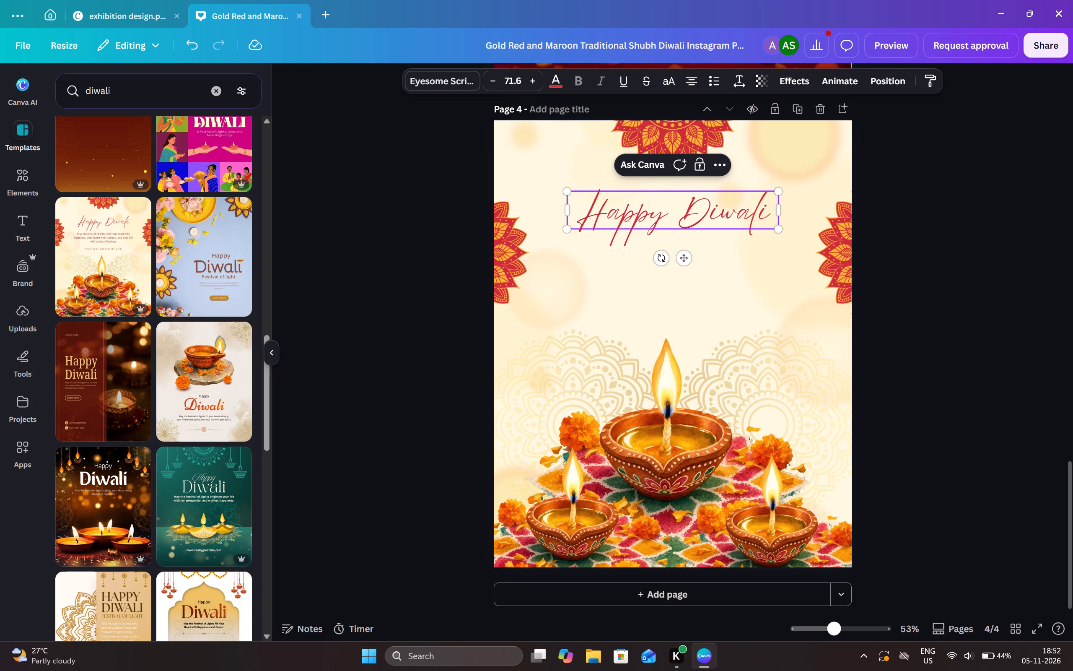
pyautogui.press('Return')
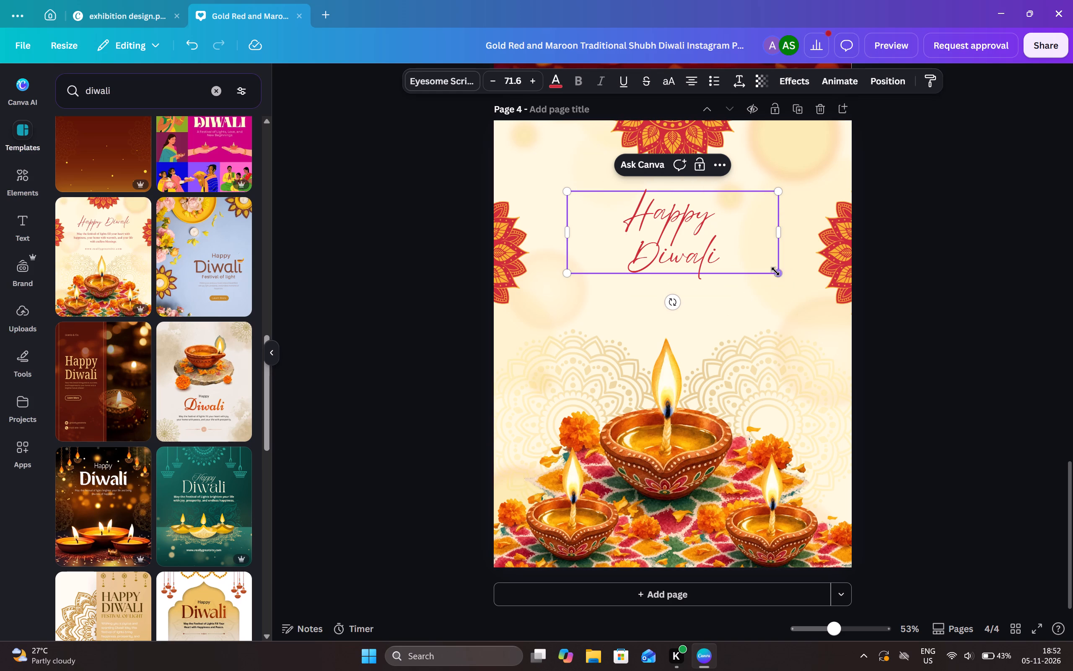
# Enlarge the two-line Happy Diwali heading to about size 101 and place it centrally between the two side mandalas, just above the diya.
pyautogui.moveTo(775, 271); pyautogui.dragTo(842, 354)
pyautogui.moveTo(751, 250); pyautogui.dragTo(694, 261)
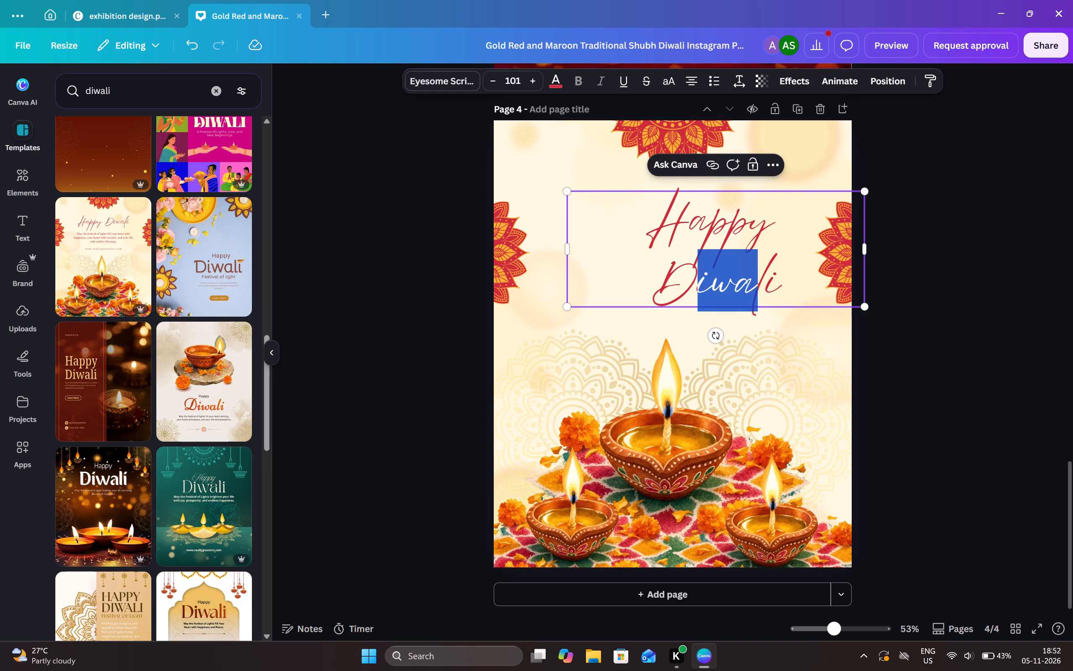
pyautogui.moveTo(980, 369); pyautogui.dragTo(972, 361)
pyautogui.moveTo(771, 255); pyautogui.dragTo(722, 264)
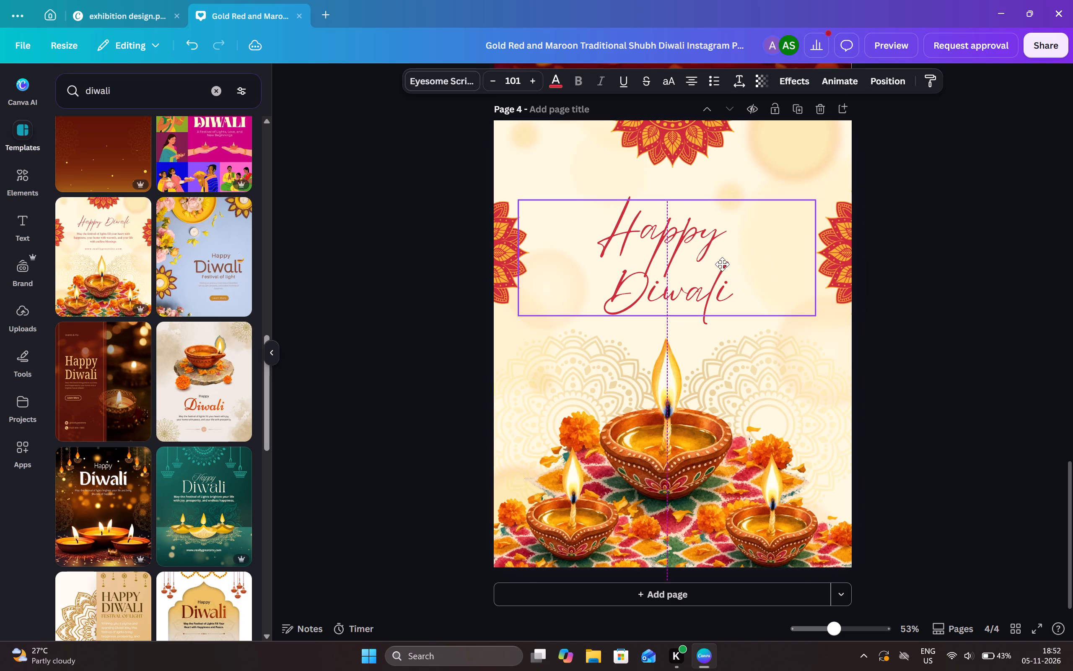
pyautogui.moveTo(722, 264); pyautogui.dragTo(724, 271)
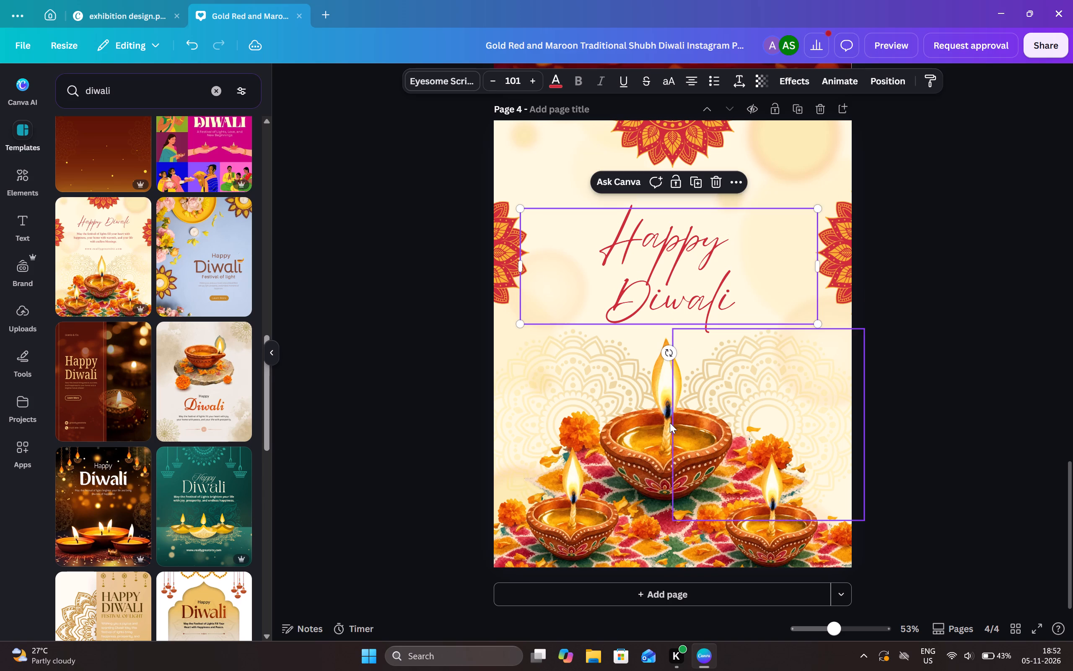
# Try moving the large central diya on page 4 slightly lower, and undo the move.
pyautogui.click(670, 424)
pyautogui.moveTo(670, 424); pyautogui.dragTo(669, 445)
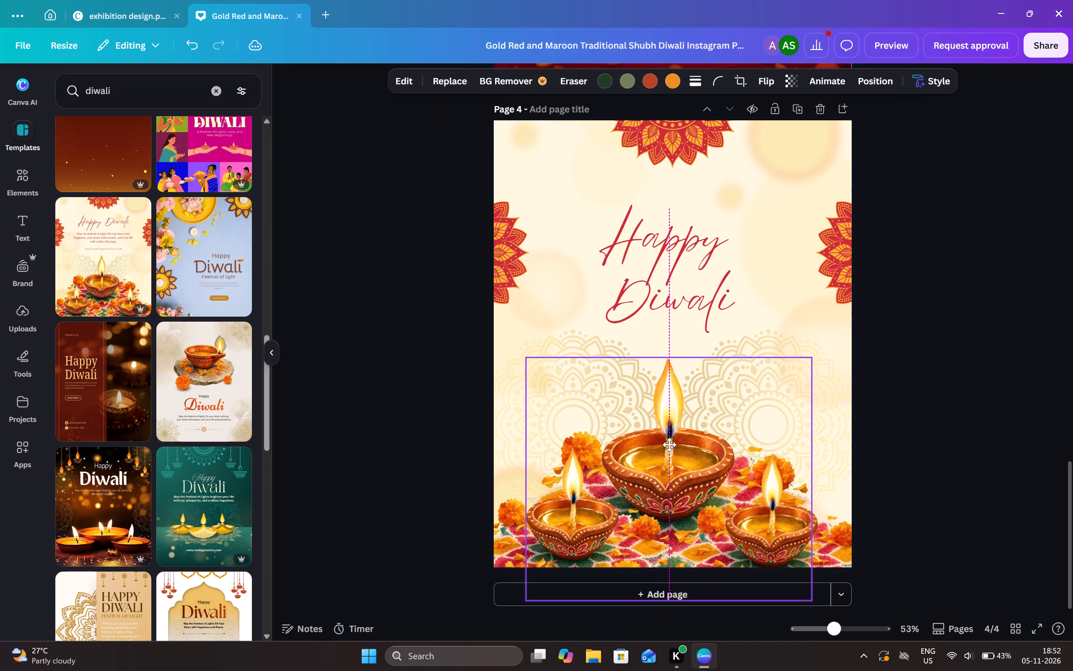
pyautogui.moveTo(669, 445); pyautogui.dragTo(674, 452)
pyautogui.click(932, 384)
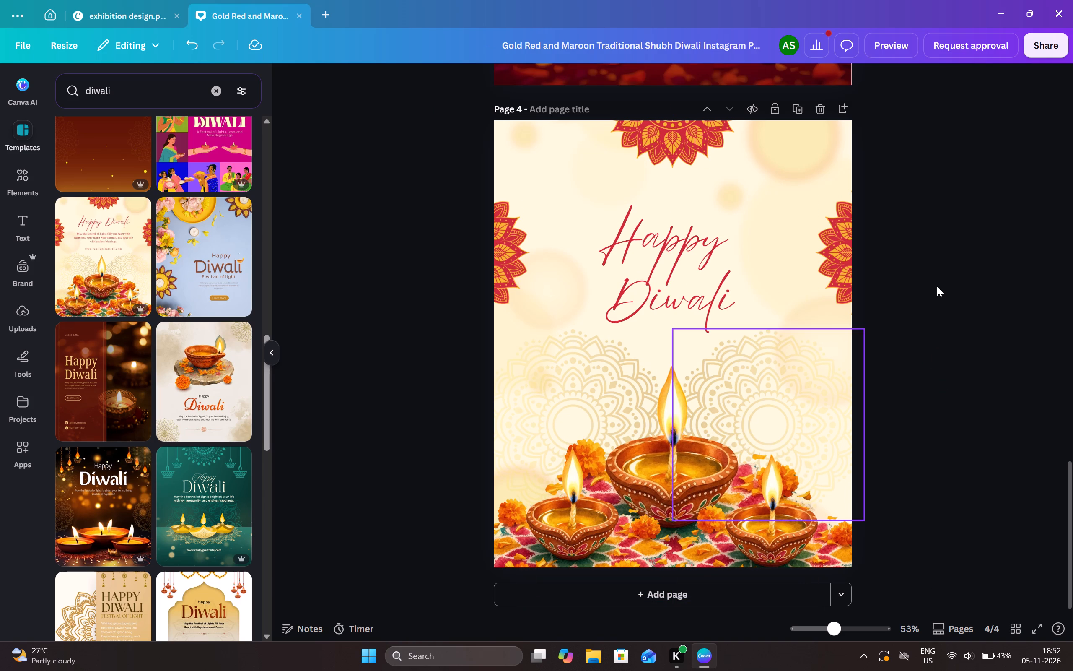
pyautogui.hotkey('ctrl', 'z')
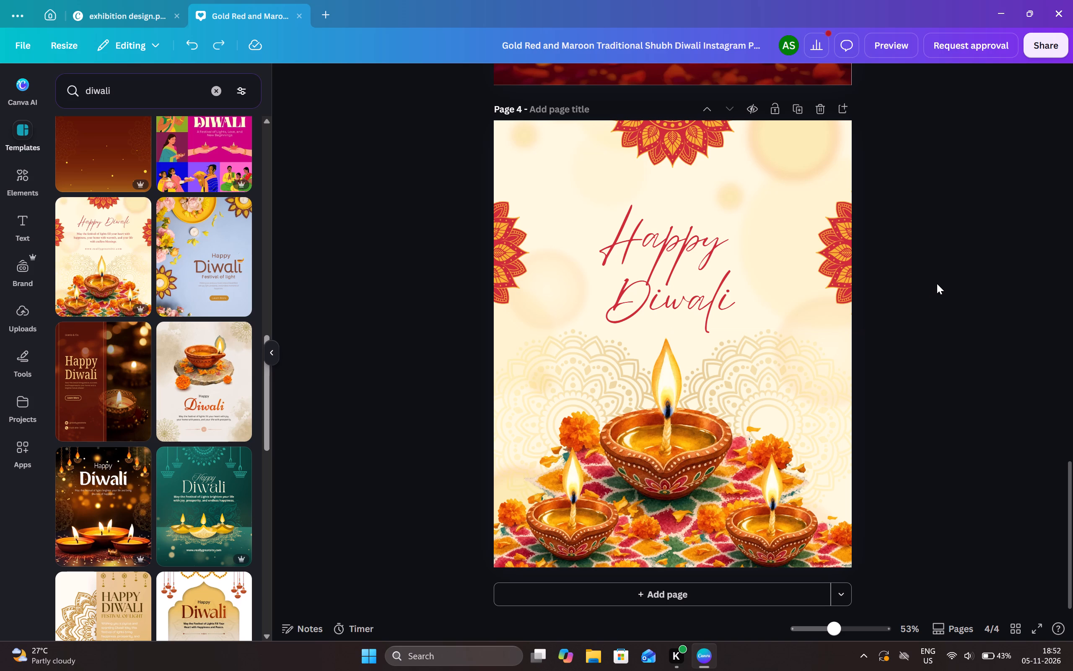
# Hide the template results and review the three finished maroon and red pages for comparison with page 4.
pyautogui.click(959, 276)
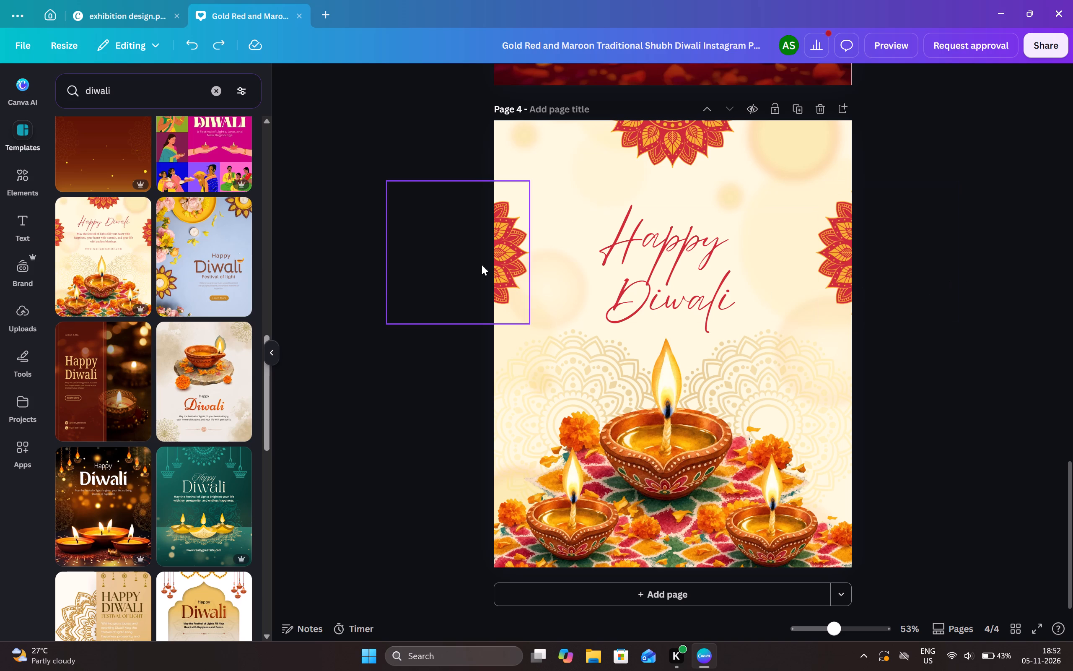
pyautogui.click(275, 345)
pyautogui.scroll(6, 897, 221)
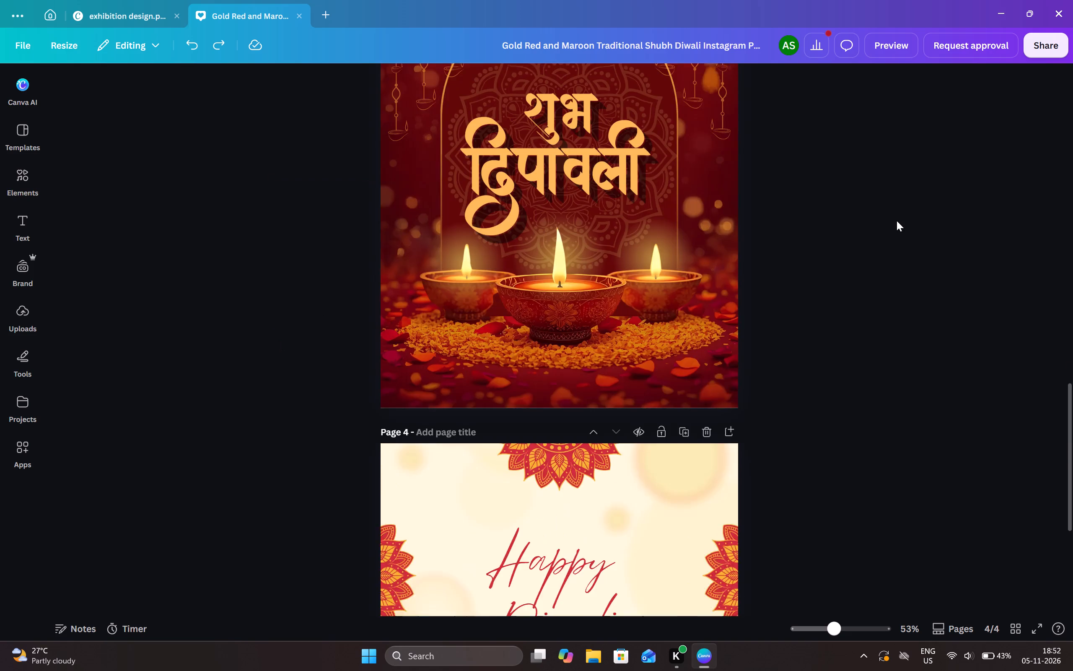
pyautogui.scroll(18, 897, 221)
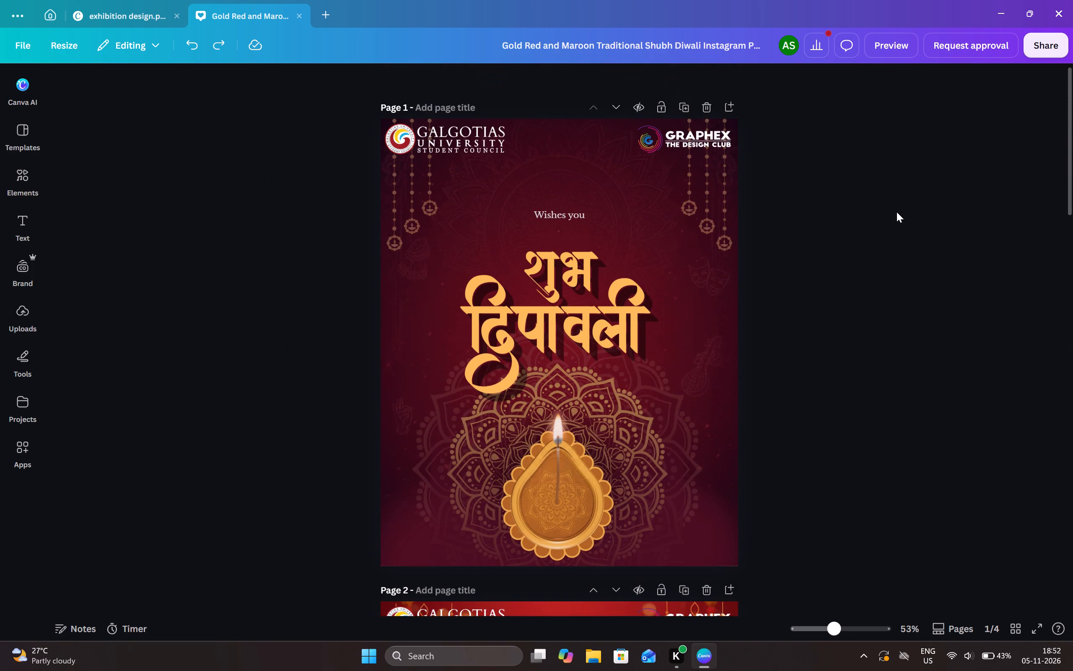
pyautogui.scroll(3, 897, 212)
pyautogui.scroll(-3, 897, 212)
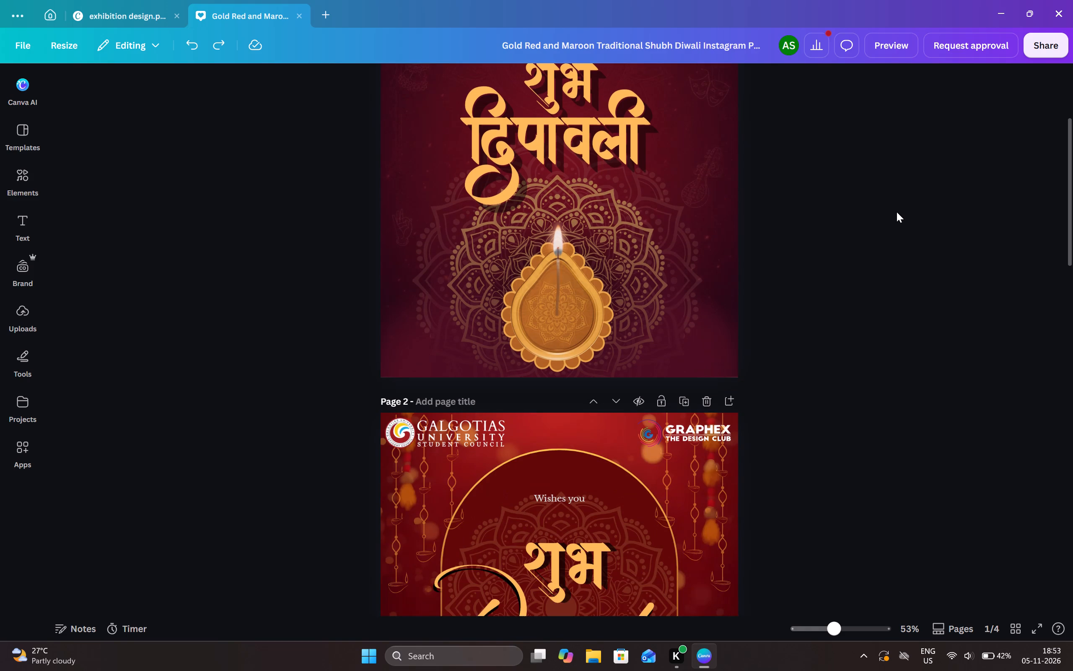
pyautogui.scroll(-11, 897, 212)
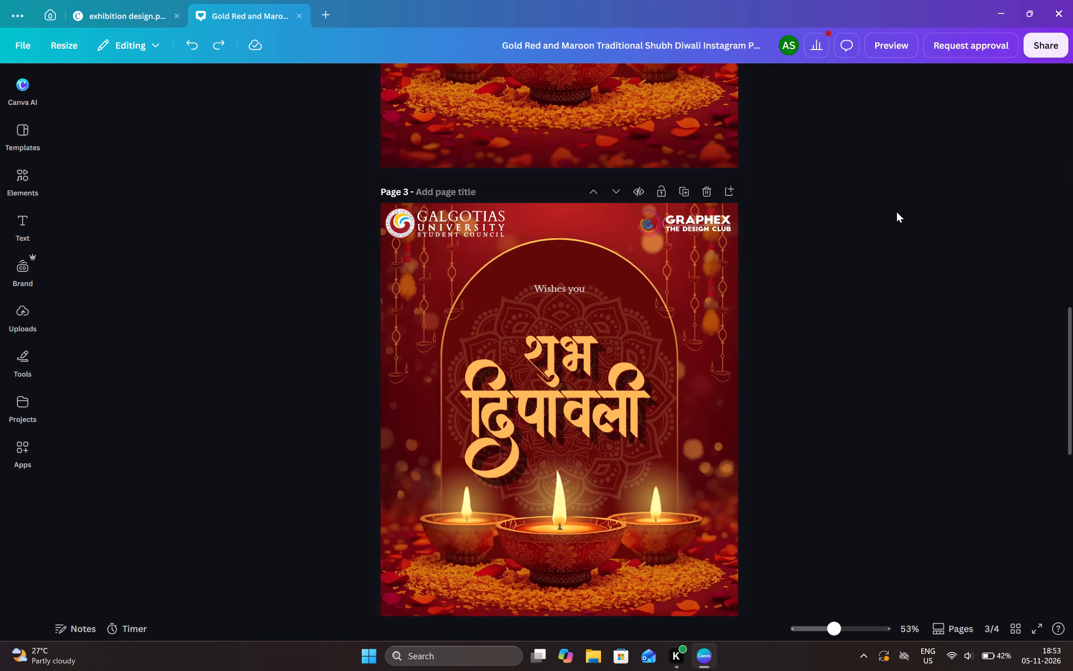
pyautogui.scroll(8, 897, 212)
pyautogui.scroll(-4, 897, 212)
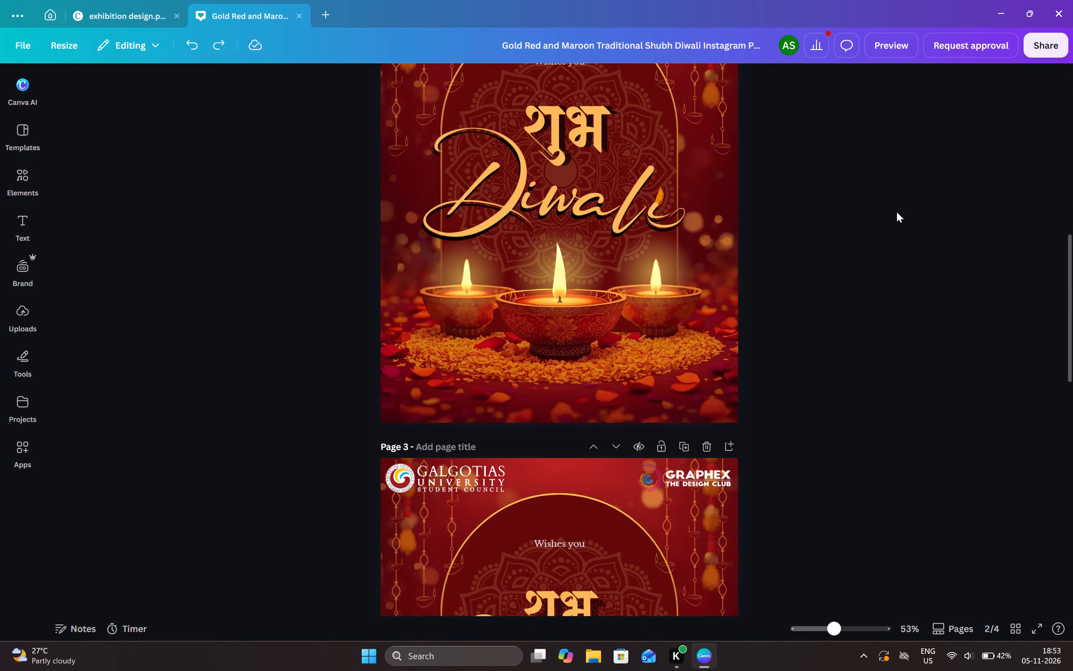
pyautogui.scroll(-6, 897, 212)
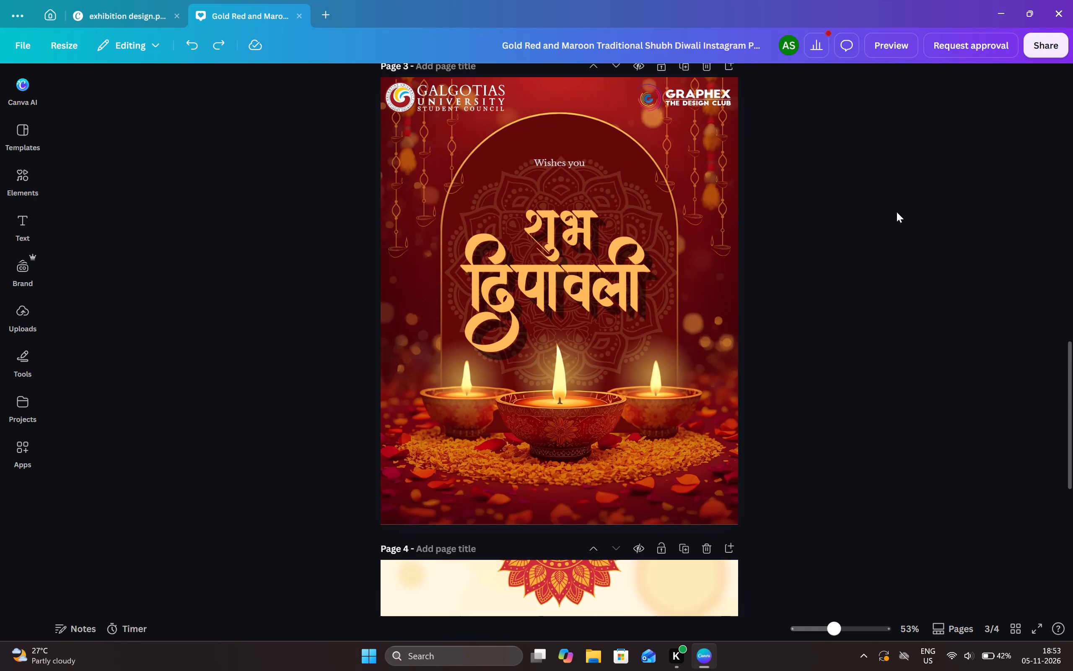
pyautogui.scroll(-1, 897, 212)
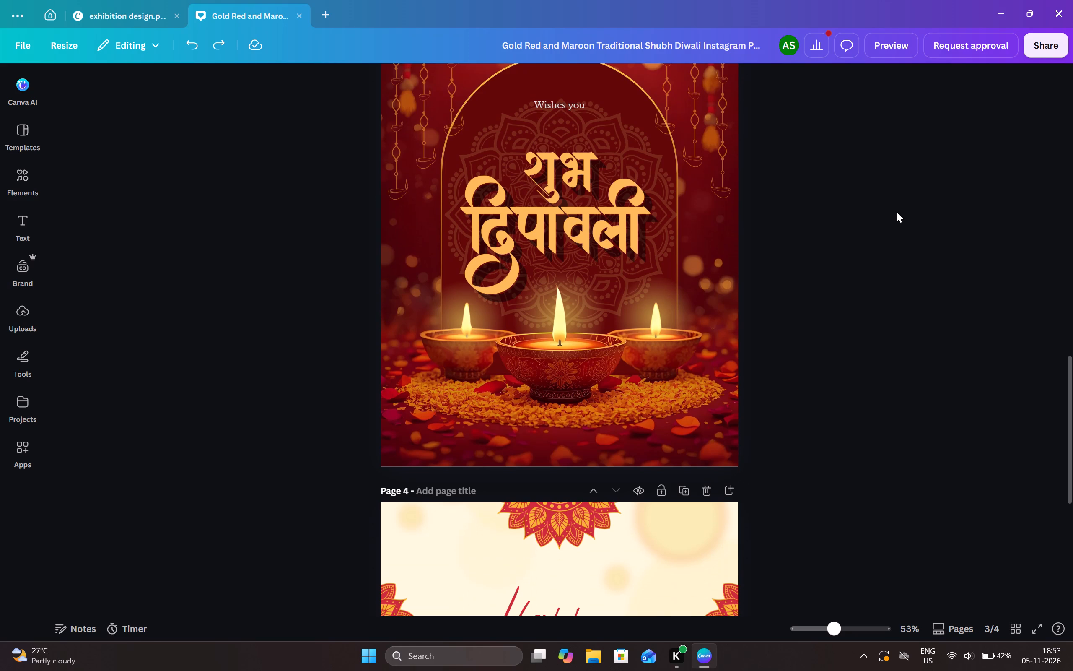
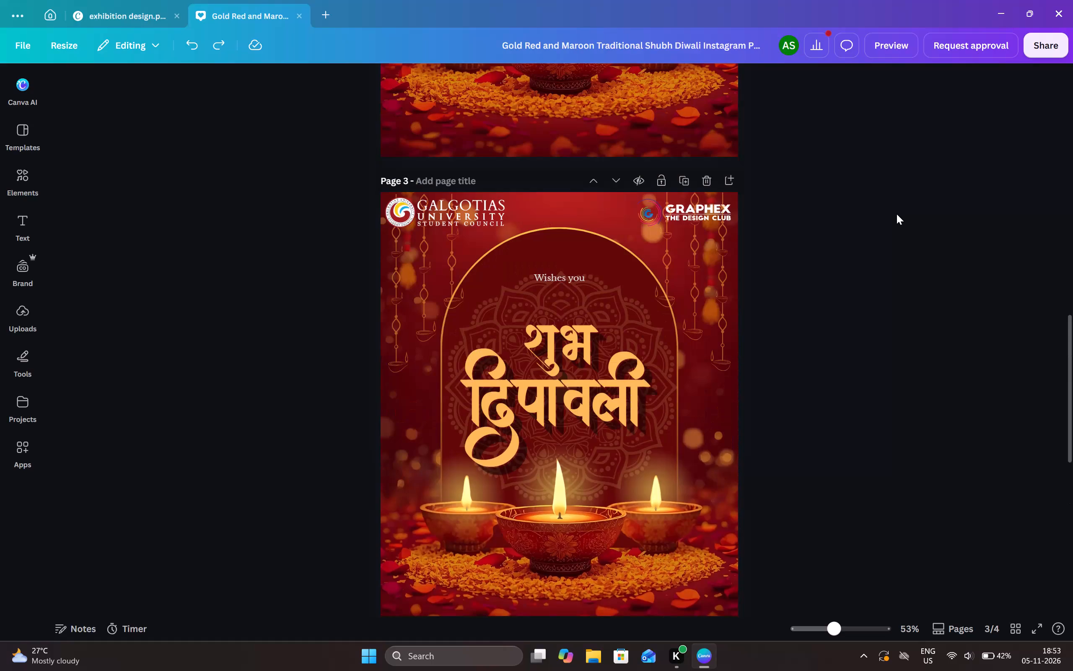
# Open the exhibition design document from the recent designs and review its sheets from the concept sheet through to the mood board.
pyautogui.scroll(-16, 902, 228)
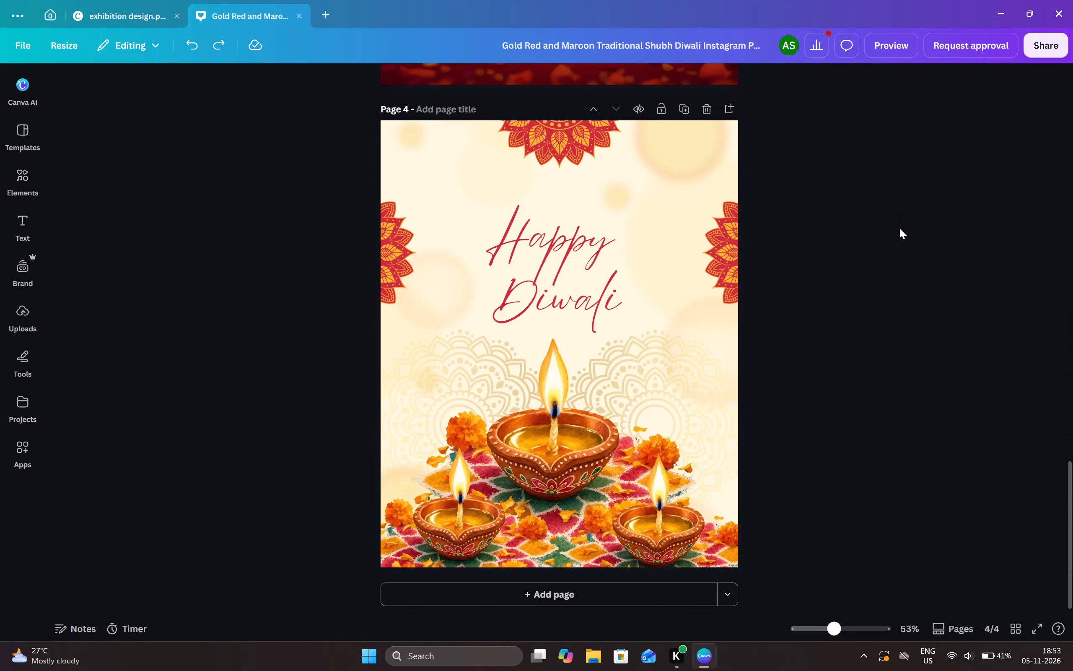
pyautogui.click(53, 17)
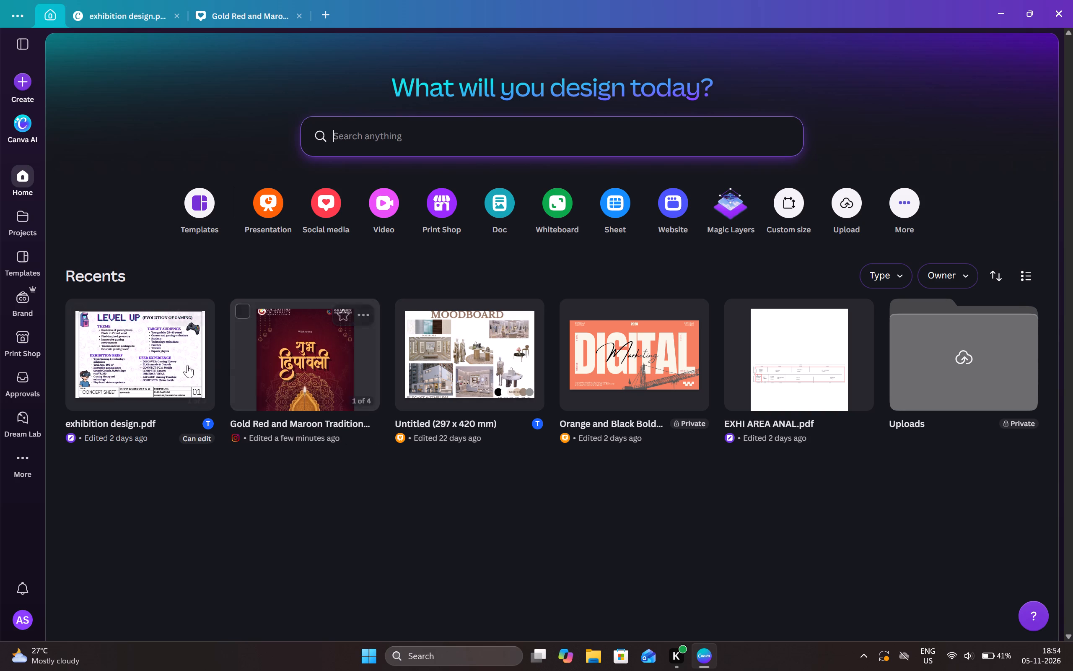
pyautogui.click(171, 365)
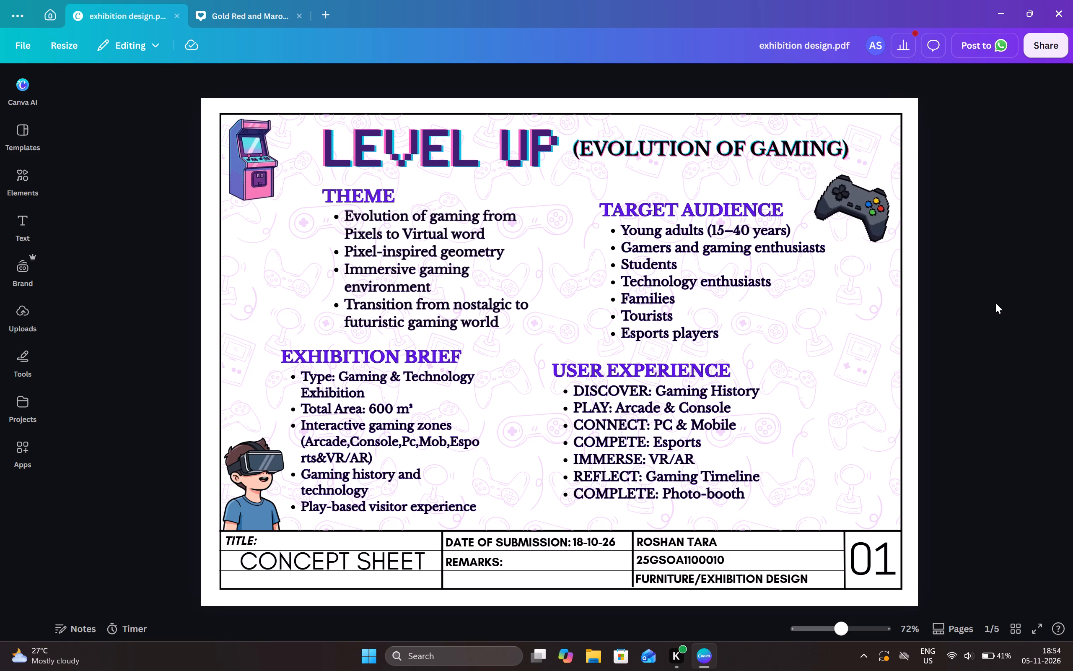
pyautogui.scroll(-7, 1000, 302)
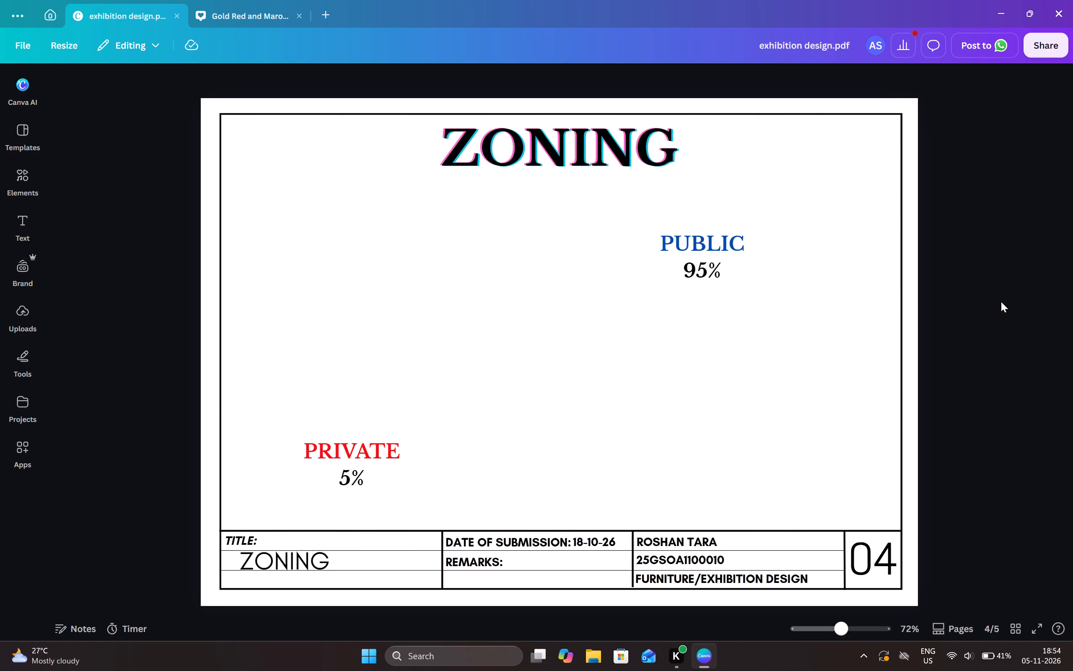
pyautogui.scroll(-6, 1001, 302)
pyautogui.scroll(3, 1000, 302)
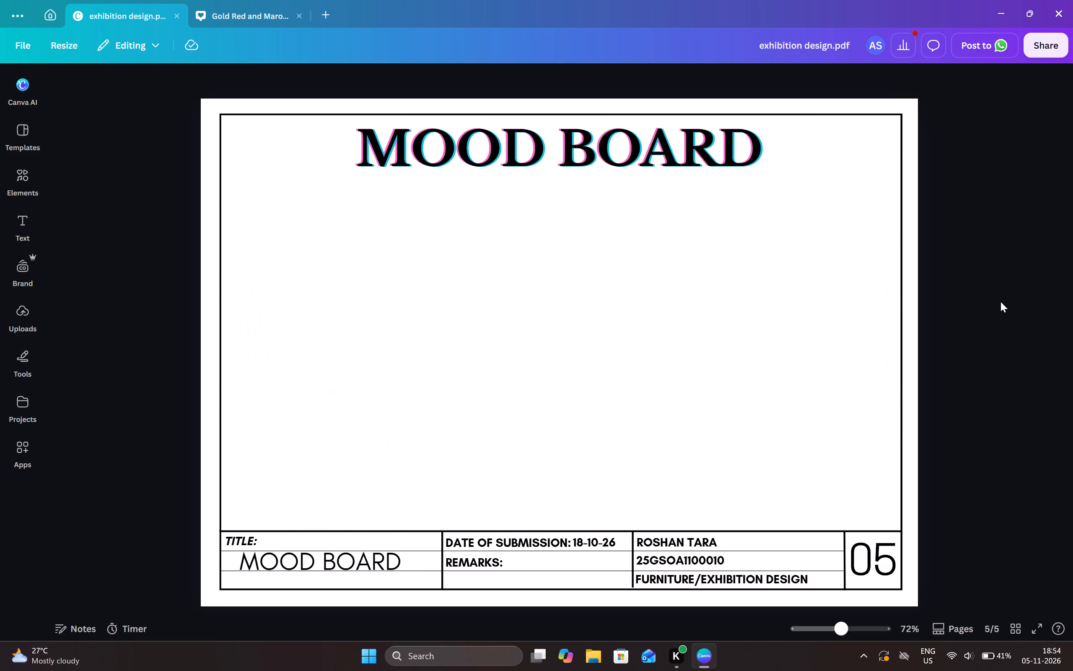
pyautogui.scroll(6, 1000, 302)
pyautogui.scroll(3, 993, 343)
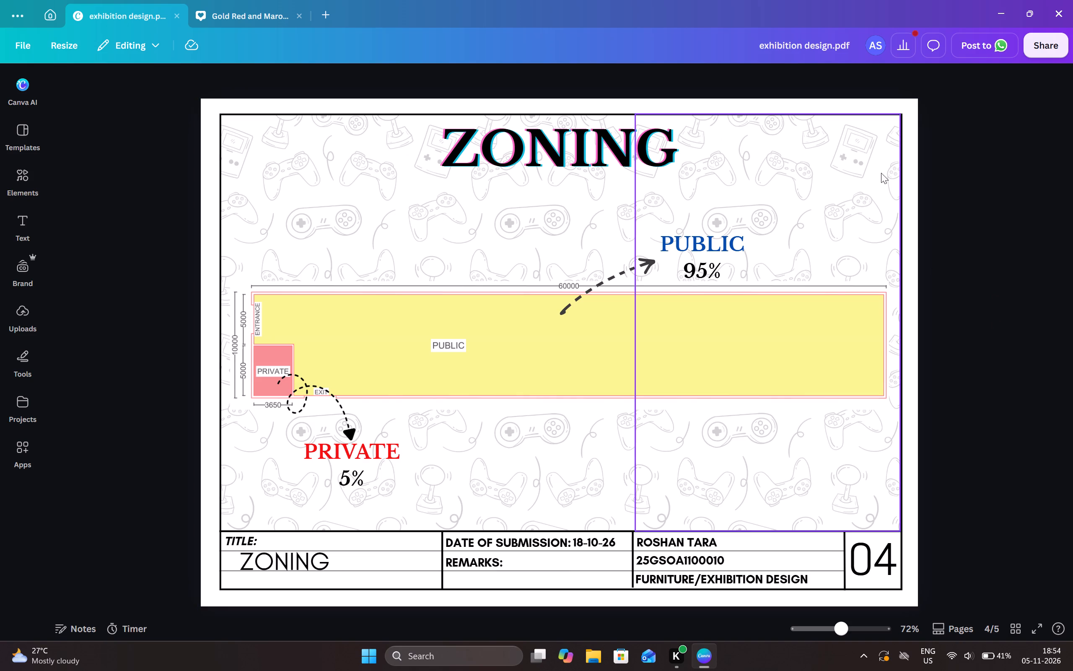
pyautogui.scroll(7, 974, 227)
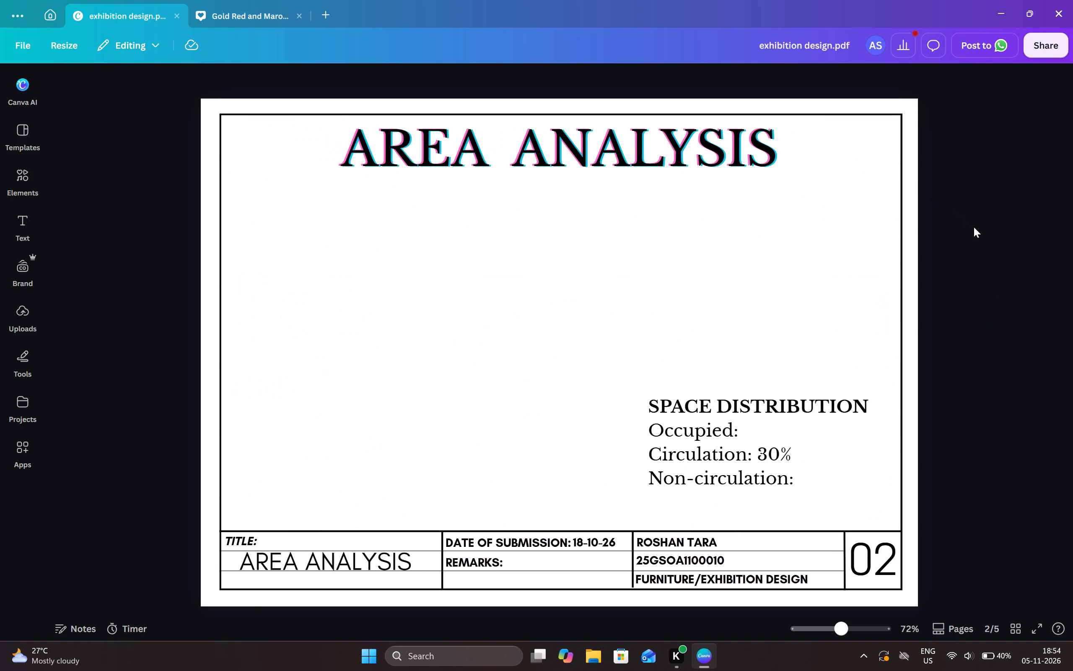
pyautogui.scroll(11, 974, 227)
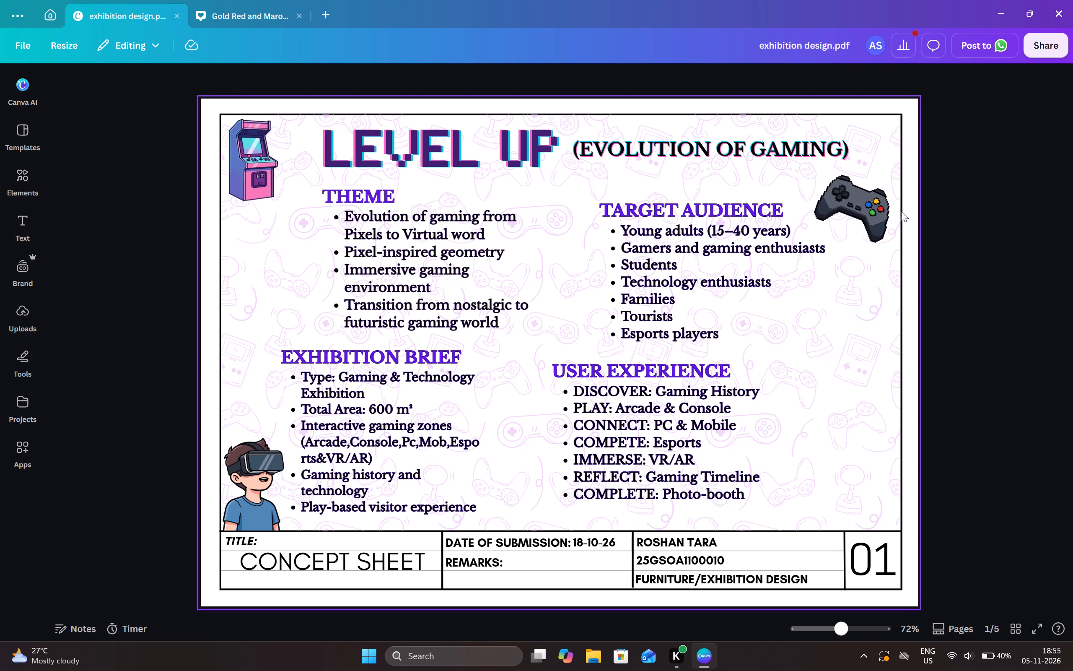
# Go through the exhibition sheets again, examining the concept sheet's background pattern, the area analysis and the mood board.
pyautogui.click(829, 114)
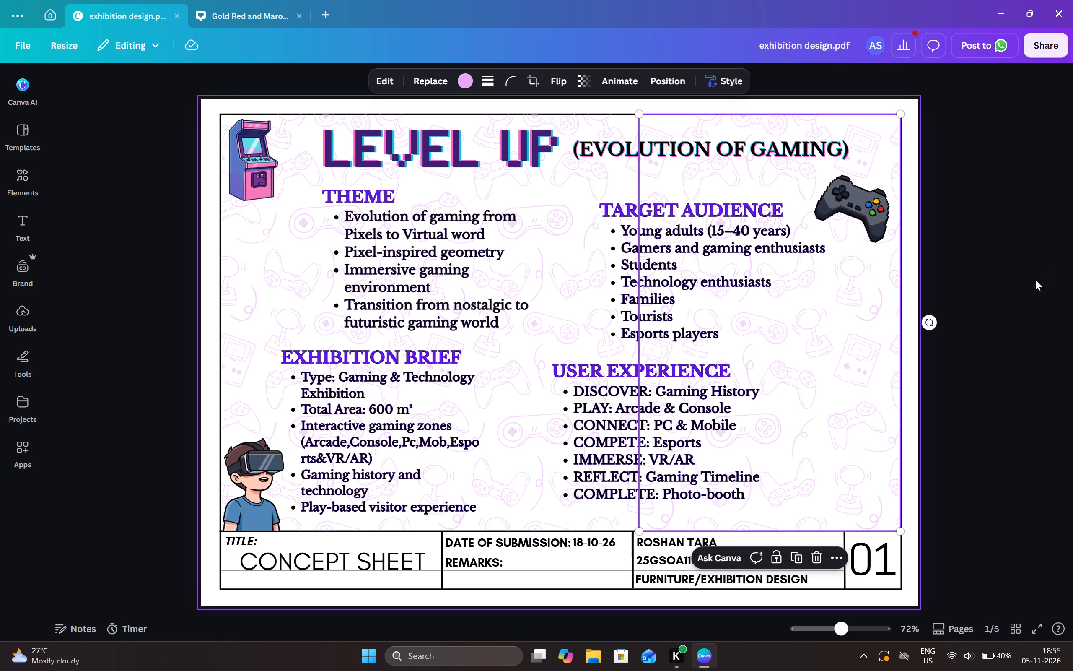
pyautogui.scroll(-12, 1031, 287)
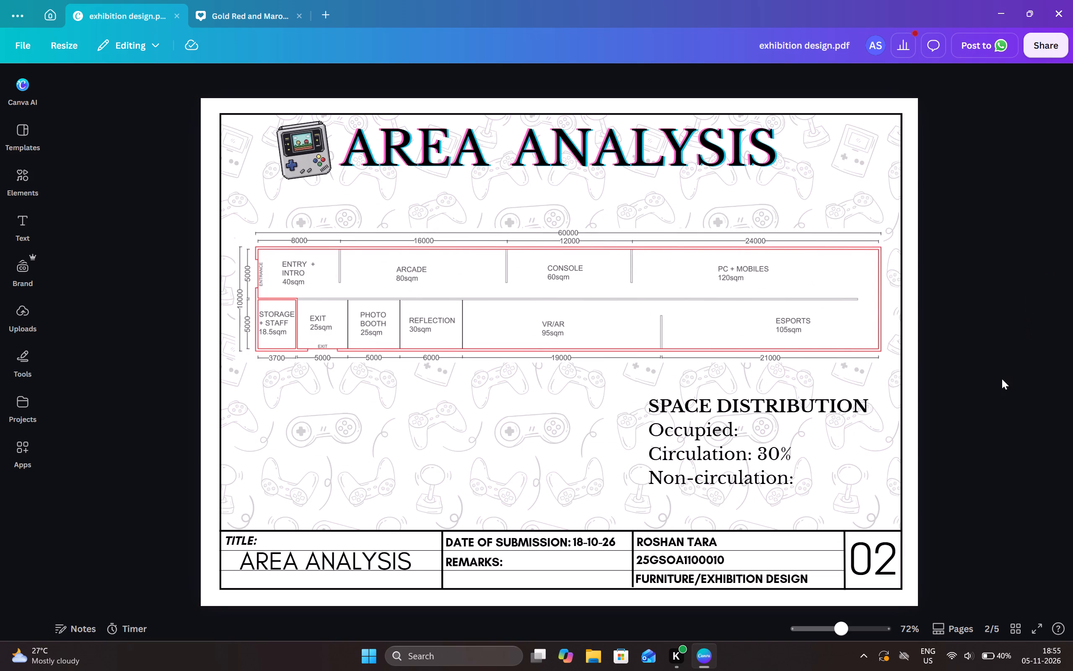
pyautogui.scroll(-5, 1001, 379)
pyautogui.scroll(-13, 999, 422)
pyautogui.scroll(9, 969, 423)
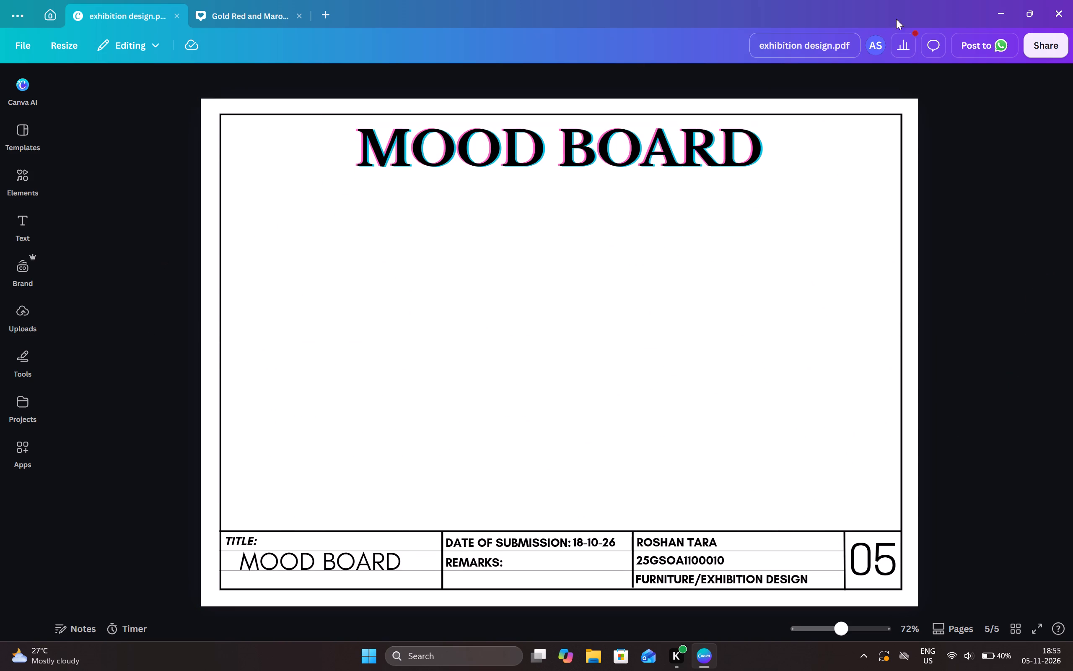